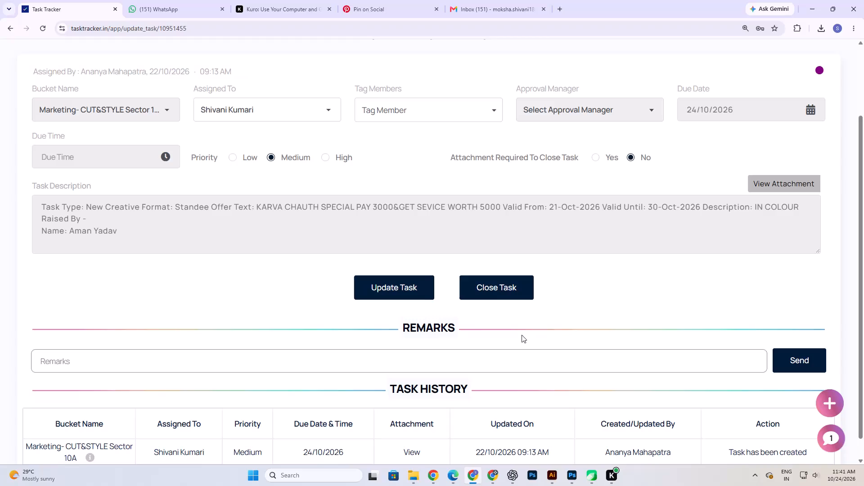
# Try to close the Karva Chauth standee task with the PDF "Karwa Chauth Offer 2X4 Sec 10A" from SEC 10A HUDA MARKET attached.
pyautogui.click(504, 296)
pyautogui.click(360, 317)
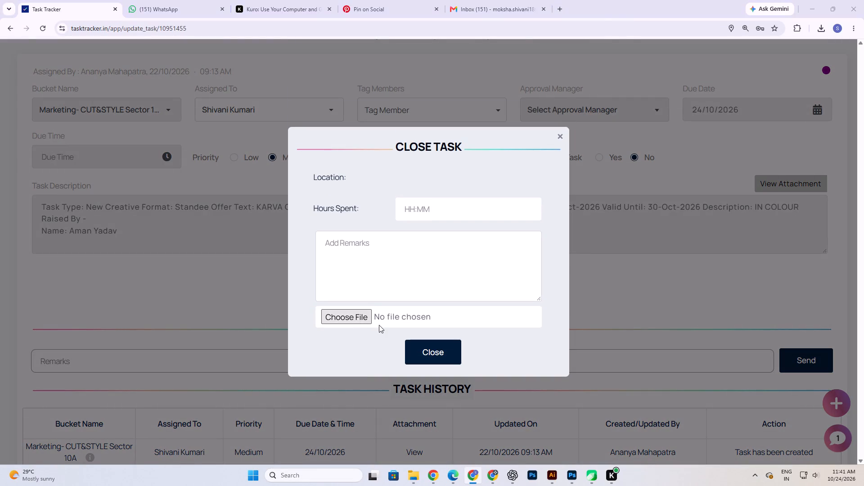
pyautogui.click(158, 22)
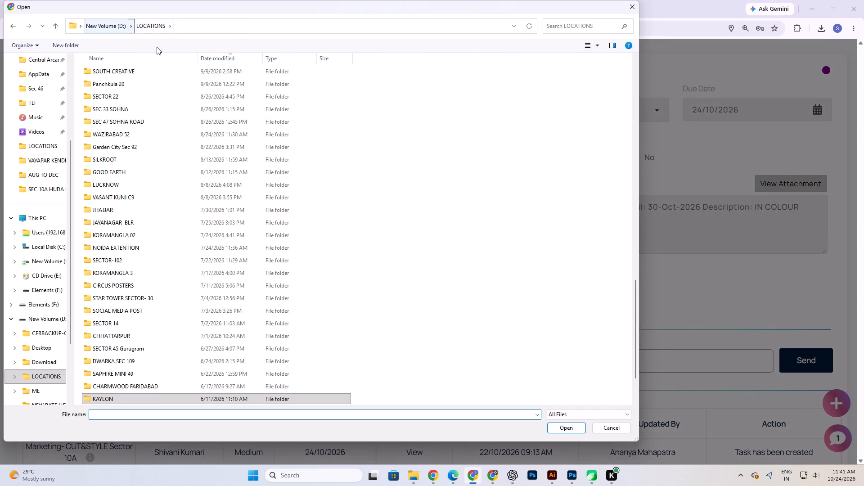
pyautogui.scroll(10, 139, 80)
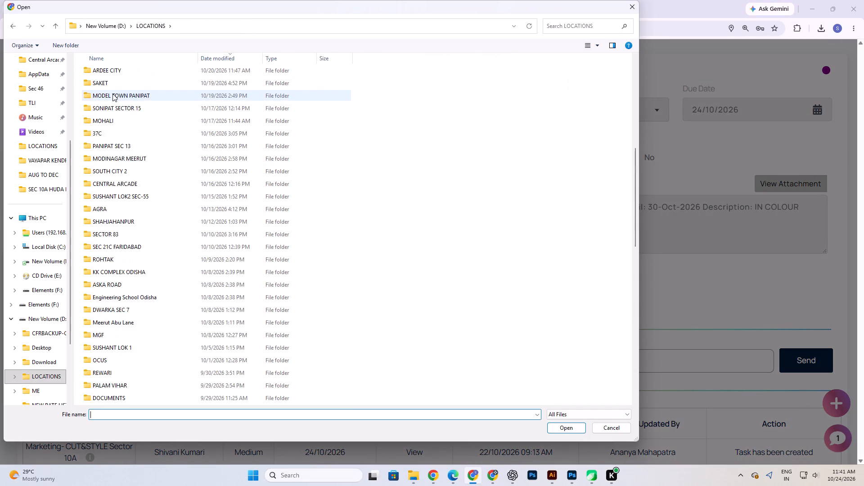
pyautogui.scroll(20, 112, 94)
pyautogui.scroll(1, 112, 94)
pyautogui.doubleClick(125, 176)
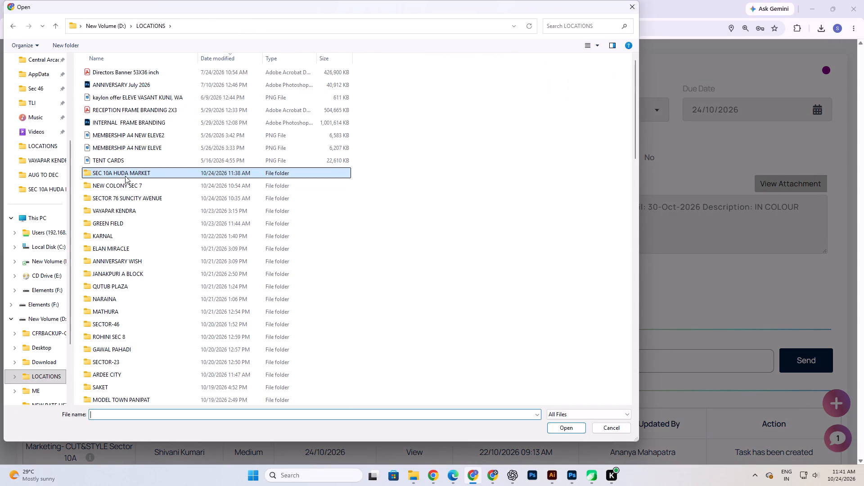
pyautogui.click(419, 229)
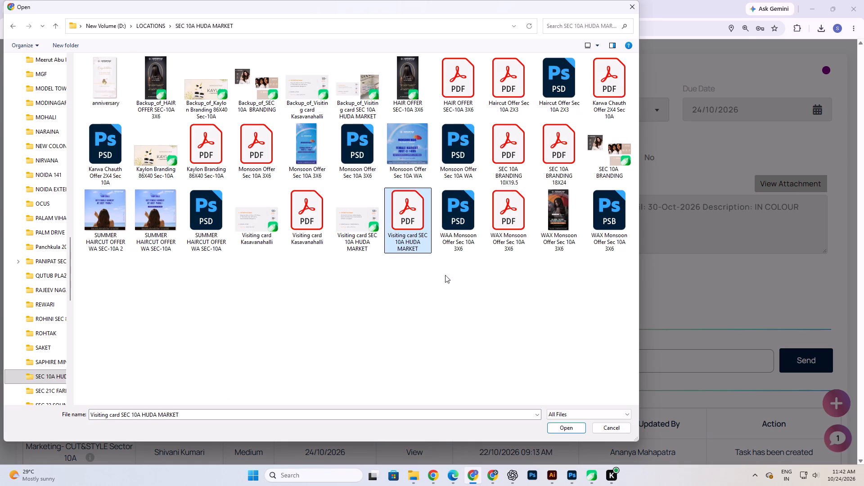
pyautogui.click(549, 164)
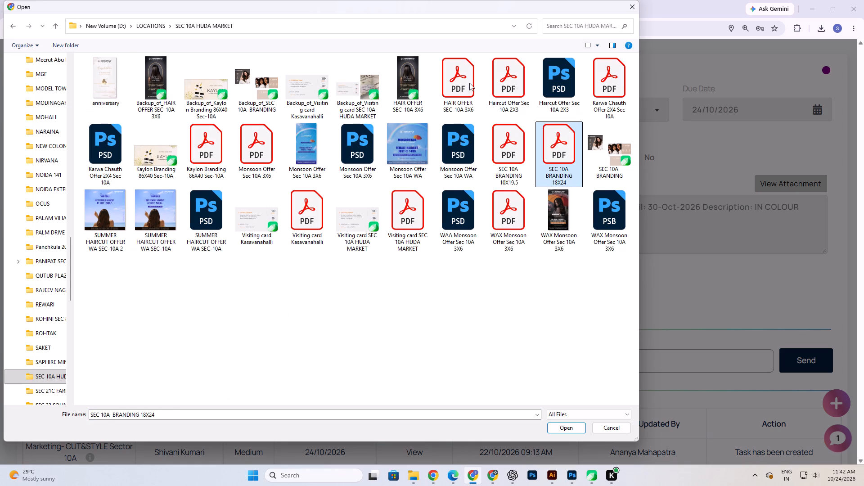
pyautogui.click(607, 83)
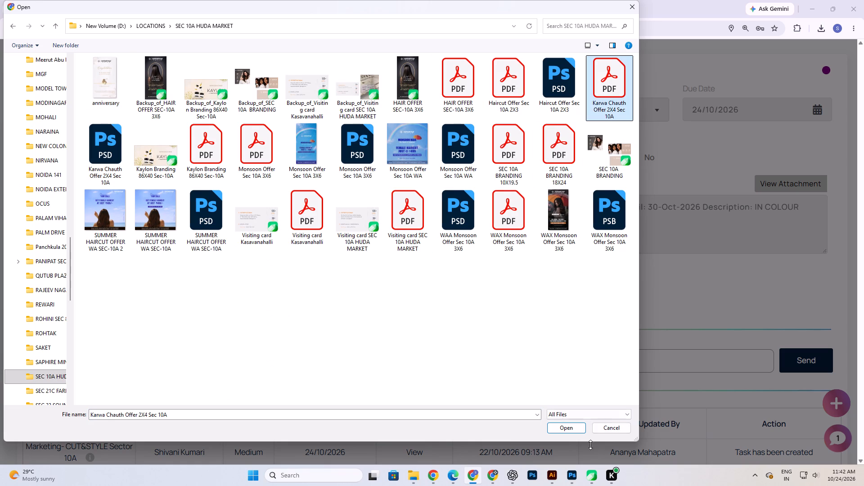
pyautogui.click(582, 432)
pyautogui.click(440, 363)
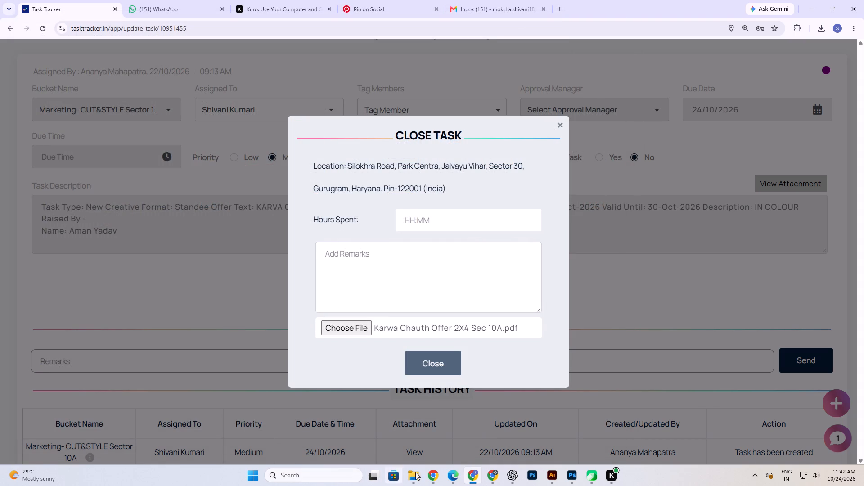
# Switch to Cradlee, close ticket KARVA CHAUTH # 3812 with the comment "Please connect with ASM for creative.", and return to the ticket list.
pyautogui.click(437, 476)
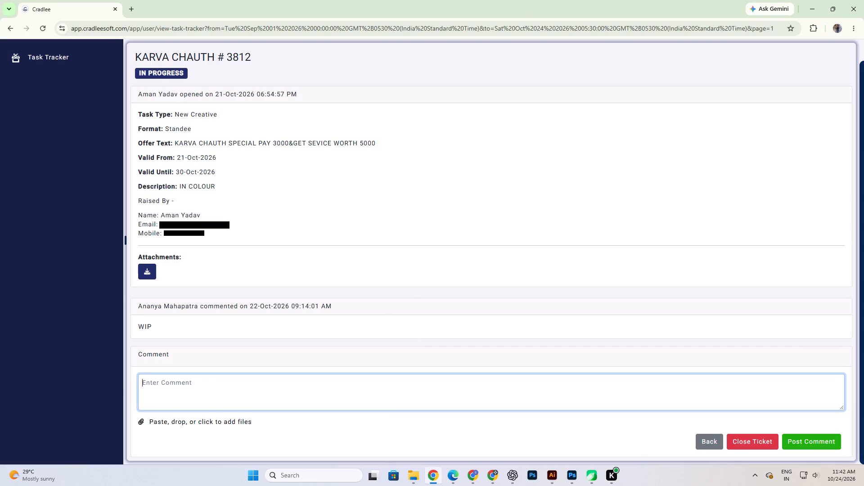
pyautogui.write('Please connecte with ASM for creative.')
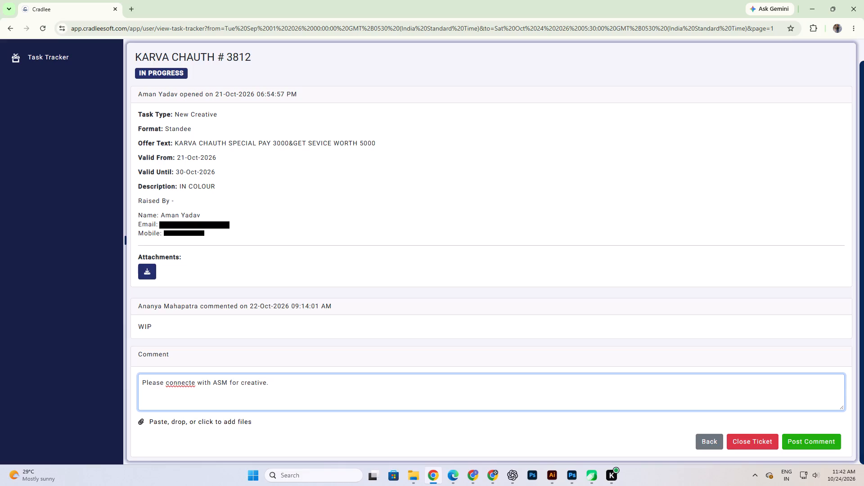
pyautogui.click(182, 384)
pyautogui.click(196, 383)
pyautogui.press('BackSpace')
pyautogui.click(284, 387)
pyautogui.click(738, 445)
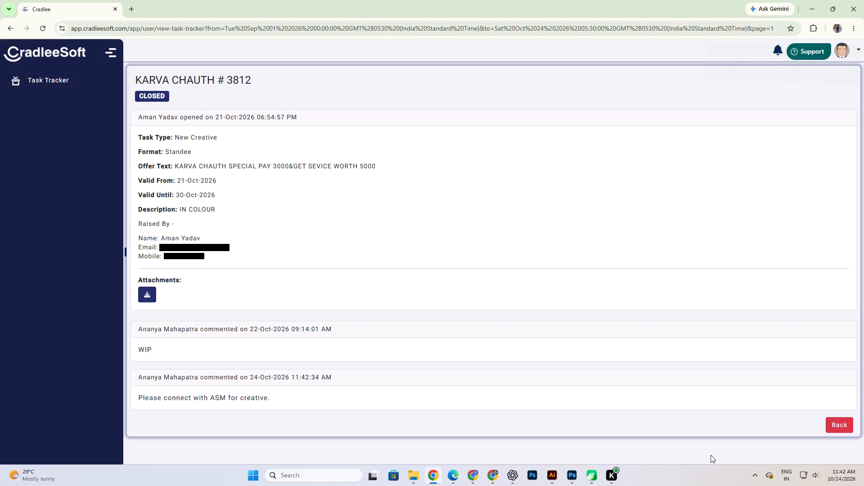
pyautogui.click(842, 419)
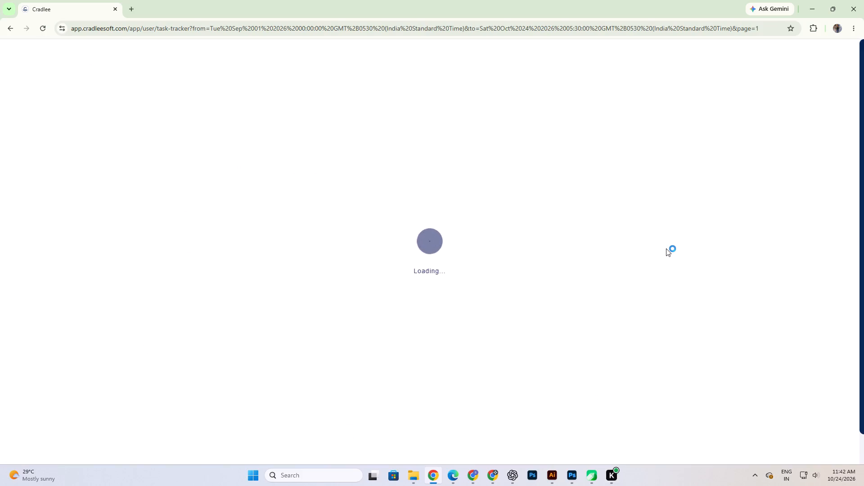
pyautogui.scroll(-5, 717, 422)
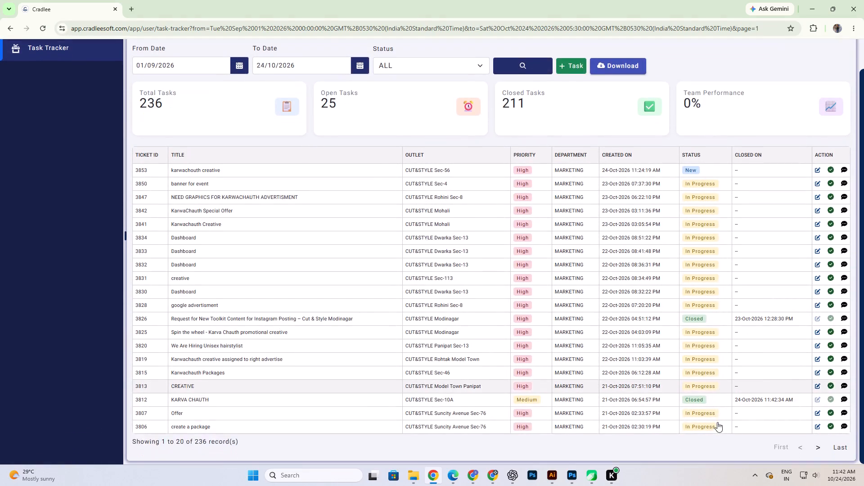
pyautogui.scroll(-4, 702, 293)
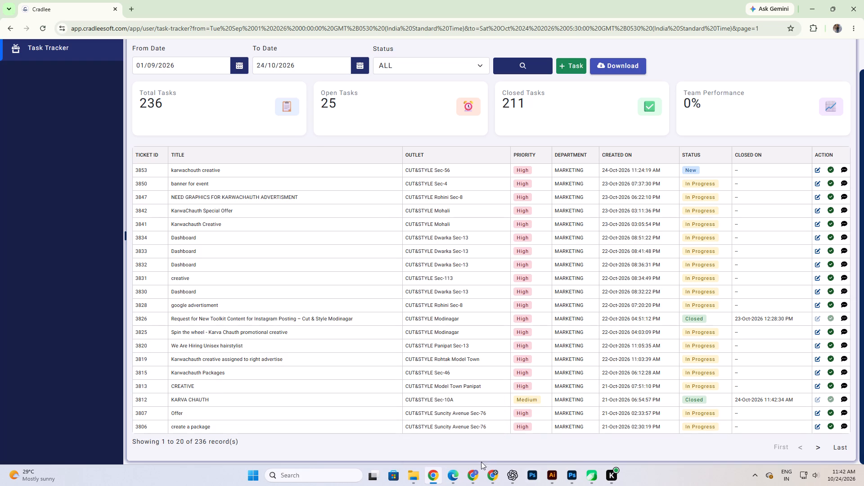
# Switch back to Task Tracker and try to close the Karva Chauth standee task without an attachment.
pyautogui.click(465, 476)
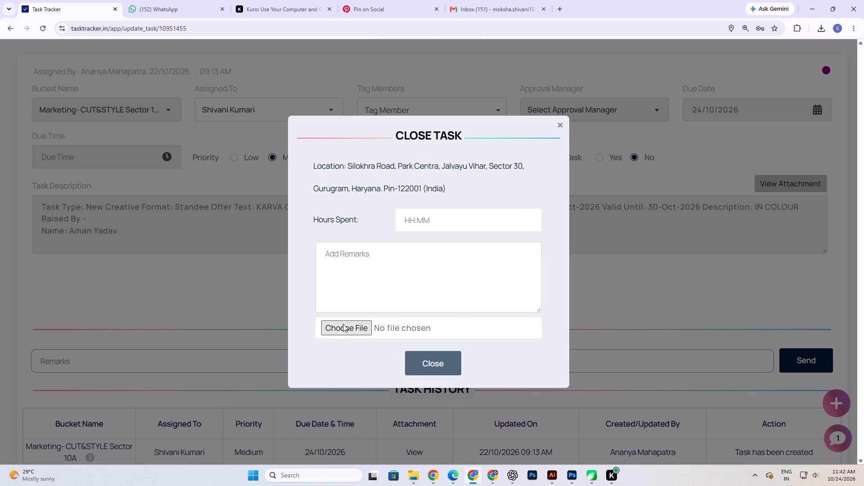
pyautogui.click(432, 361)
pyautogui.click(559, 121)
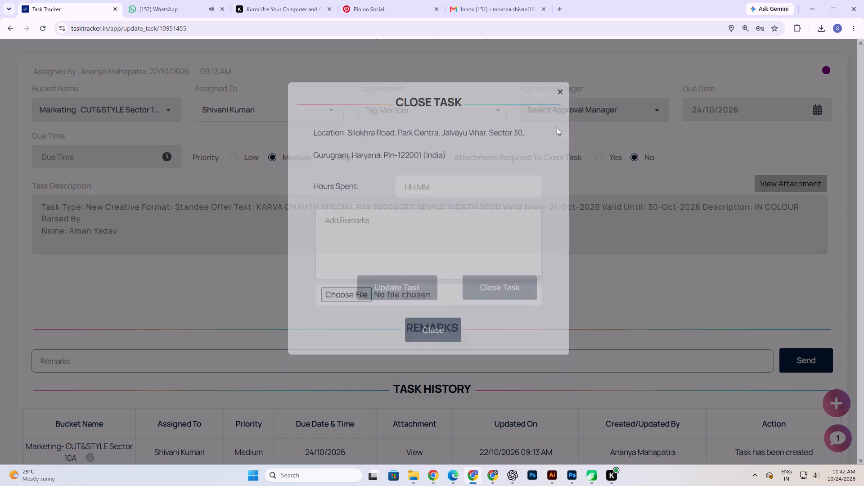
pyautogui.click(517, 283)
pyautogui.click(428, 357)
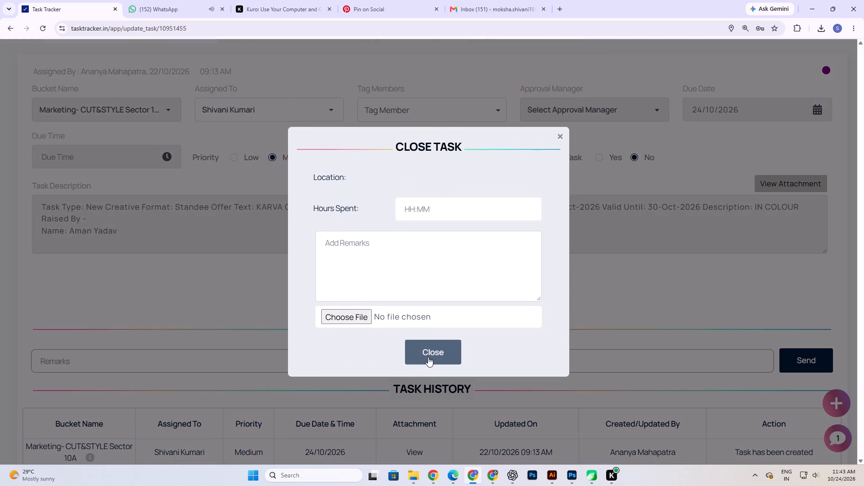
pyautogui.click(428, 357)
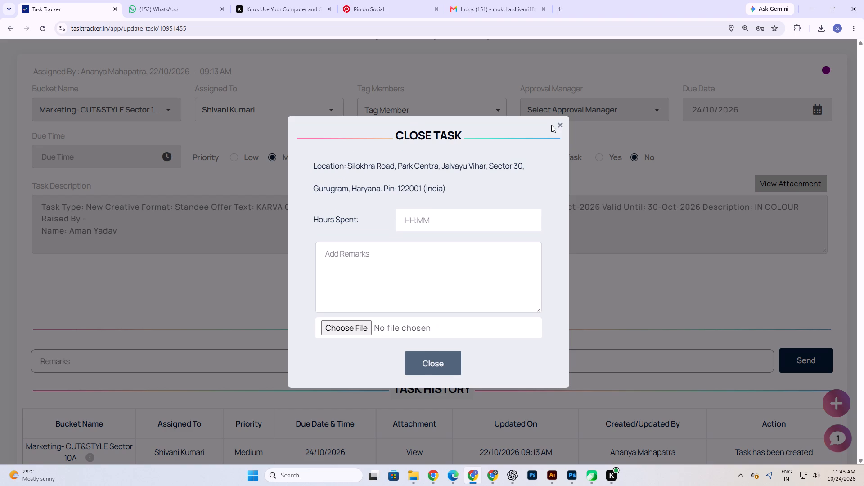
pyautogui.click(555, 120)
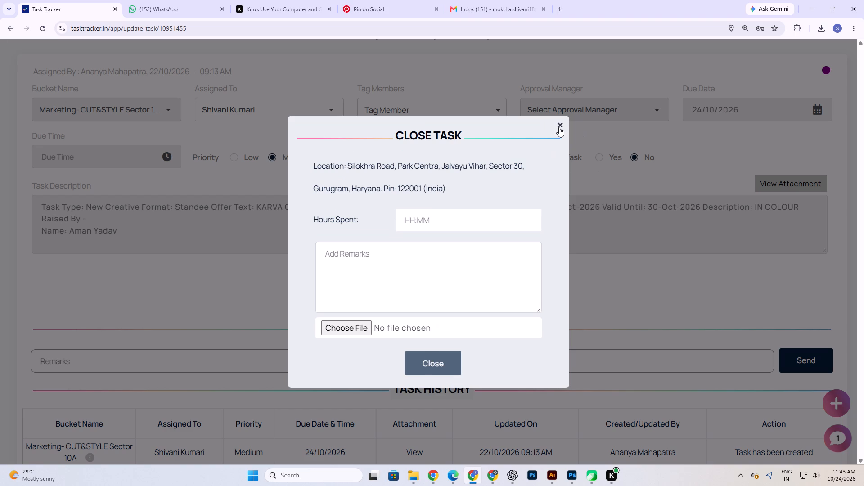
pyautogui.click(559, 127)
# Reload the task page and close the Karva Chauth standee task without hours, remarks or an attachment.
pyautogui.click(45, 25)
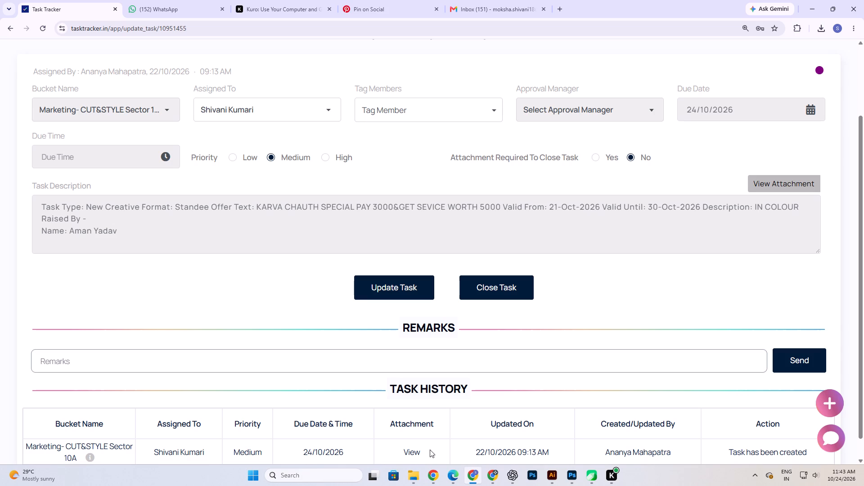
pyautogui.click(512, 291)
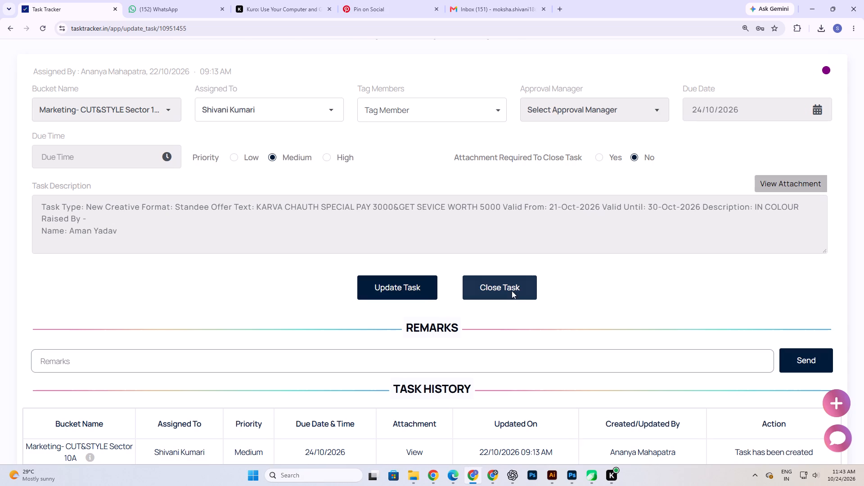
pyautogui.click(427, 355)
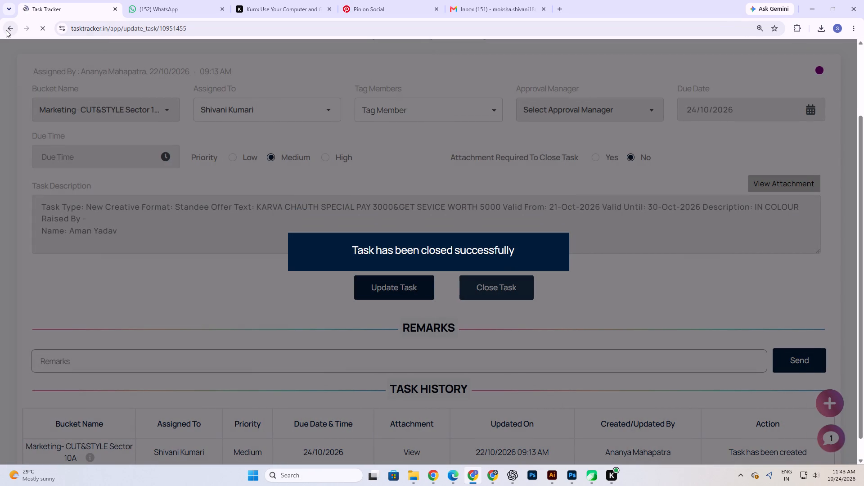
# Go back to the dashboard task list, open the Marketing- Cut & Style Sector-46 standee task, and view its attachment.
pyautogui.click(6, 30)
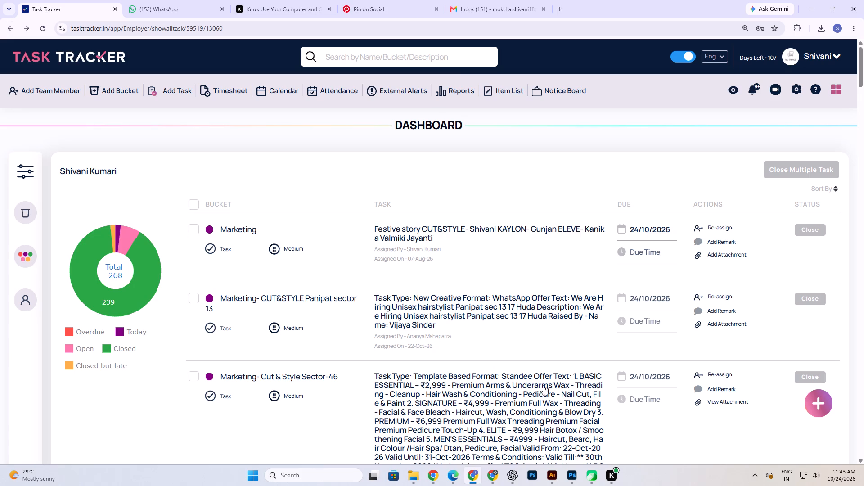
pyautogui.scroll(-2, 499, 372)
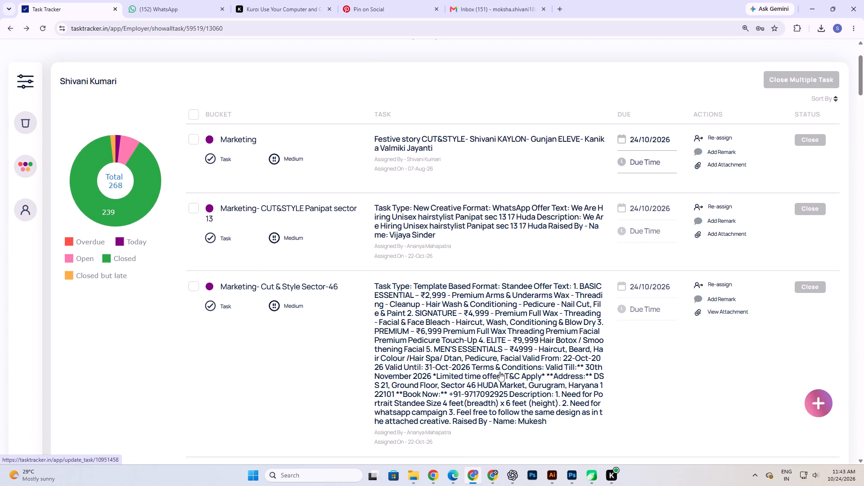
pyautogui.scroll(-2, 499, 372)
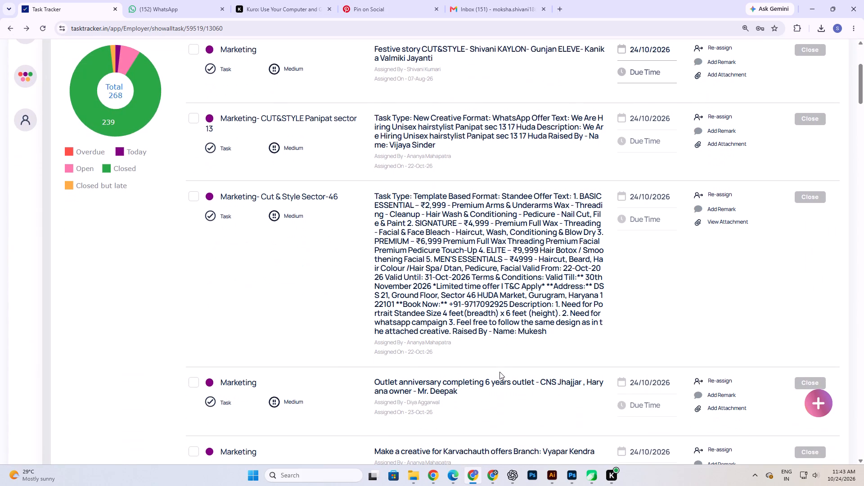
pyautogui.scroll(-3, 499, 372)
pyautogui.scroll(6, 499, 372)
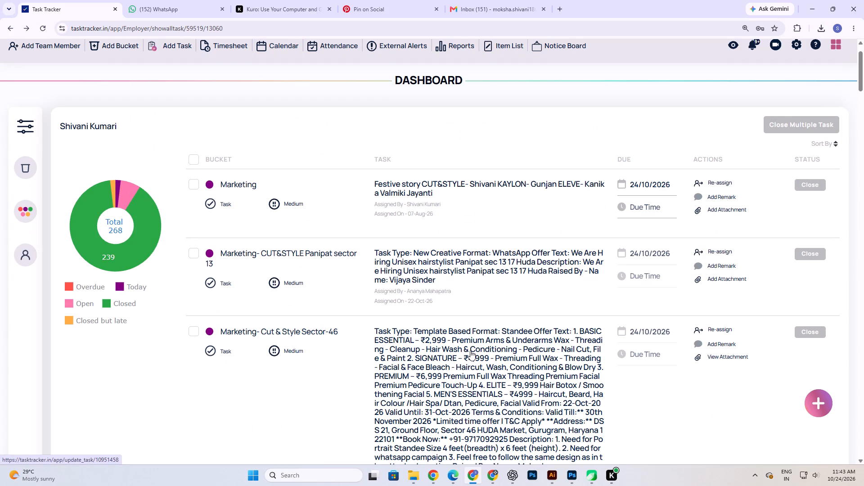
pyautogui.scroll(-4, 470, 351)
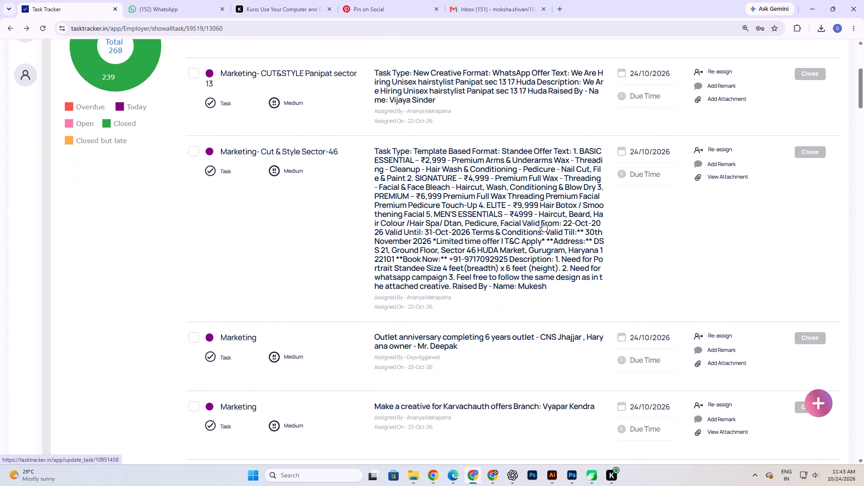
pyautogui.click(509, 205)
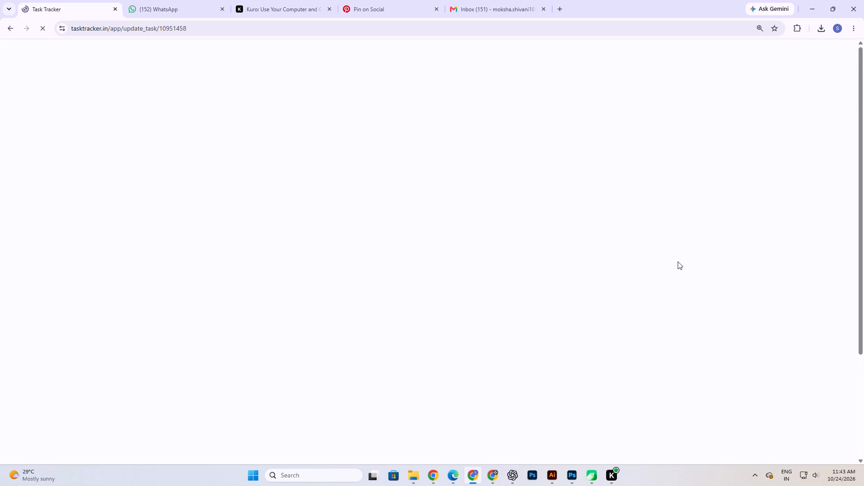
pyautogui.click(787, 276)
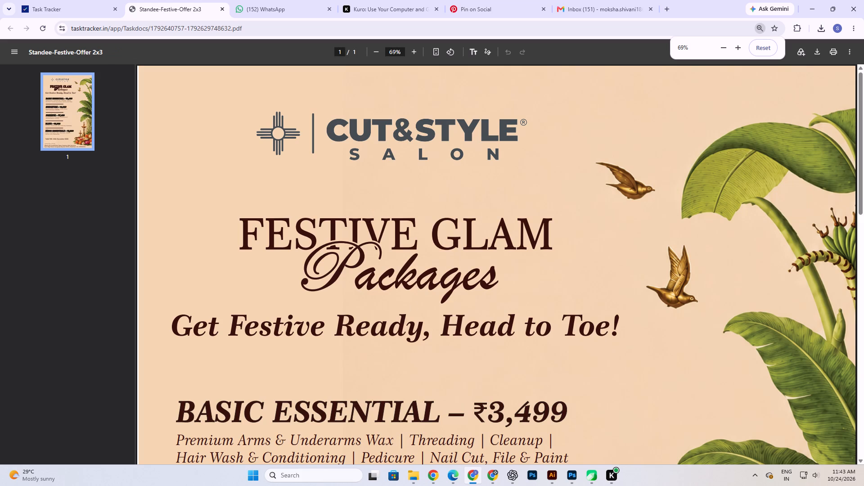
# Review the attached Standee-Festive-Offer 2x3 PDF, from its heading and package offers down to the validity and address details.
pyautogui.scroll(-7, 415, 321)
pyautogui.scroll(-18, 418, 330)
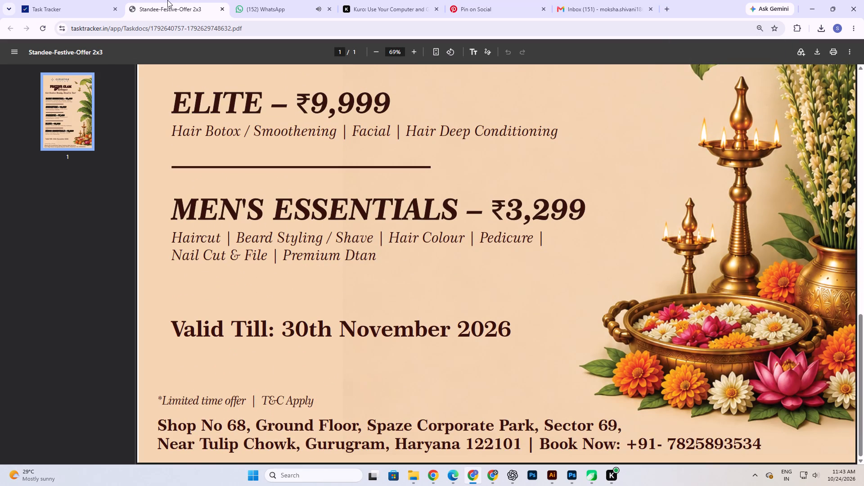
pyautogui.scroll(-11, 365, 330)
pyautogui.scroll(5, 456, 322)
pyautogui.scroll(7, 452, 359)
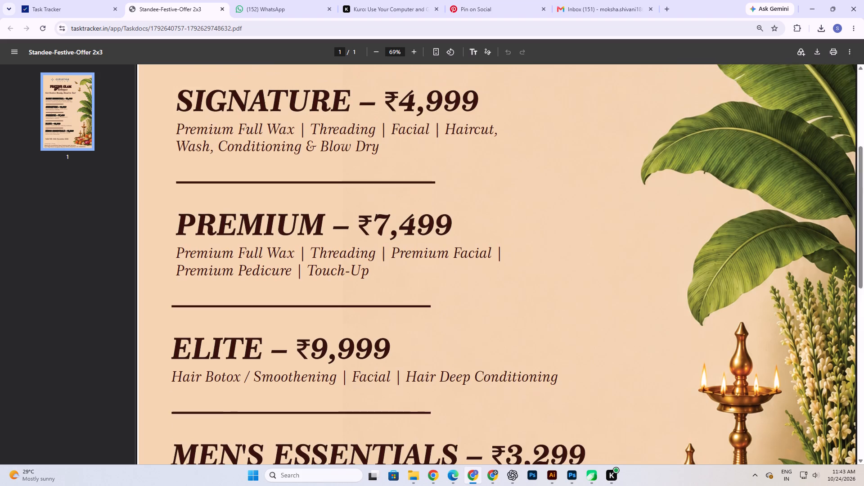
pyautogui.scroll(4, 452, 359)
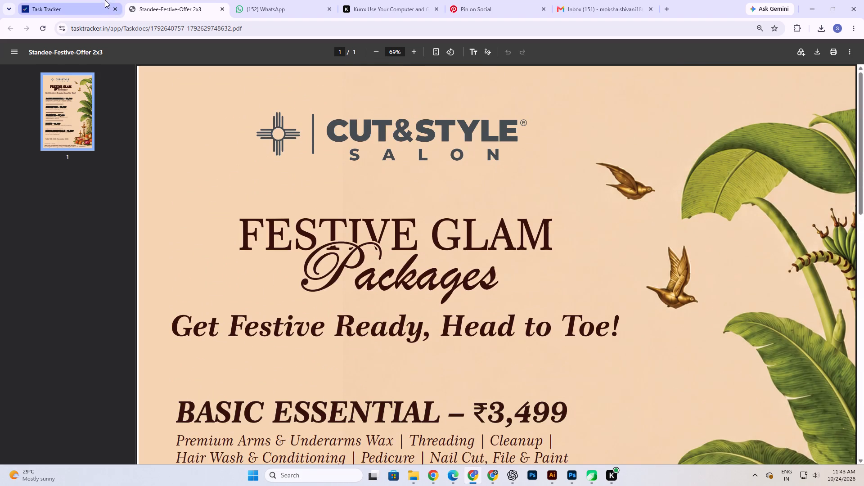
# Return to the Marketing- Cut & Style Sector-46 task in Task Tracker and select its full task description text.
pyautogui.click(103, 0)
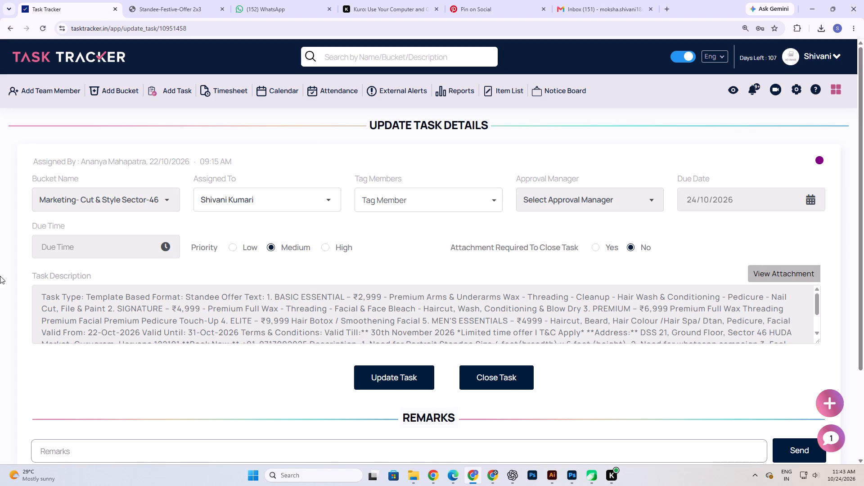
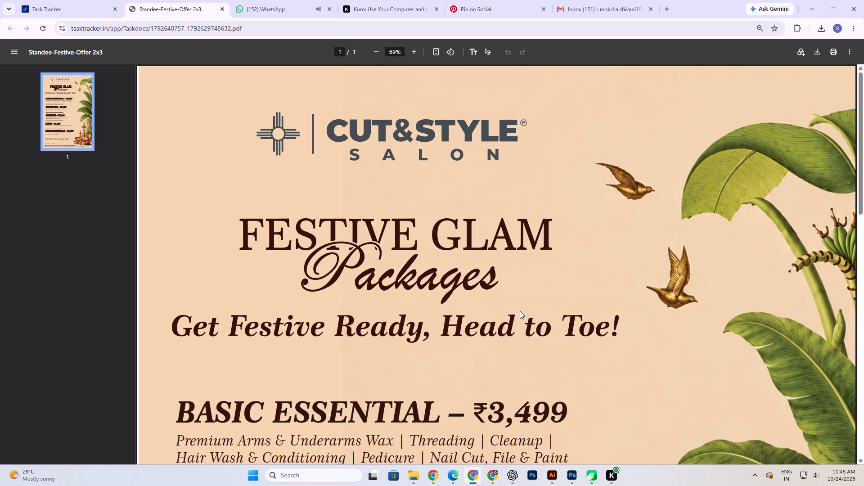
pyautogui.scroll(-11, 543, 372)
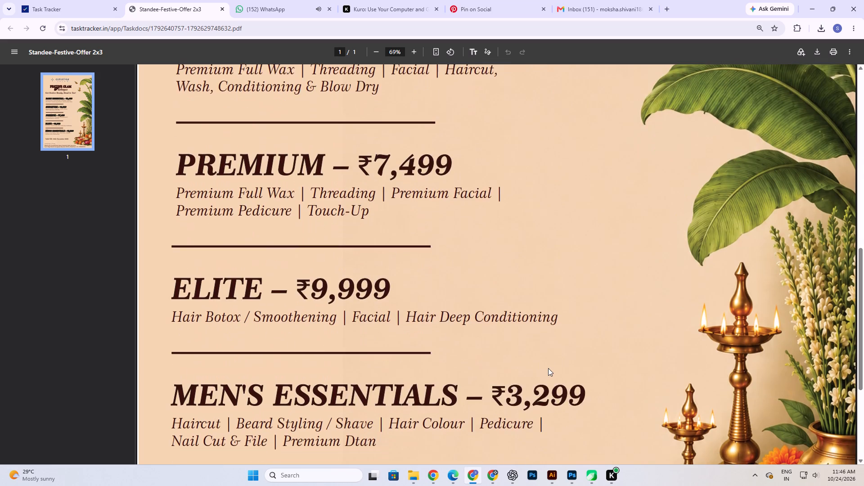
pyautogui.scroll(-11, 548, 368)
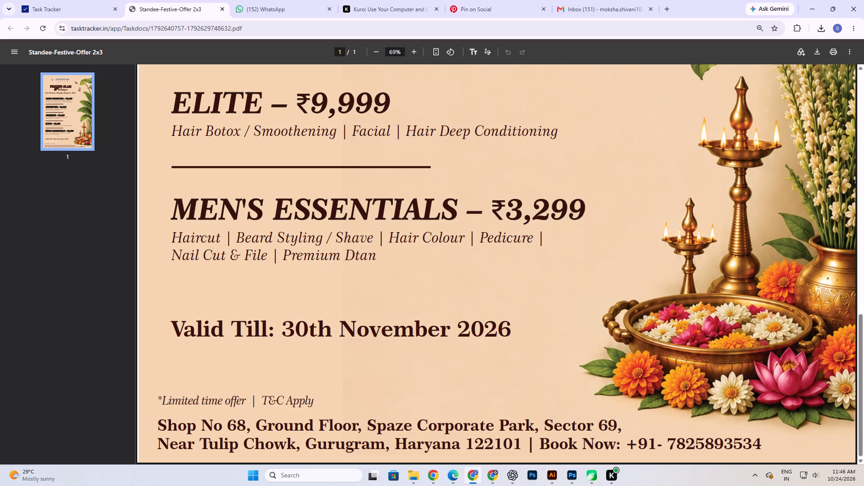
pyautogui.scroll(11, 423, 357)
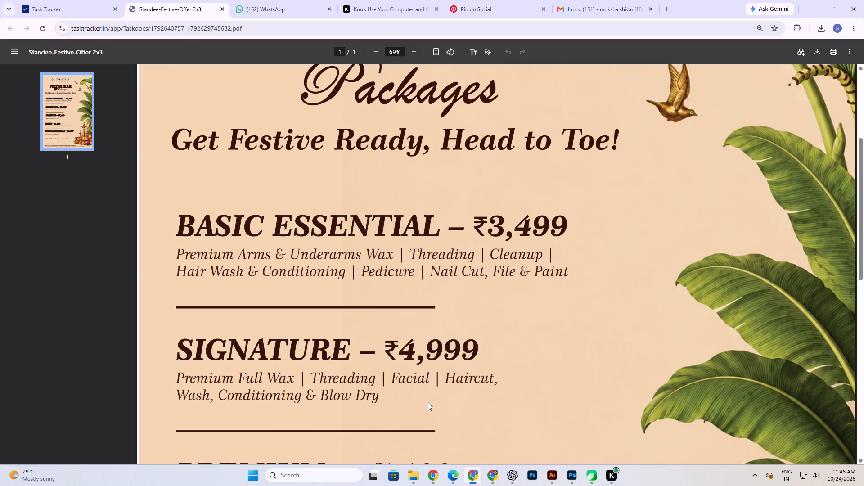
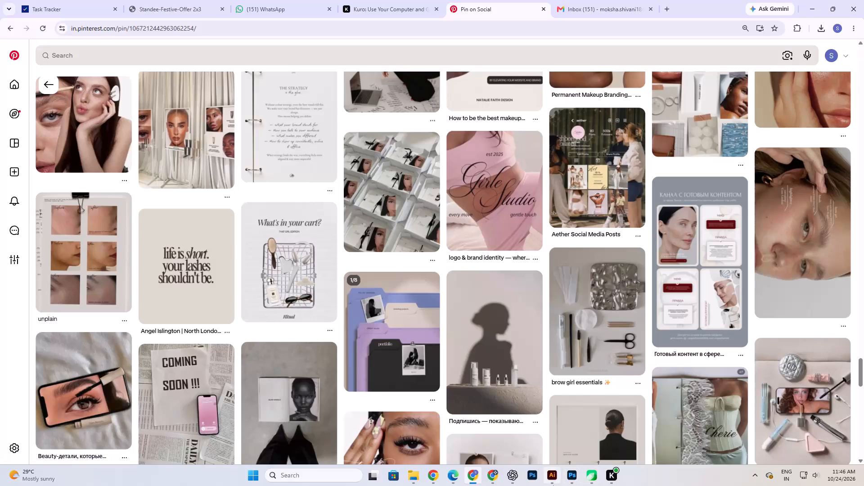
# Switch to CorelDRAW and close it without saving the changes to HAIR OFFER NEW COLONY 3X6.
pyautogui.click(599, 477)
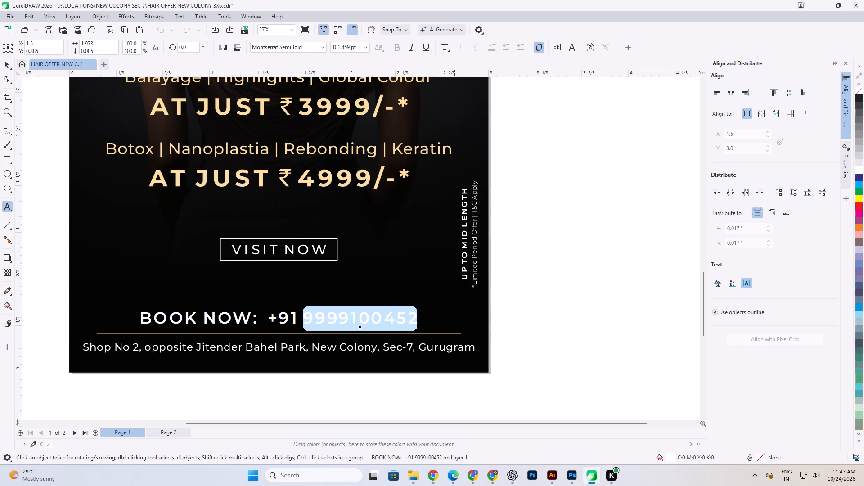
pyautogui.click(860, 0)
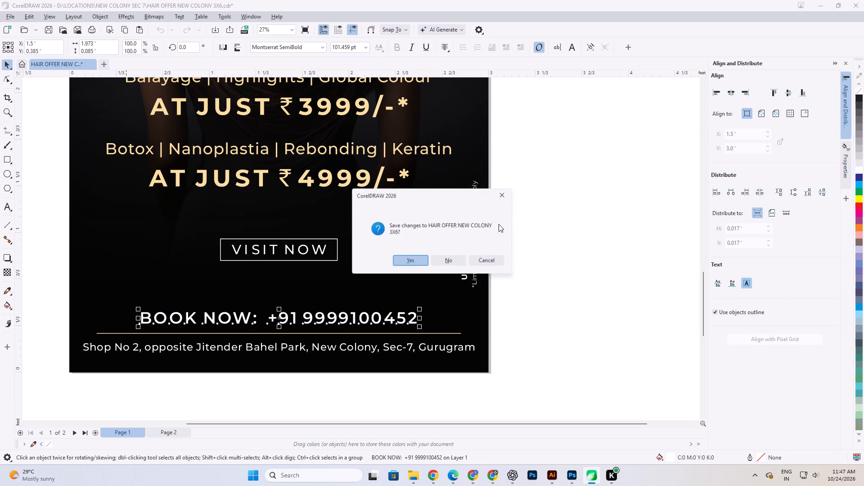
pyautogui.click(443, 265)
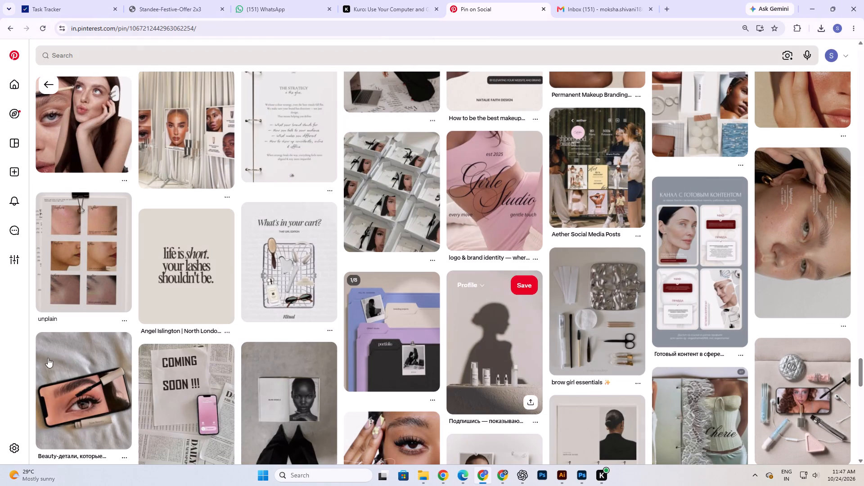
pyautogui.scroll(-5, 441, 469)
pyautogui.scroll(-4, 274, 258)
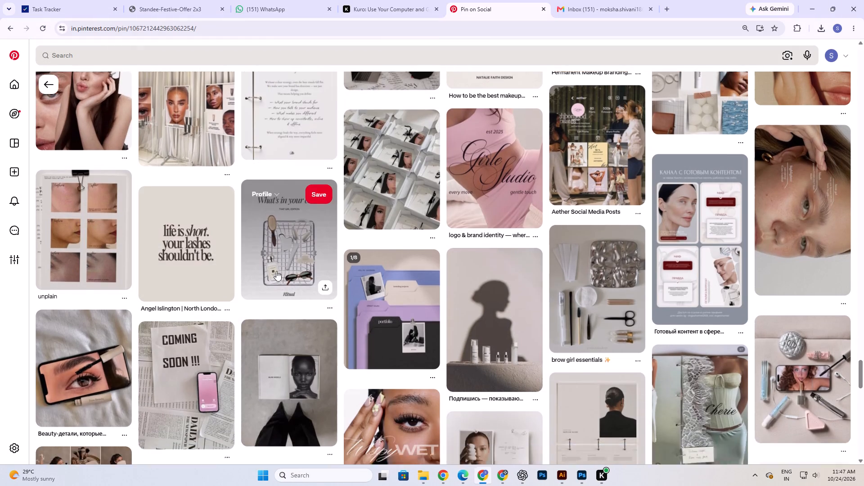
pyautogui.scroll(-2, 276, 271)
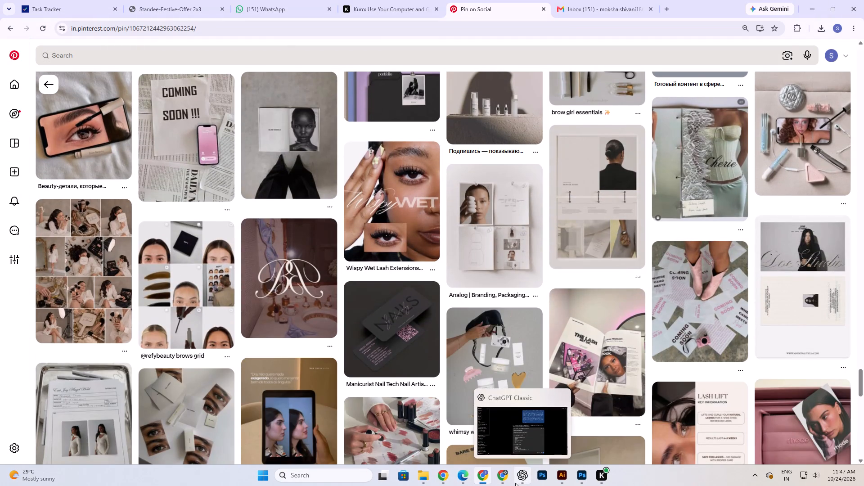
# Switch to Photoshop and close the Karwa Chauth Offer 2X4 Sec 10A PDF document.
pyautogui.click(580, 476)
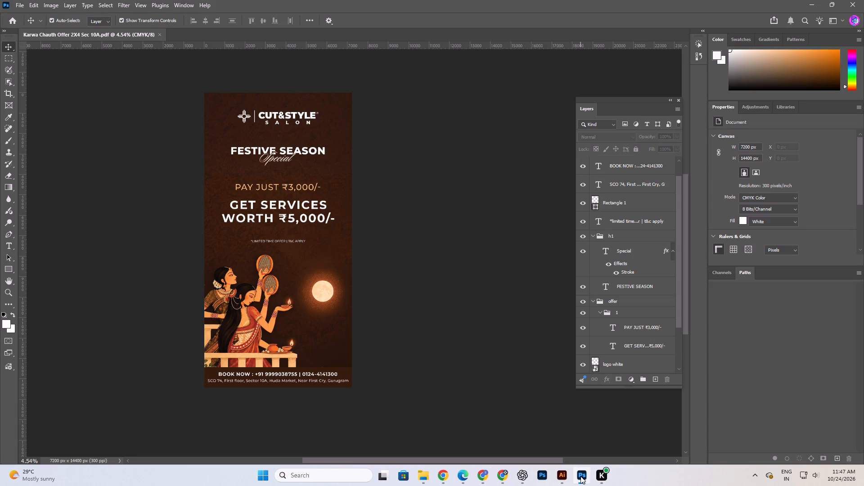
pyautogui.click(158, 33)
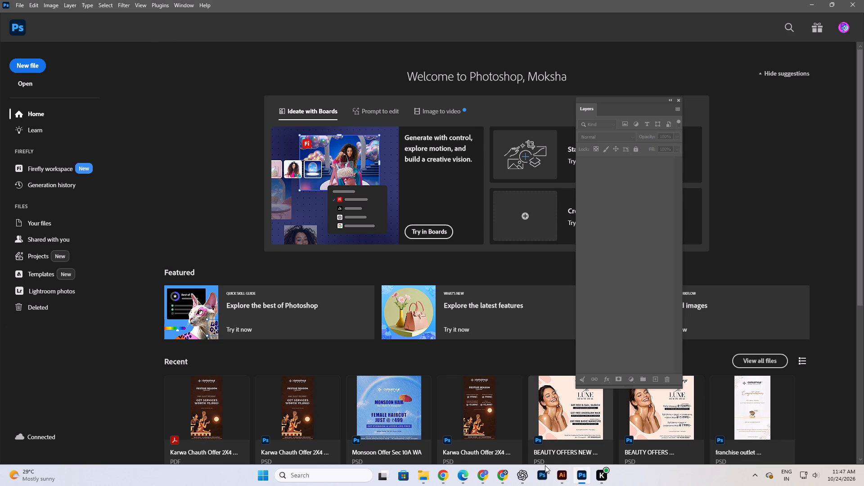
# Switch to Illustrator and check today's date in the system calendar for October 2026.
pyautogui.click(555, 480)
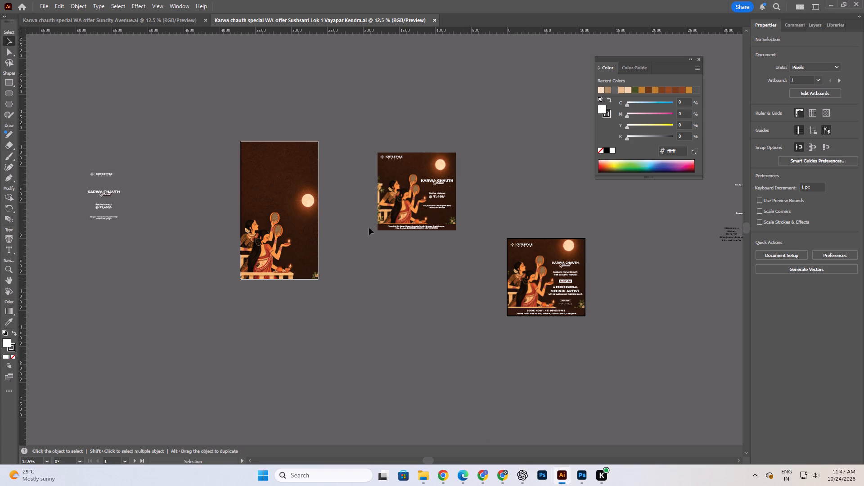
pyautogui.click(603, 315)
pyautogui.click(848, 479)
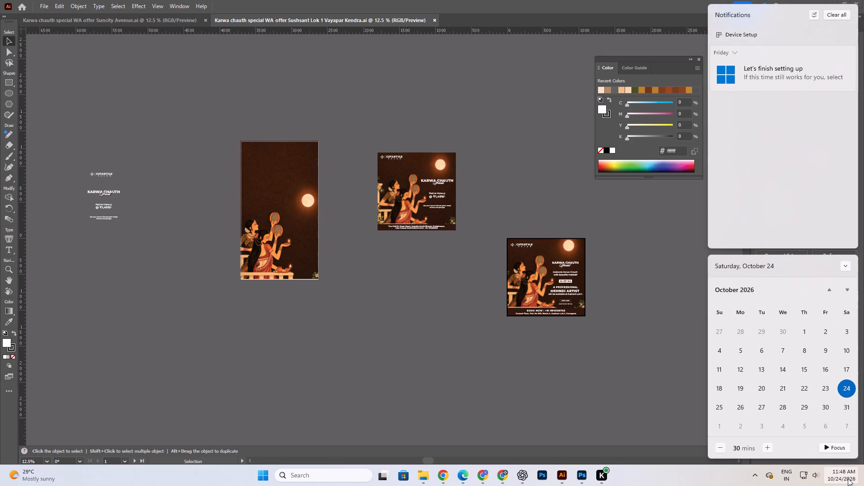
pyautogui.click(403, 350)
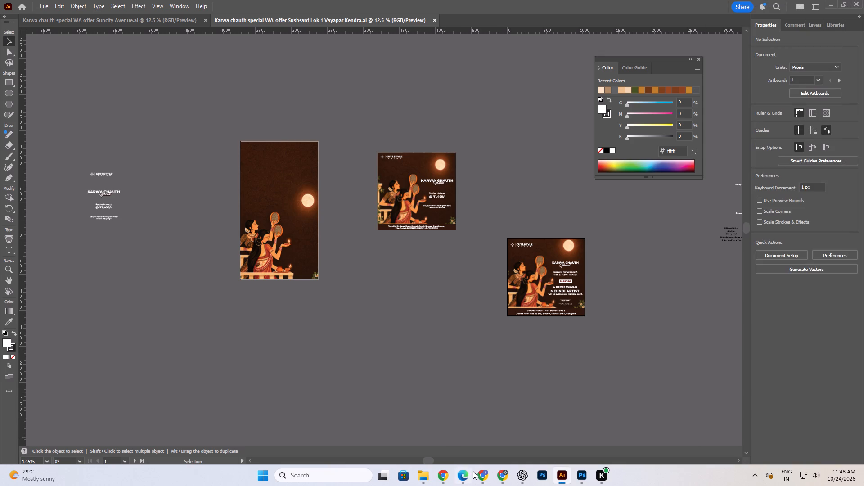
# Switch to Chrome and search Google for guru nanak jayanti in a new tab.
pyautogui.click(483, 477)
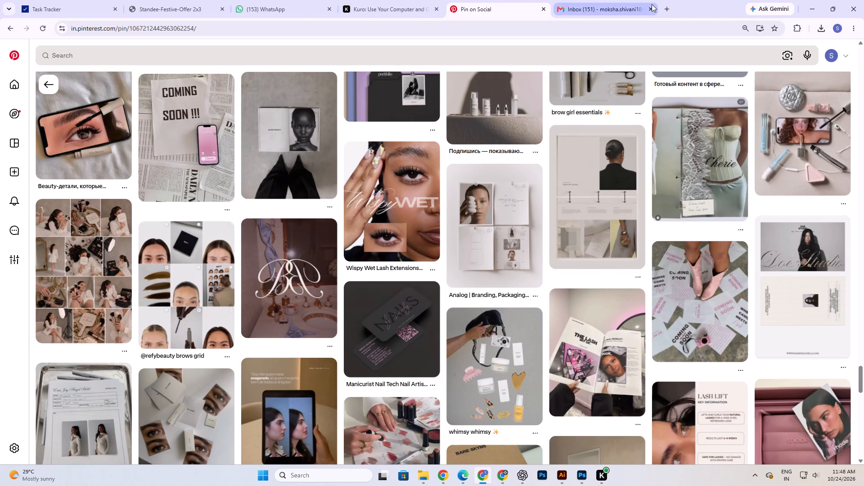
pyautogui.click(667, 9)
pyautogui.click(344, 190)
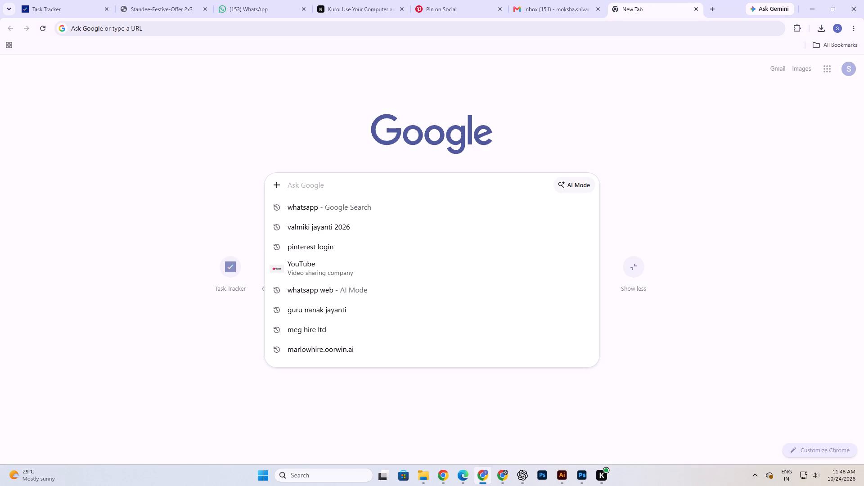
pyautogui.write('guru')
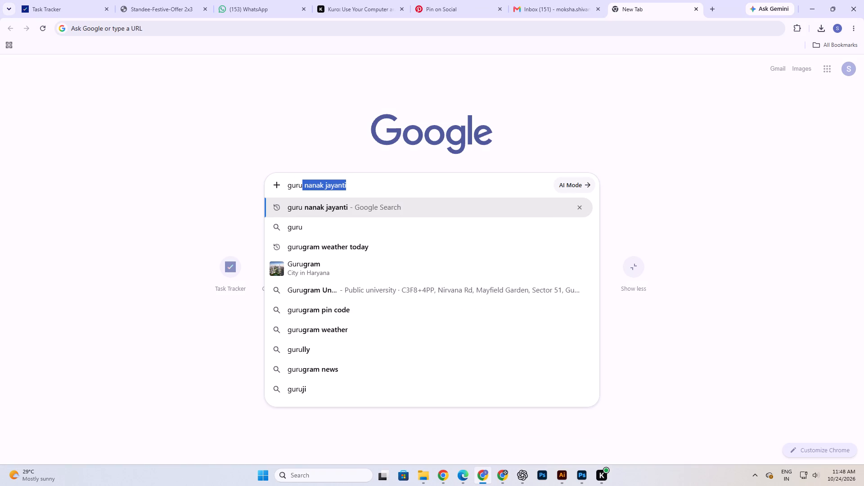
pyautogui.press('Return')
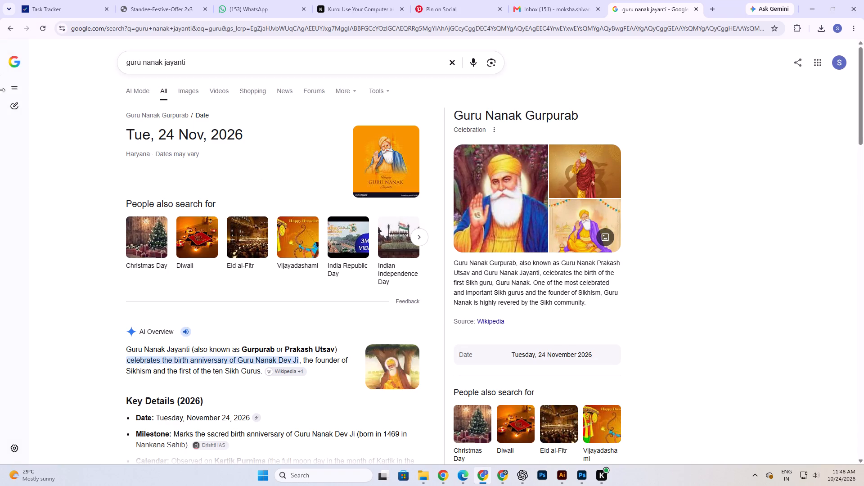
# Select part of the word nanak in the Google search query.
pyautogui.moveTo(162, 63); pyautogui.dragTo(148, 63)
# Change the Google search query to guru valmiki jayanti and run the search.
pyautogui.moveTo(148, 63); pyautogui.dragTo(143, 65)
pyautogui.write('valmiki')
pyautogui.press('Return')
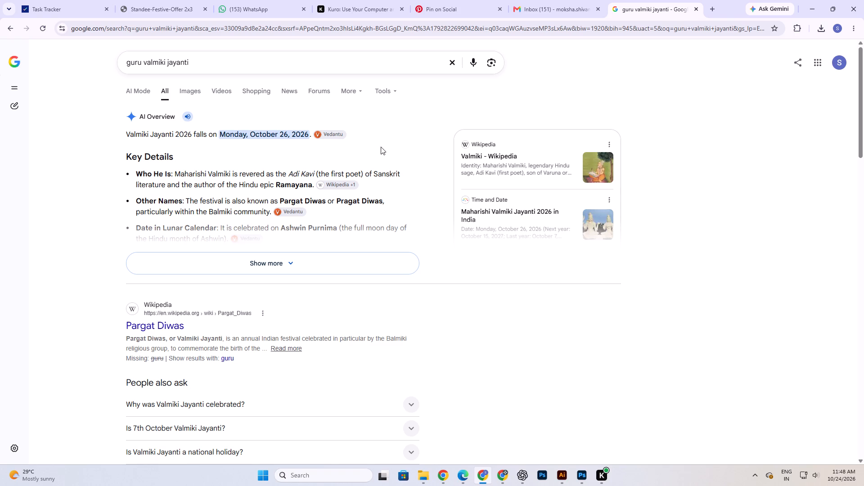
# Return to the Cut & Style Sector-46 task in Task Tracker and clear the text selection in its description.
pyautogui.click(459, 0)
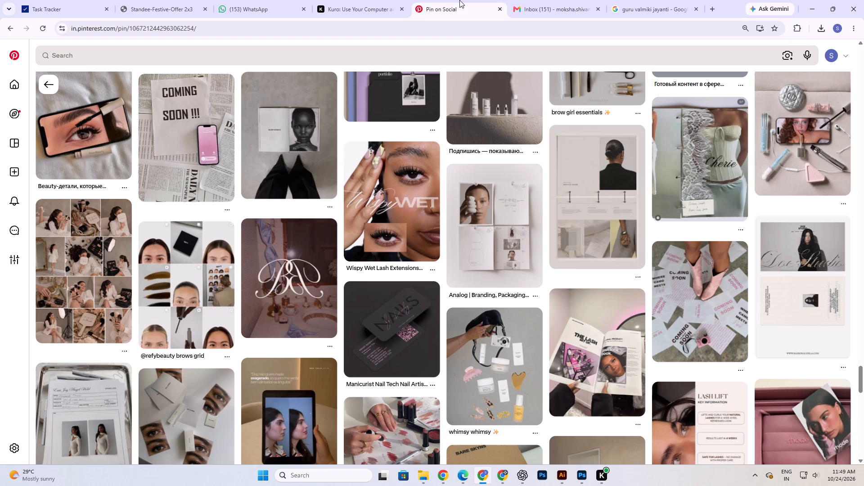
pyautogui.click(43, 0)
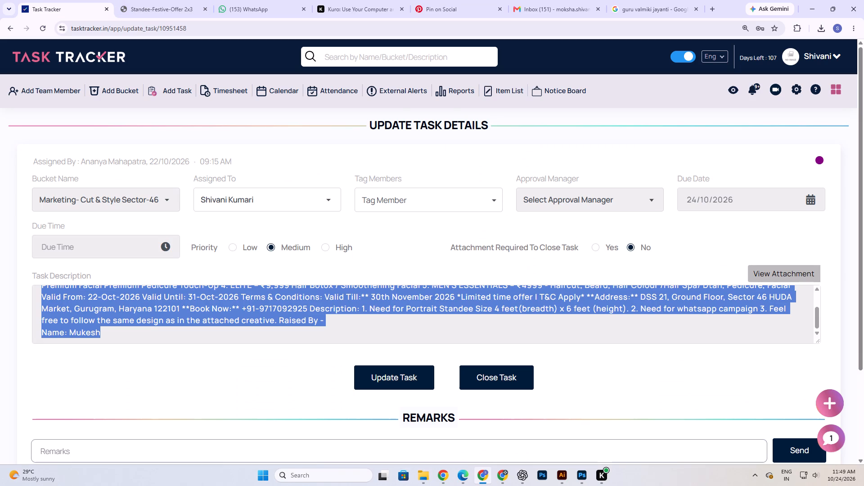
pyautogui.click(553, 331)
pyautogui.click(389, 317)
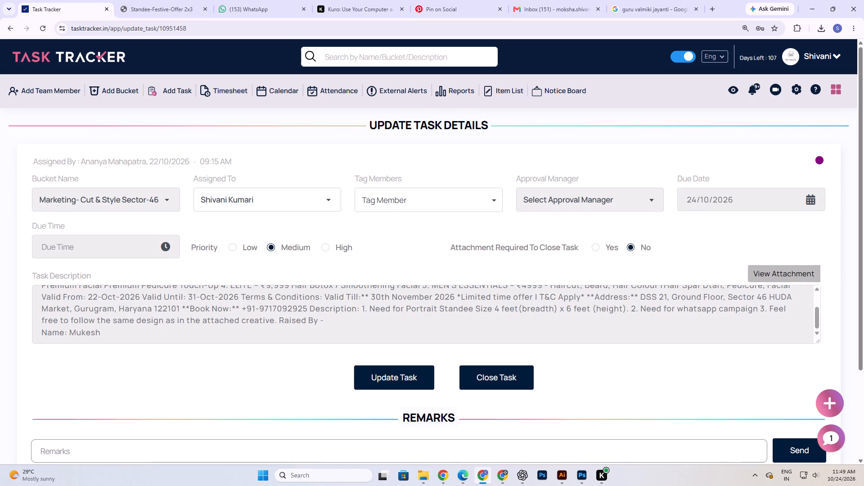
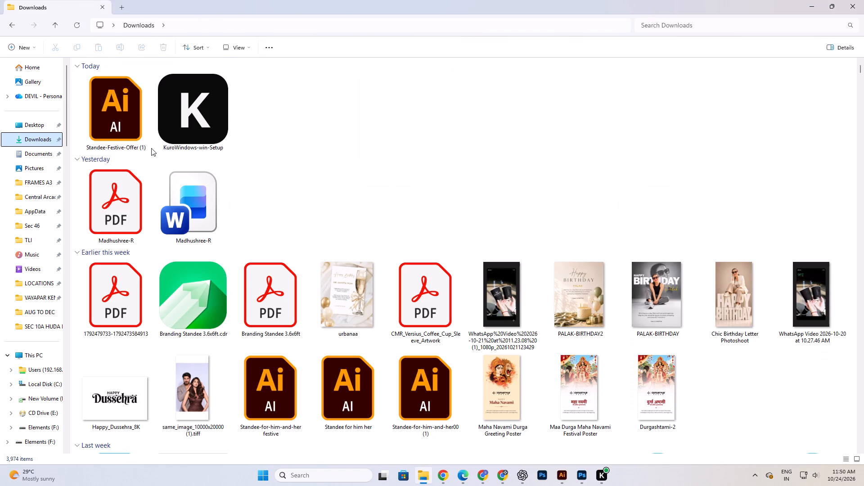
# Switch to File Explorer and open the Standee-Festive-Offer (1) Illustrator file from the Downloads folder.
pyautogui.scroll(2, 124, 129)
pyautogui.doubleClick(113, 115)
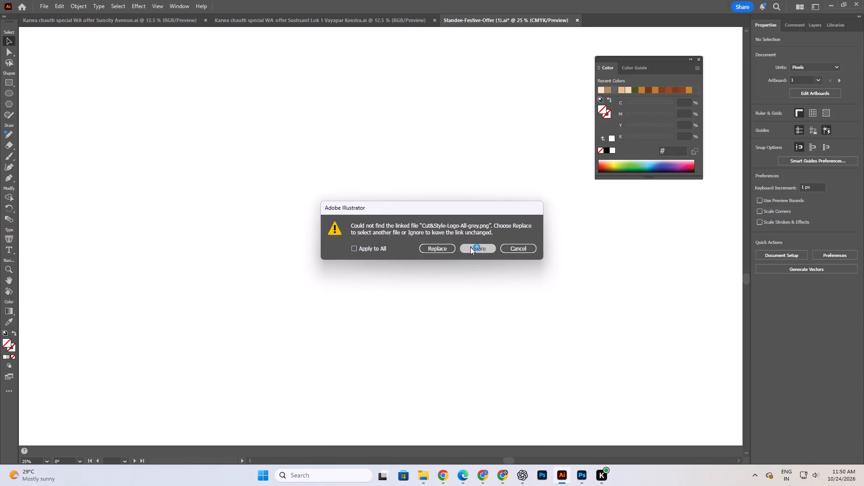
# Switch to Illustrator and ignore the missing Cut&Style-Logo-All-grey.png link in the festive standee document.
pyautogui.click(470, 247)
# Examine the festive standee's package list, validity date and footer address, including the whole layout.
pyautogui.scroll(5, 604, 253)
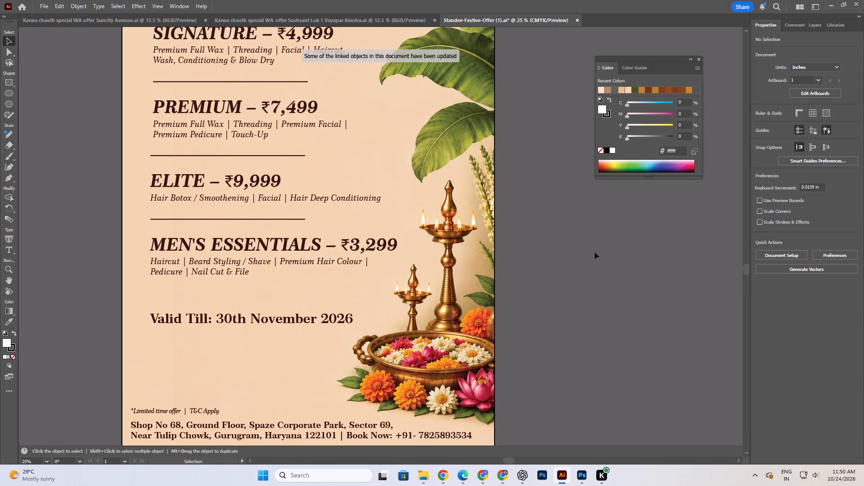
pyautogui.keyDown('alt'); pyautogui.scroll(-3, 275, 192); pyautogui.keyUp('alt')
pyautogui.scroll(5, 307, 246)
pyautogui.click(459, 233)
pyautogui.press('space')
pyautogui.press('space')
pyautogui.press('space')
pyautogui.press('space')
pyautogui.press('space')
pyautogui.press('space')
pyautogui.press('space')
pyautogui.press('space')
pyautogui.press('space')
pyautogui.moveTo(298, 220); pyautogui.dragTo(315, 218)
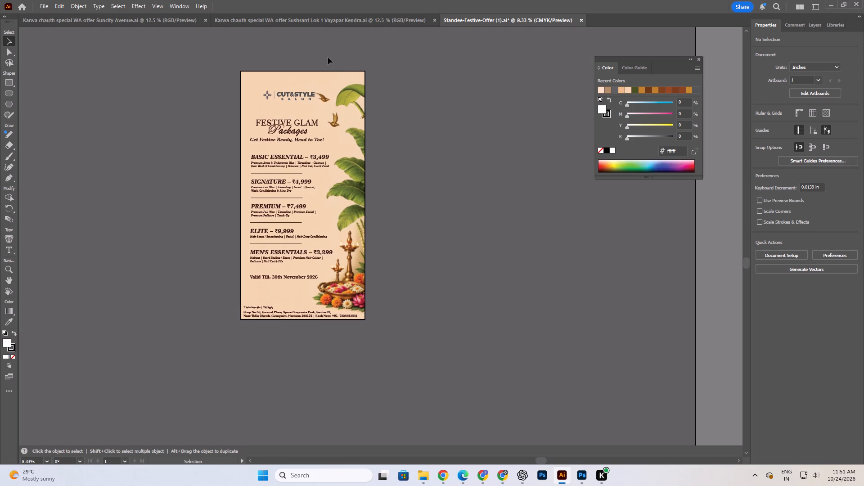
# Close the Karwa chauth special WA offer documents for Sushant Lok 1 Vayapar Kendra and Suncity Avenue.
pyautogui.click(329, 29)
pyautogui.click(331, 13)
pyautogui.click(333, 23)
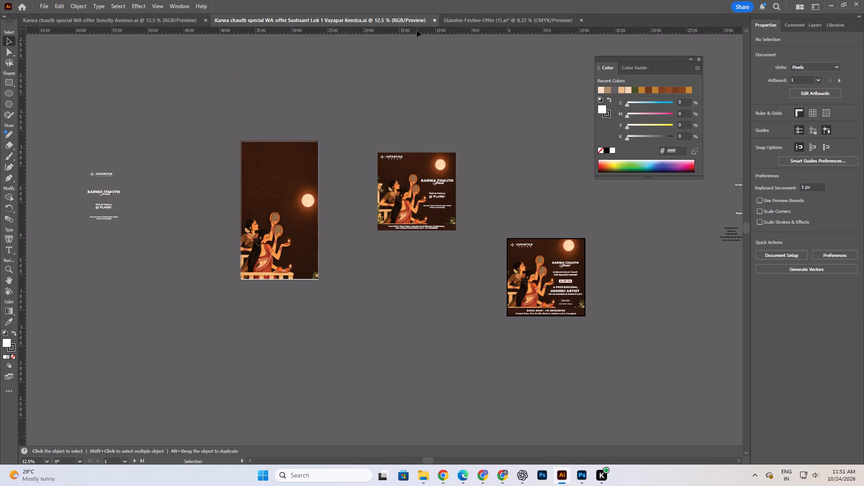
pyautogui.click(435, 21)
pyautogui.click(174, 18)
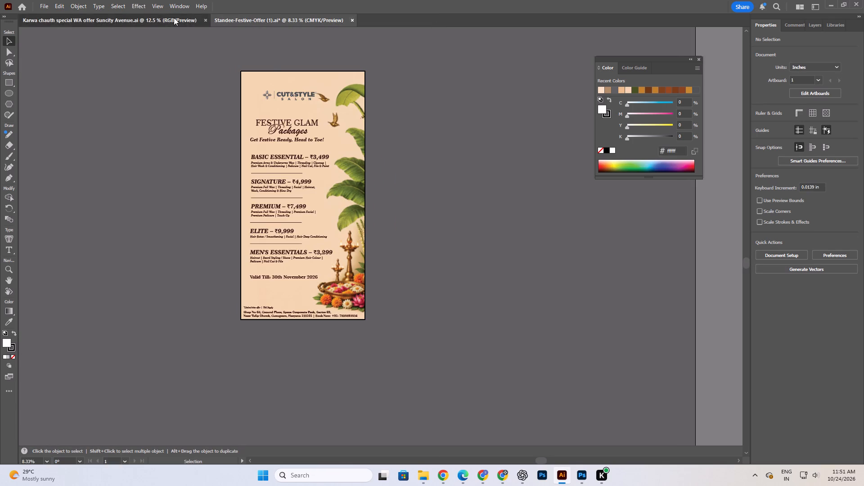
pyautogui.click(204, 20)
pyautogui.click(470, 232)
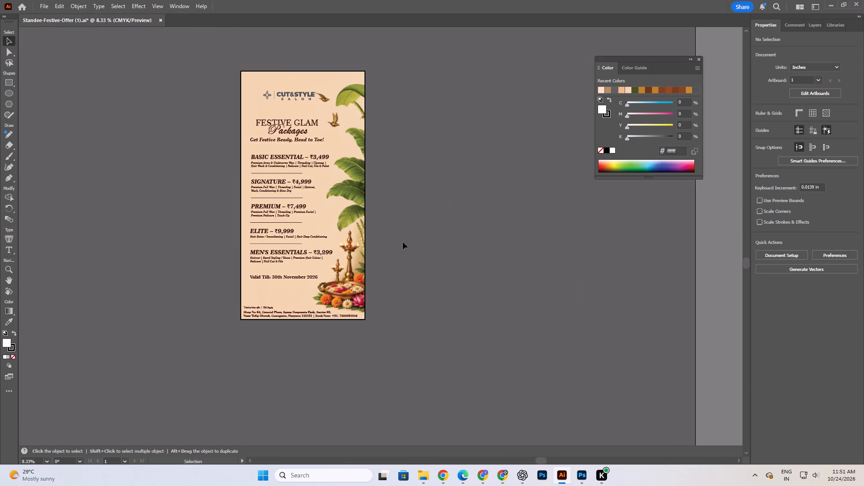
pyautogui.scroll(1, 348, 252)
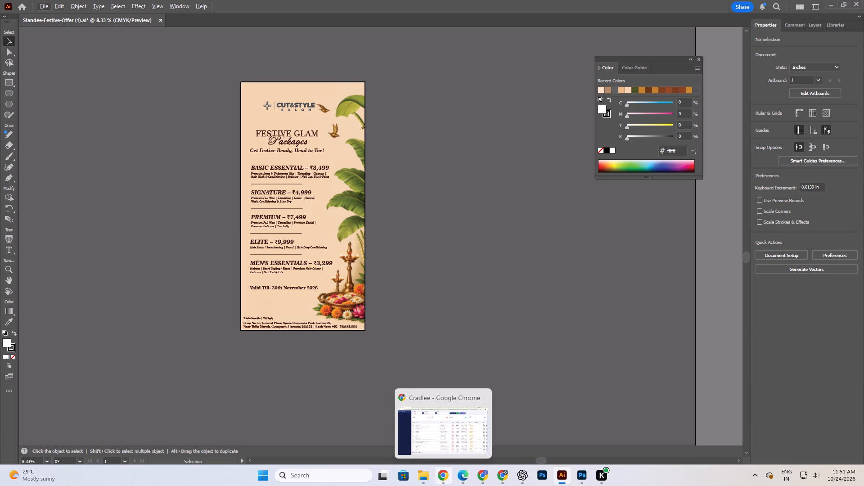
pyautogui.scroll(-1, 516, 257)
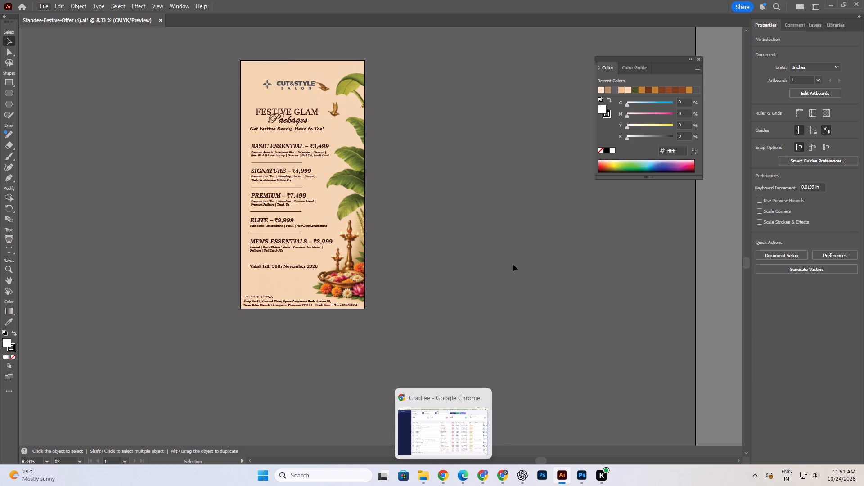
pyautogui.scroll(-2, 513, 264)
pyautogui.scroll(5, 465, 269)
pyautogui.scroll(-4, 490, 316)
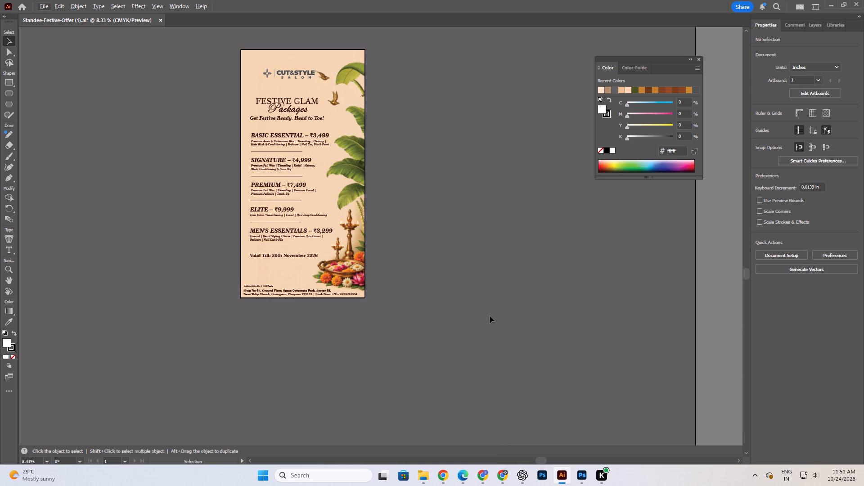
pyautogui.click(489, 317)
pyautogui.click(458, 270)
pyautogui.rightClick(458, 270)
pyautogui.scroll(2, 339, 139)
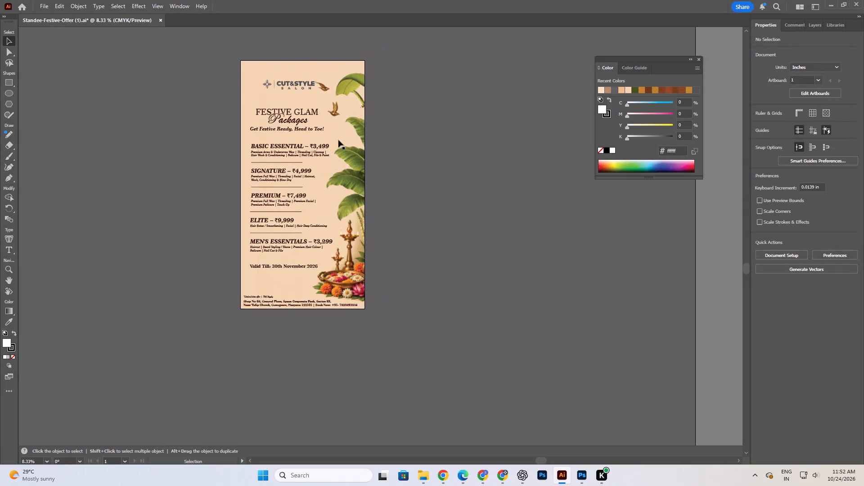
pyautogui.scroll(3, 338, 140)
# Switch to Chrome and review the Cut & Style Sector-46 standee task in Task Tracker.
pyautogui.click(475, 472)
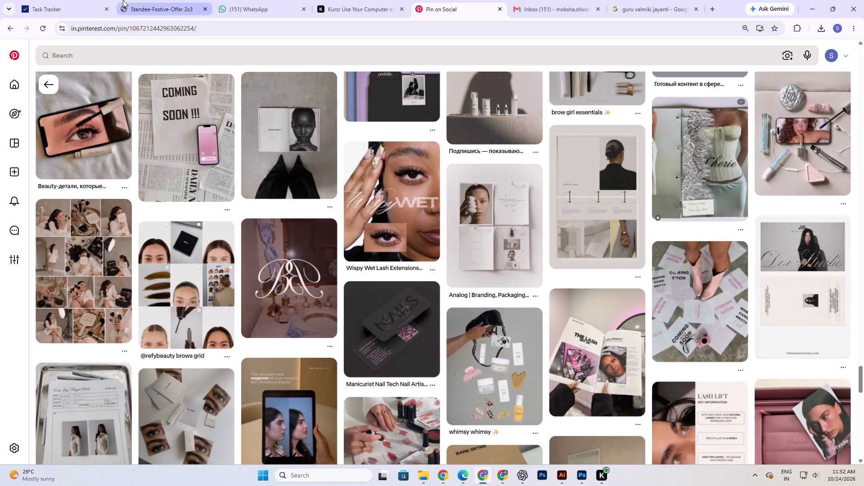
pyautogui.click(123, 0)
pyautogui.click(68, 0)
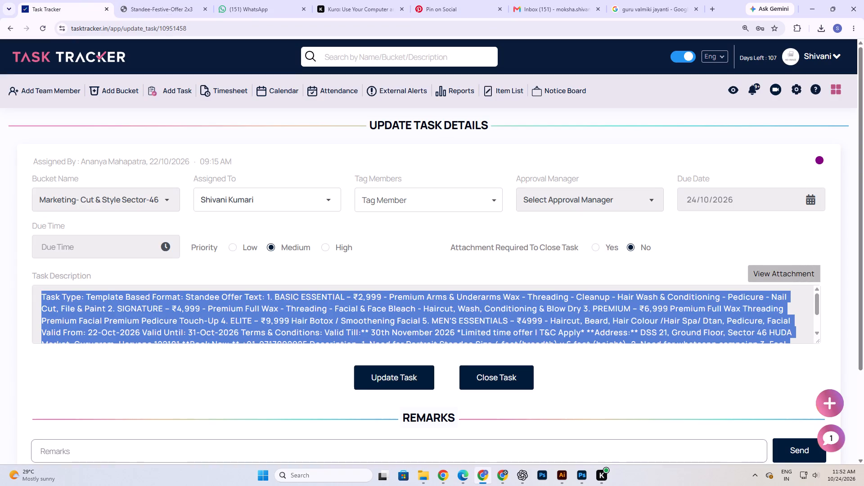
# Switch to Illustrator, start saving the standee under a new name, and find the SECTOR-46 folder within LOCATIONS by searching for 46.
pyautogui.click(560, 477)
pyautogui.click(48, 6)
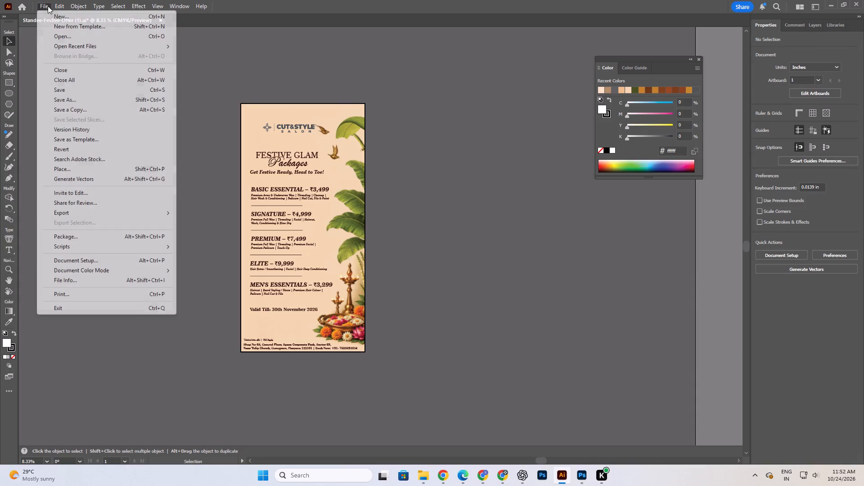
pyautogui.moveTo(67, 94); pyautogui.dragTo(69, 104)
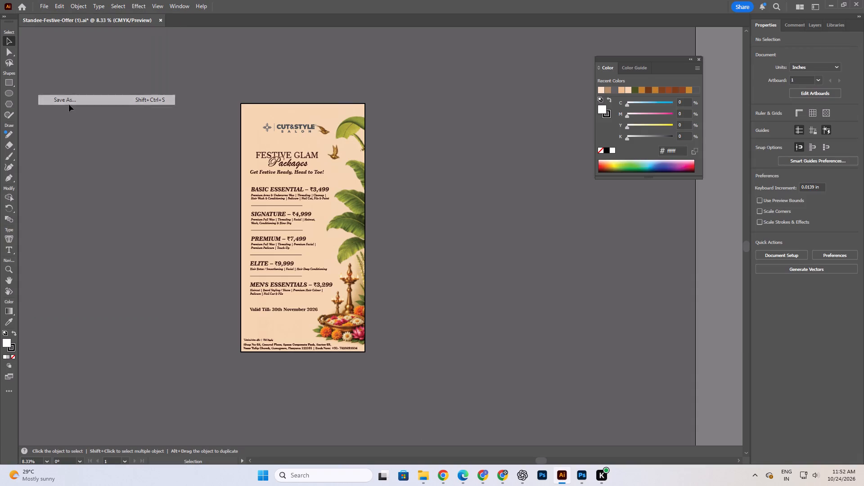
pyautogui.click(502, 326)
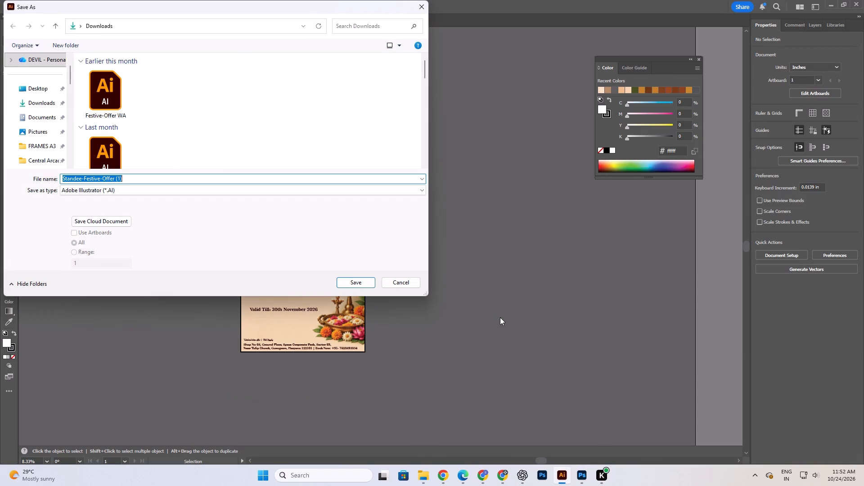
pyautogui.scroll(-7, 77, 130)
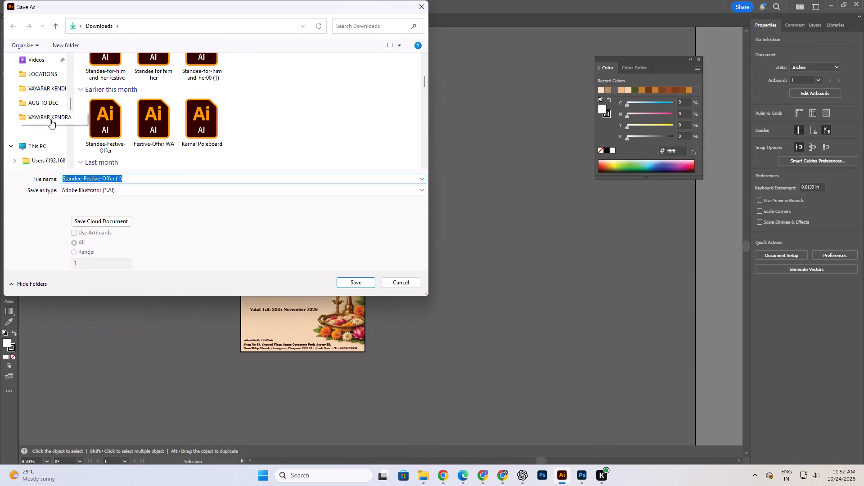
pyautogui.click(48, 76)
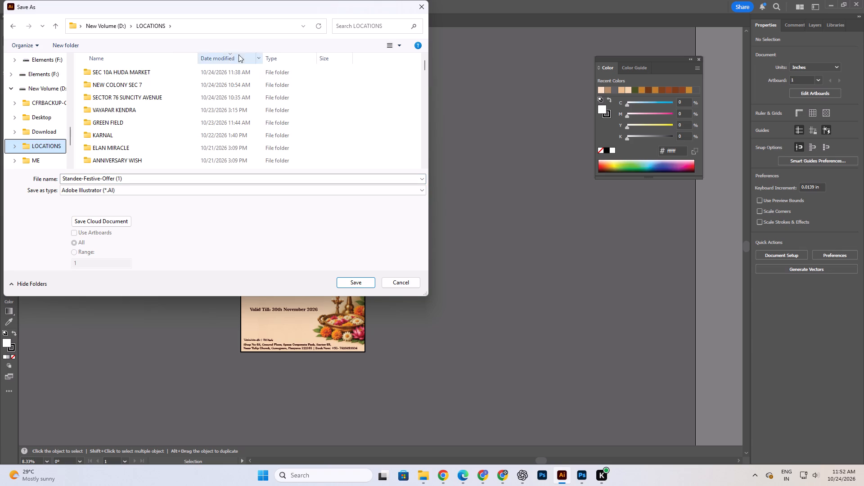
pyautogui.click(135, 75)
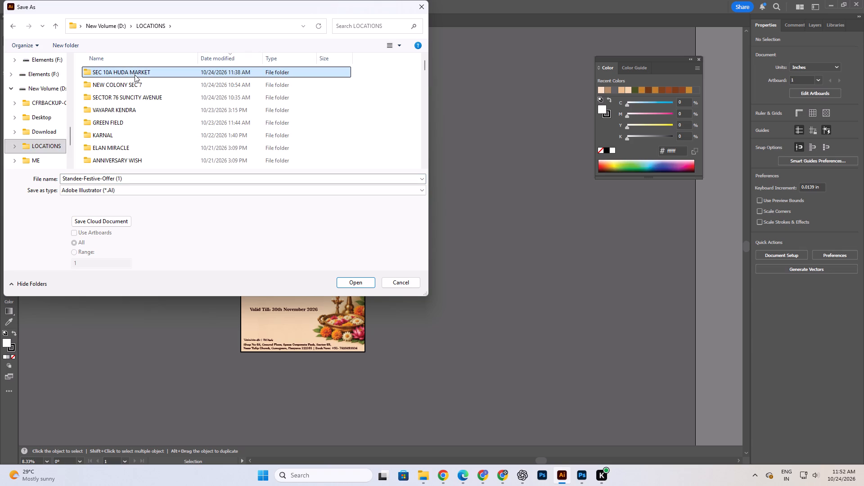
pyautogui.write('46')
pyautogui.press('4')
pyautogui.click(370, 24)
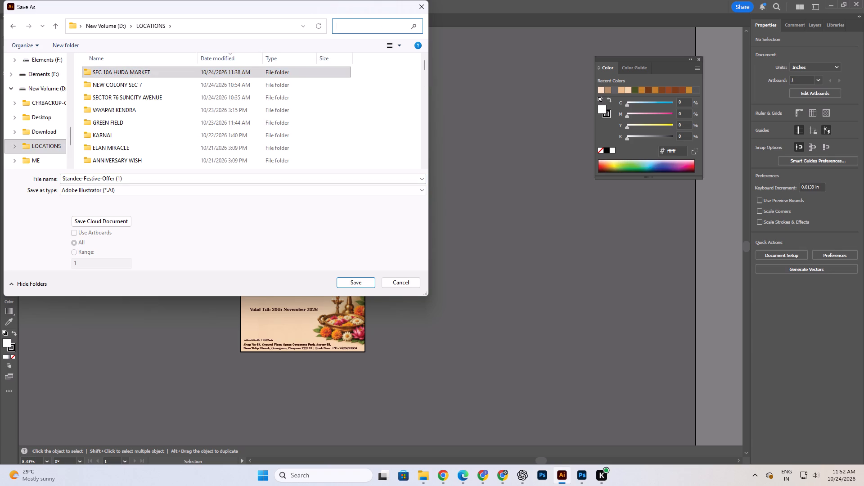
pyautogui.write('46')
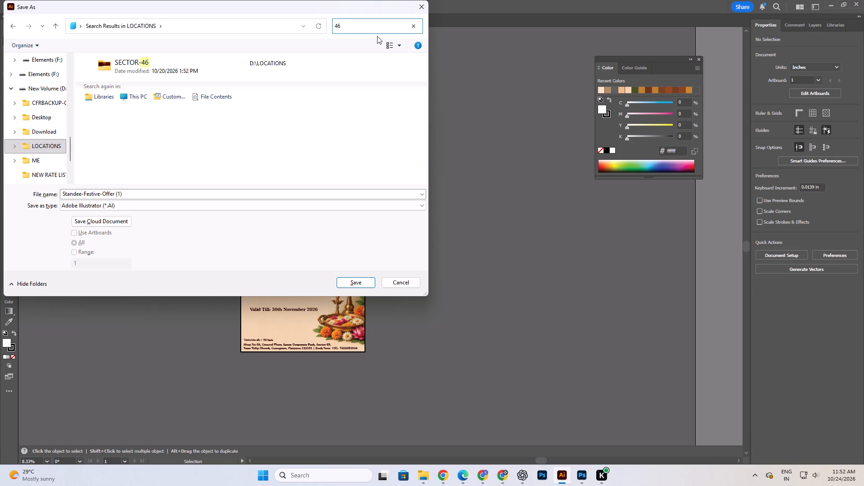
pyautogui.doubleClick(157, 73)
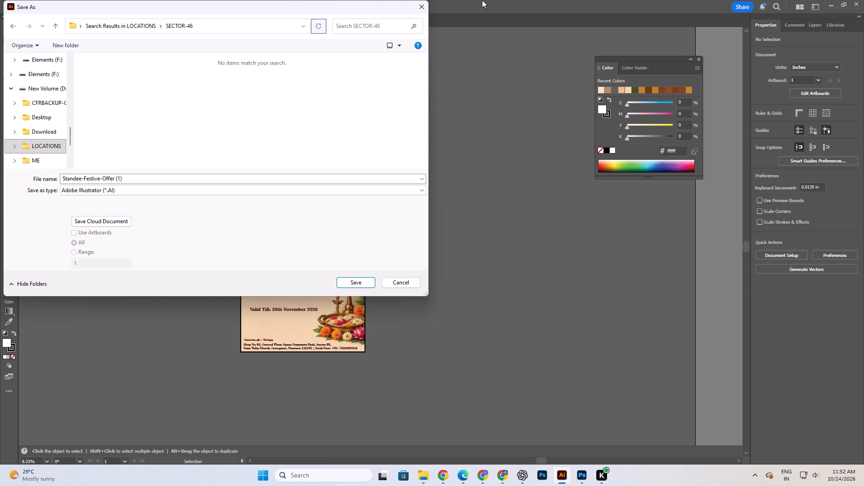
# Name the file Standee-Festive-Offer Sec 46 and save it in Adobe Illustrator format with the Illustrator 2020 version option.
pyautogui.click(135, 176)
pyautogui.moveTo(135, 178); pyautogui.dragTo(116, 181)
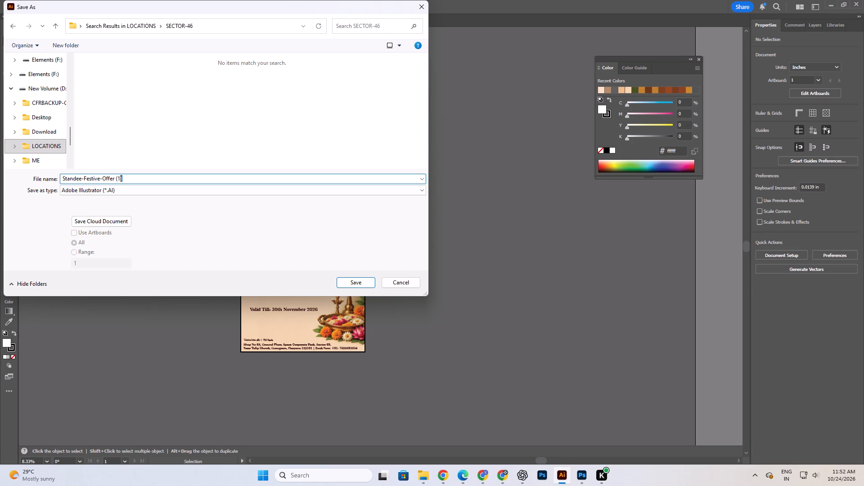
pyautogui.moveTo(116, 181); pyautogui.dragTo(115, 181)
pyautogui.press('BackSpace')
pyautogui.press('space')
pyautogui.write('Sec 46')
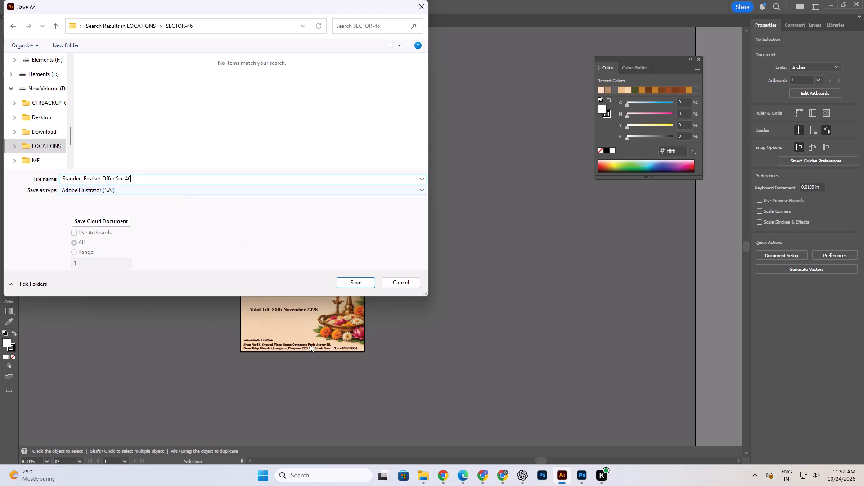
pyautogui.click(357, 286)
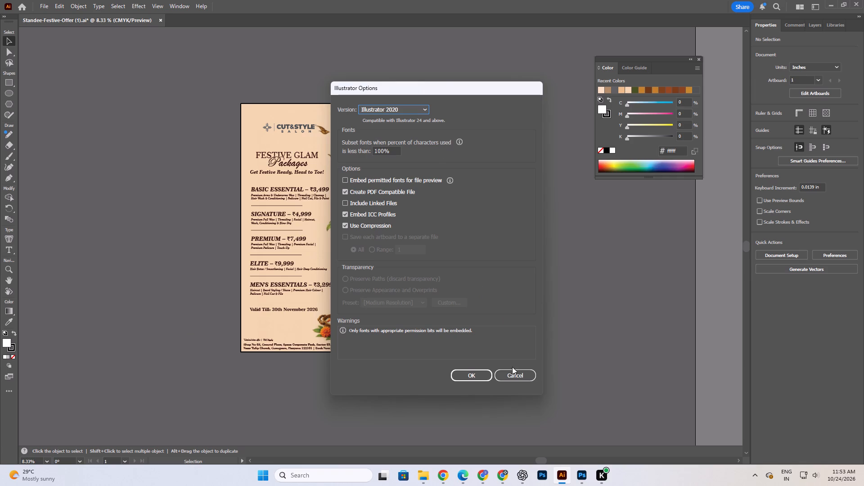
pyautogui.click(480, 381)
pyautogui.click(477, 375)
pyautogui.click(478, 284)
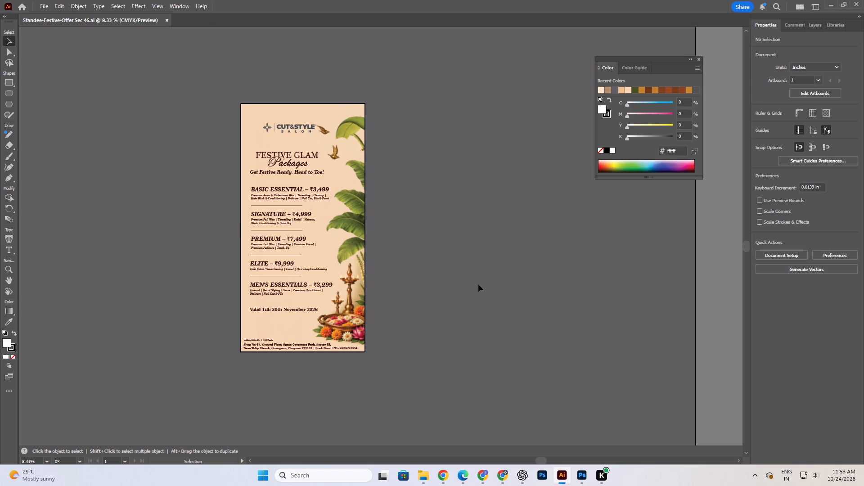
# Examine the Sec 46 standee's package names, prices and service descriptions against the overall layout.
pyautogui.scroll(-4, 458, 303)
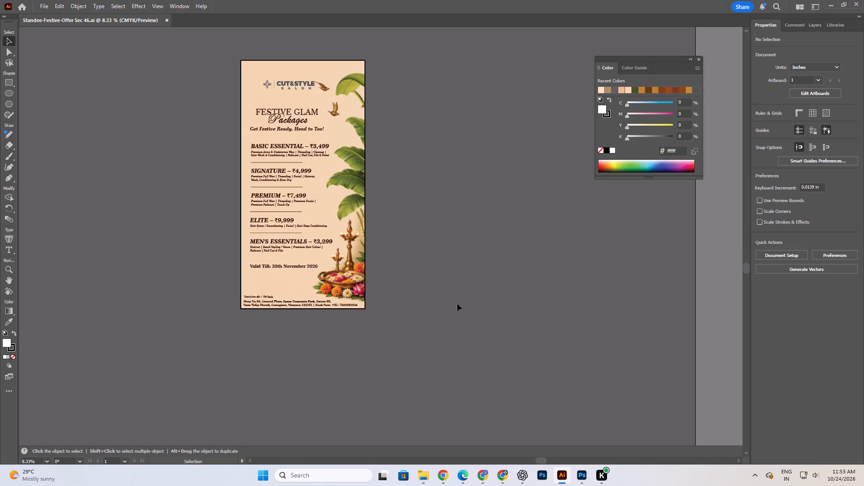
pyautogui.scroll(4, 457, 303)
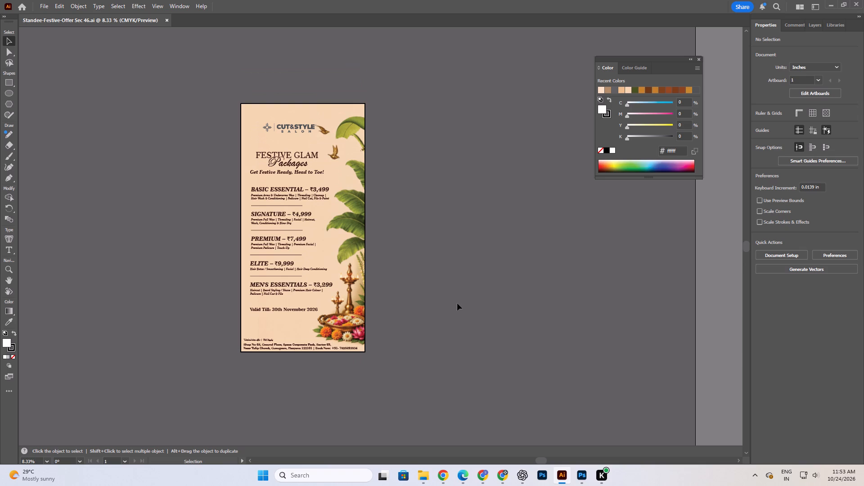
pyautogui.press('space')
pyautogui.press('space')
pyautogui.press('space')
pyautogui.press('space')
pyautogui.press('space')
pyautogui.press('space')
pyautogui.press('space')
pyautogui.press('space')
pyautogui.moveTo(373, 184); pyautogui.dragTo(376, 181)
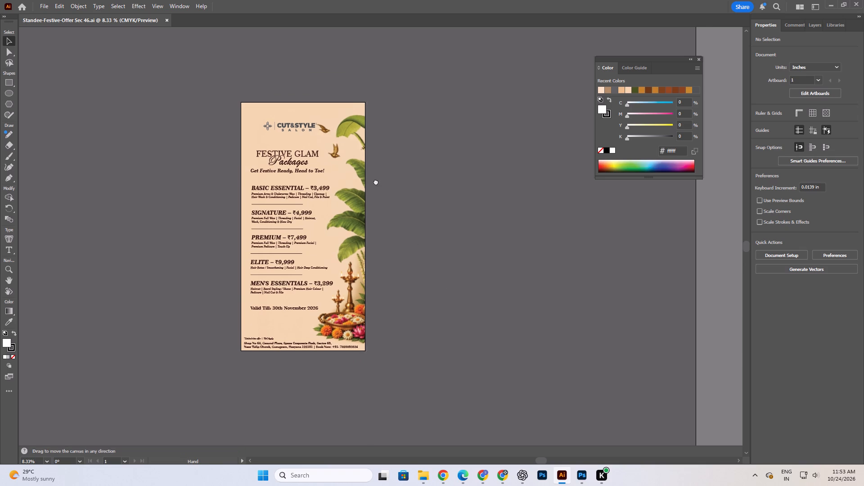
pyautogui.moveTo(376, 181); pyautogui.dragTo(385, 174)
pyautogui.keyDown('alt'); pyautogui.scroll(1, 296, 212); pyautogui.keyUp('alt')
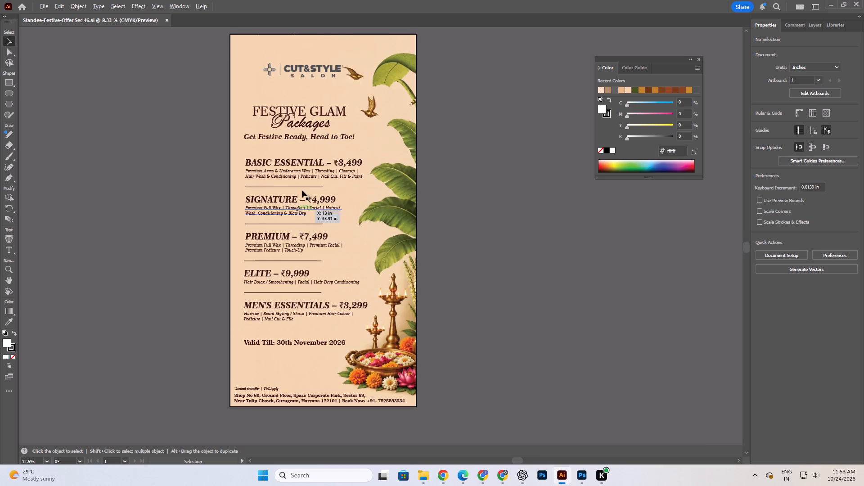
pyautogui.keyDown('alt'); pyautogui.scroll(2, 302, 121); pyautogui.keyUp('alt')
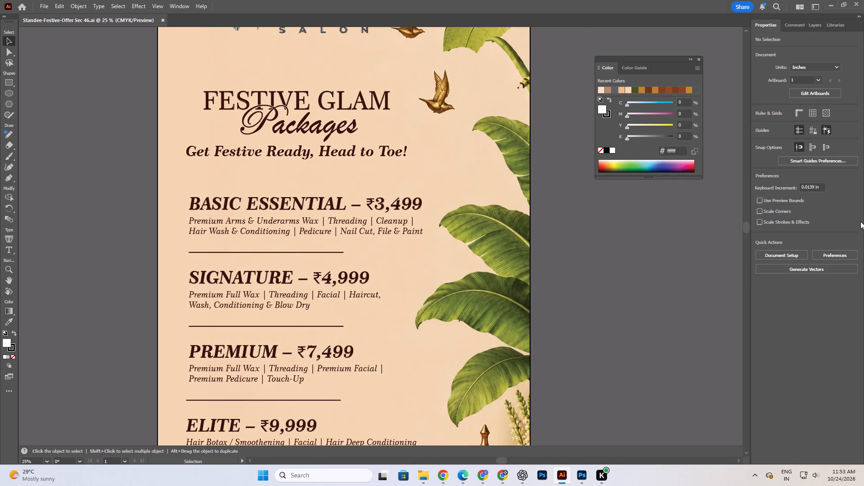
pyautogui.press('space')
pyautogui.press('space')
pyautogui.press('space')
pyautogui.press('space')
pyautogui.press('space')
pyautogui.press('space')
pyautogui.press('space')
pyautogui.press('space')
pyautogui.press('space')
pyautogui.press('space')
pyautogui.press('space')
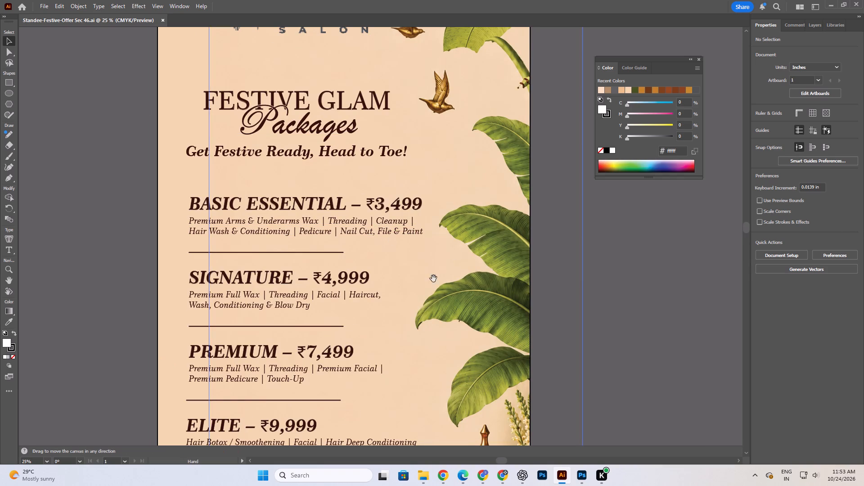
pyautogui.moveTo(326, 302); pyautogui.dragTo(314, 277)
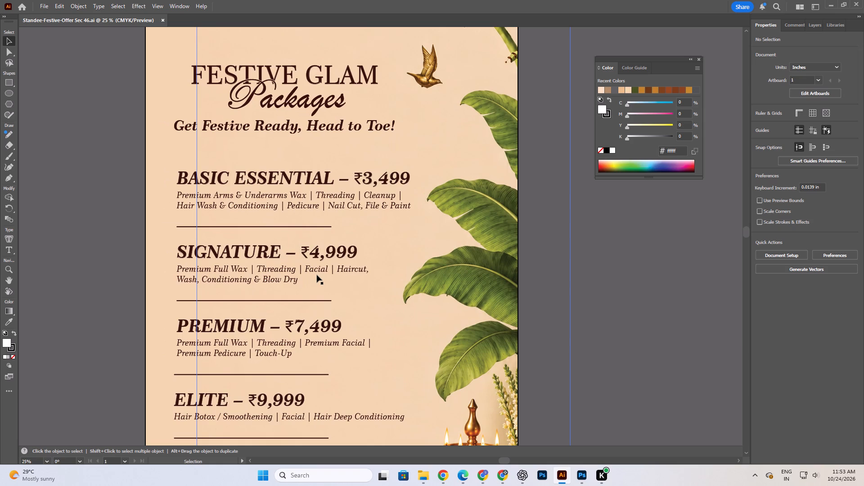
pyautogui.keyDown('alt'); pyautogui.scroll(-3, 321, 168); pyautogui.keyUp('alt')
pyautogui.click(432, 242)
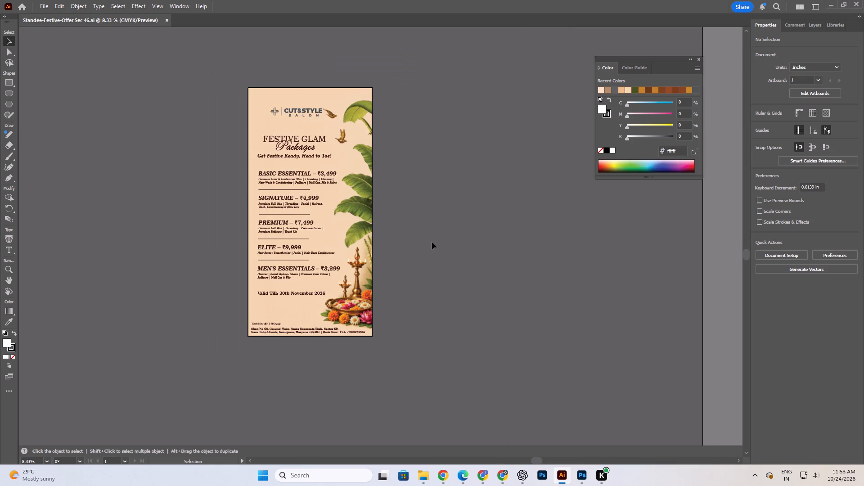
# Show the rulers around the standee artwork.
pyautogui.press('space')
pyautogui.press('space')
pyautogui.press('space')
pyautogui.press('space')
pyautogui.press('space')
pyautogui.press('space')
pyautogui.moveTo(354, 194); pyautogui.dragTo(345, 186)
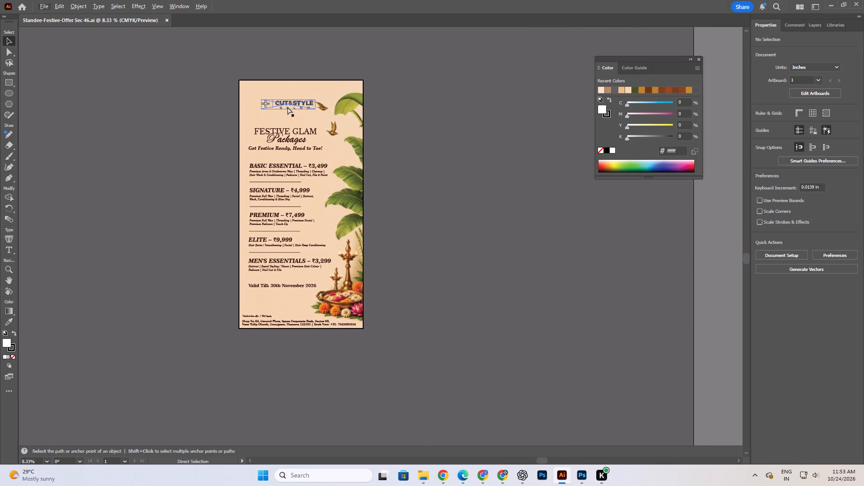
pyautogui.hotkey('ctrl', 'r')
pyautogui.click(171, 128)
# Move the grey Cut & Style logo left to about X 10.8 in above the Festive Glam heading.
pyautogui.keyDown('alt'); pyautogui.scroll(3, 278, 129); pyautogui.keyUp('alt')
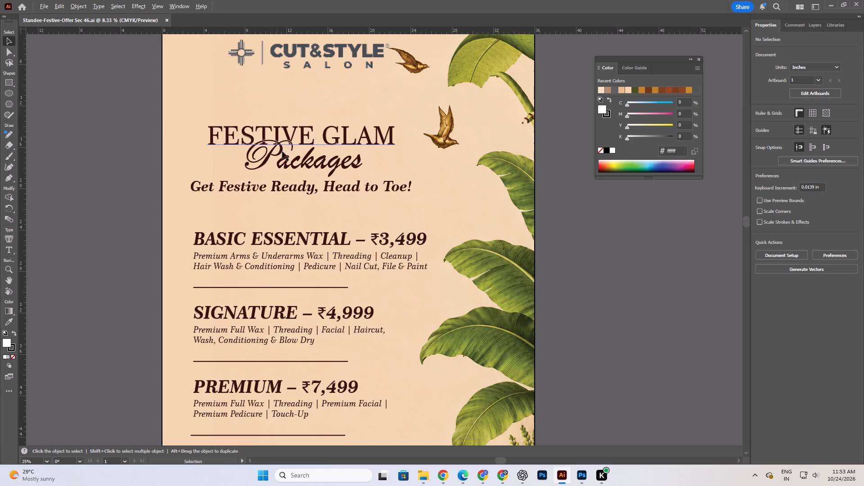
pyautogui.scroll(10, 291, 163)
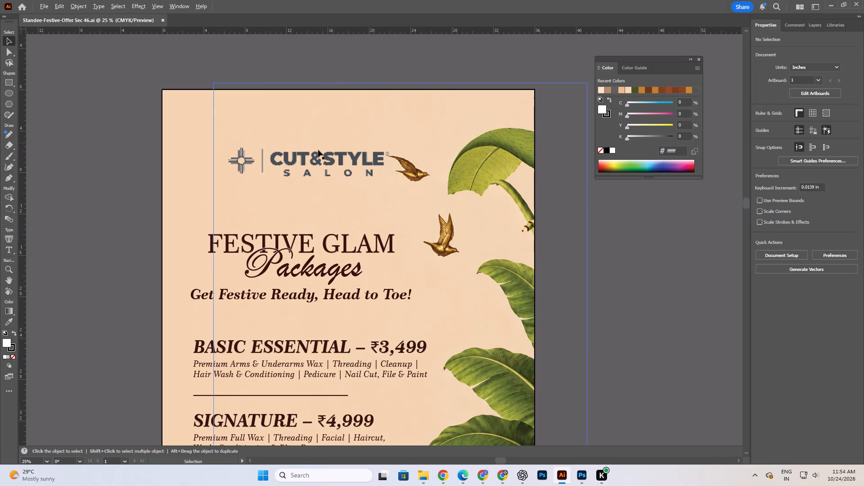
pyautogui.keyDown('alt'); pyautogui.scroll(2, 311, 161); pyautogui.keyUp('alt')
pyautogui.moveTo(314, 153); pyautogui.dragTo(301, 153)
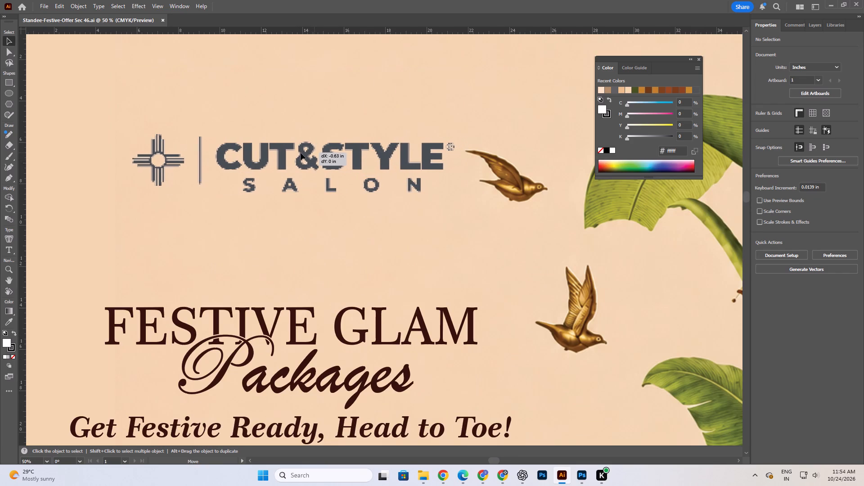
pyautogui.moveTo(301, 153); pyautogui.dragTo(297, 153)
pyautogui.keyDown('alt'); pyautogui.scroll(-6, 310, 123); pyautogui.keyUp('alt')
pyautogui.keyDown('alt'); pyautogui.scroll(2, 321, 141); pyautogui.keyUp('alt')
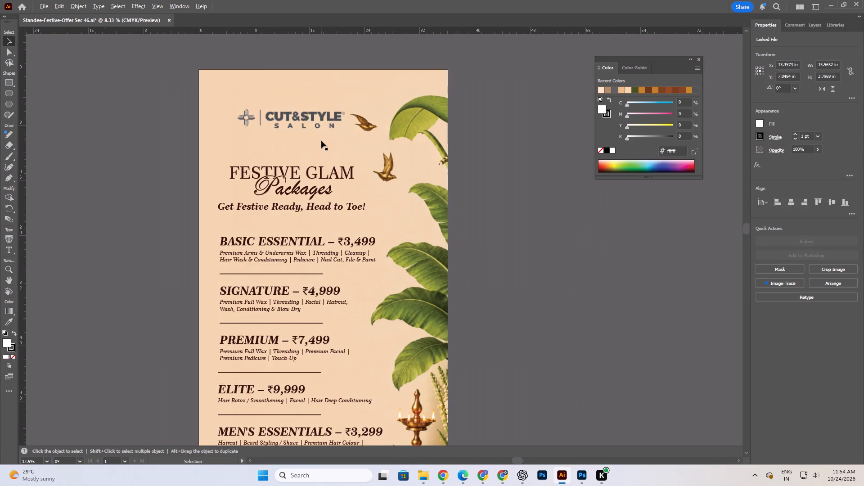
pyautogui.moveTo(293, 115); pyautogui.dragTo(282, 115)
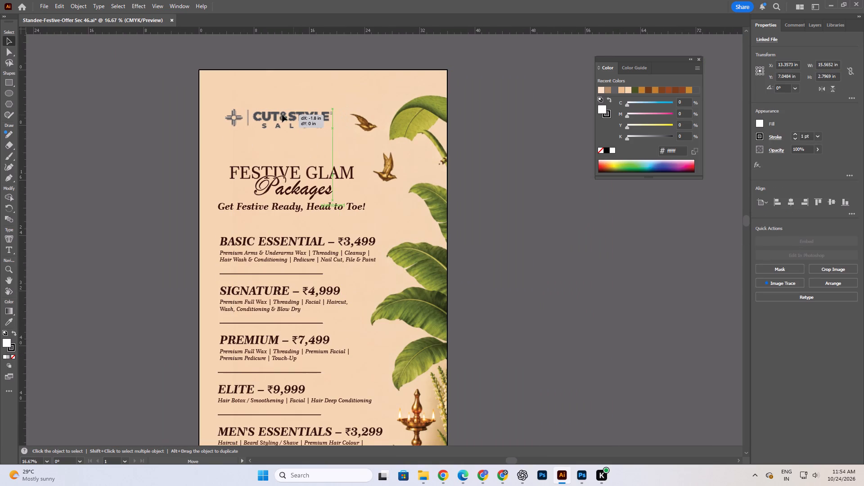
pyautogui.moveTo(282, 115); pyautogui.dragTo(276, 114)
# Place the C&S LOGO BLACK file from the Desktop onto the pasteboard beside the standee.
pyautogui.click(35, 2)
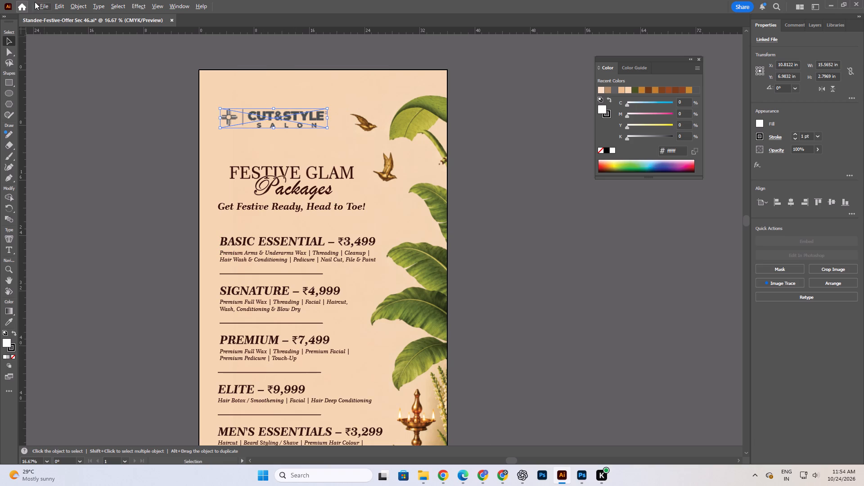
pyautogui.click(41, 5)
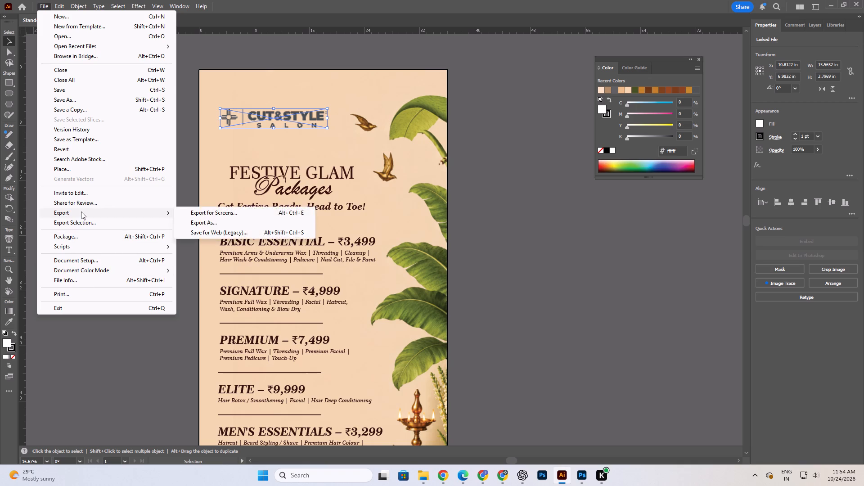
pyautogui.click(70, 169)
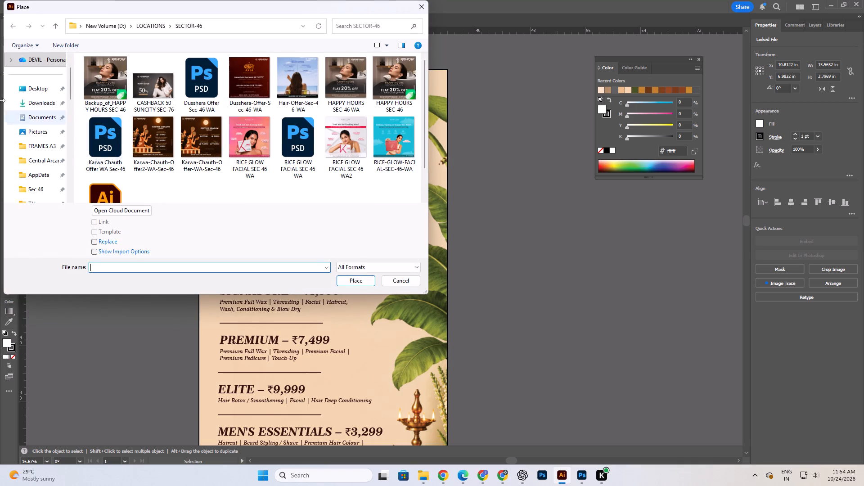
pyautogui.click(35, 88)
pyautogui.scroll(5, 271, 216)
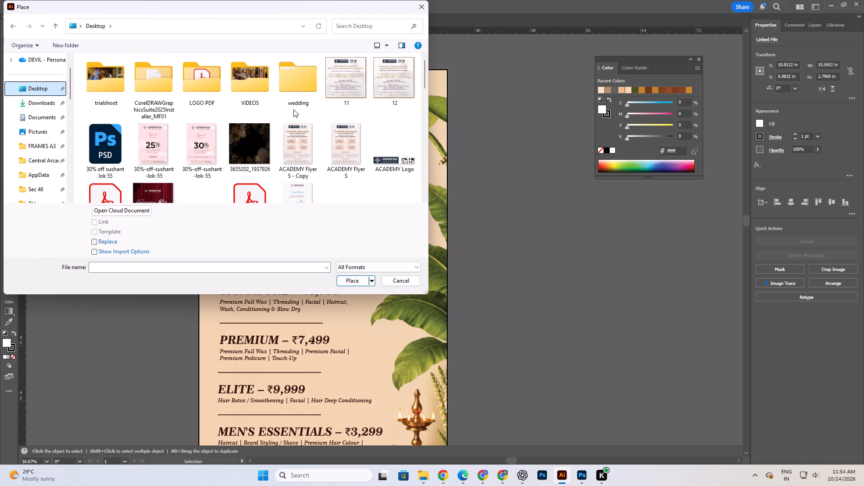
pyautogui.scroll(-2, 325, 148)
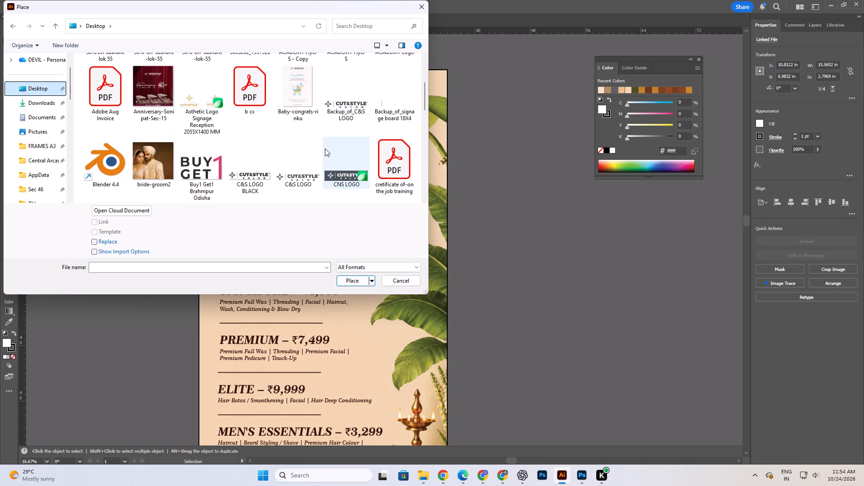
pyautogui.click(256, 169)
pyautogui.click(345, 283)
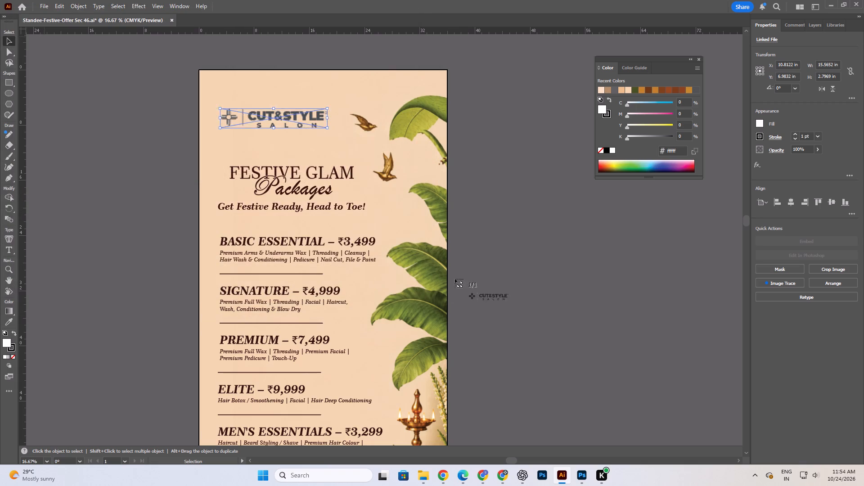
pyautogui.click(485, 122)
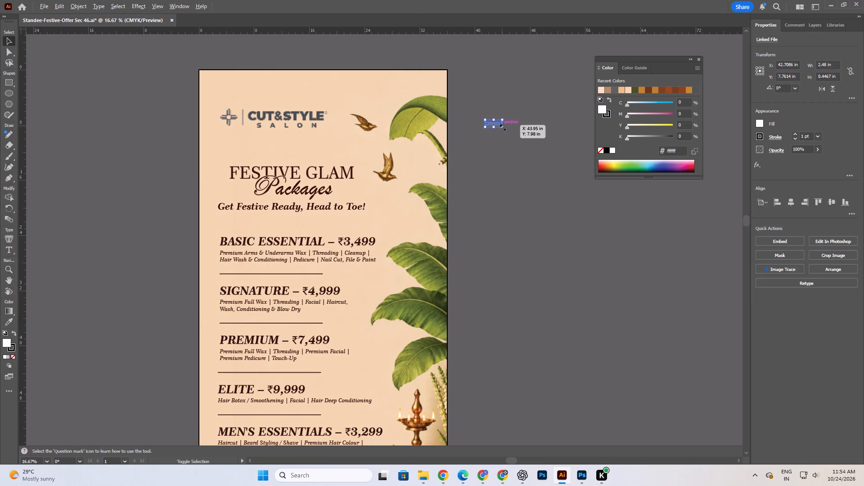
# Enlarge the placed black logo to about 11.5 in wide and move it just below the grey logo.
pyautogui.keyDown('alt'); pyautogui.keyDown('shift'); pyautogui.moveTo(502, 126); pyautogui.dragTo(533, 144); pyautogui.keyUp('shift'); pyautogui.keyUp('alt')
pyautogui.click(558, 186)
pyautogui.moveTo(498, 124); pyautogui.dragTo(273, 127)
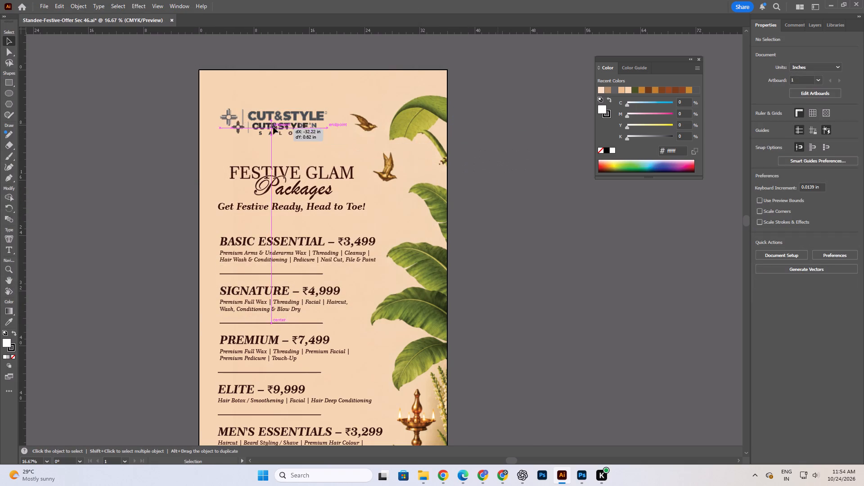
pyautogui.moveTo(273, 127); pyautogui.dragTo(268, 136)
pyautogui.keyDown('alt'); pyautogui.scroll(5, 261, 113); pyautogui.keyUp('alt')
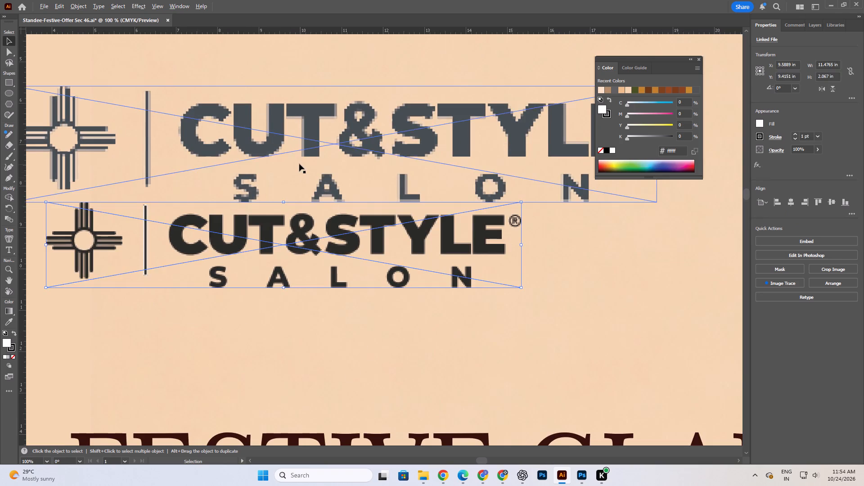
pyautogui.keyDown('alt'); pyautogui.scroll(-1, 299, 164); pyautogui.keyUp('alt')
# Enlarge the black logo to about 15 in wide and match it against the grey logo's size, leaving it just underneath.
pyautogui.click(307, 151)
pyautogui.click(337, 204)
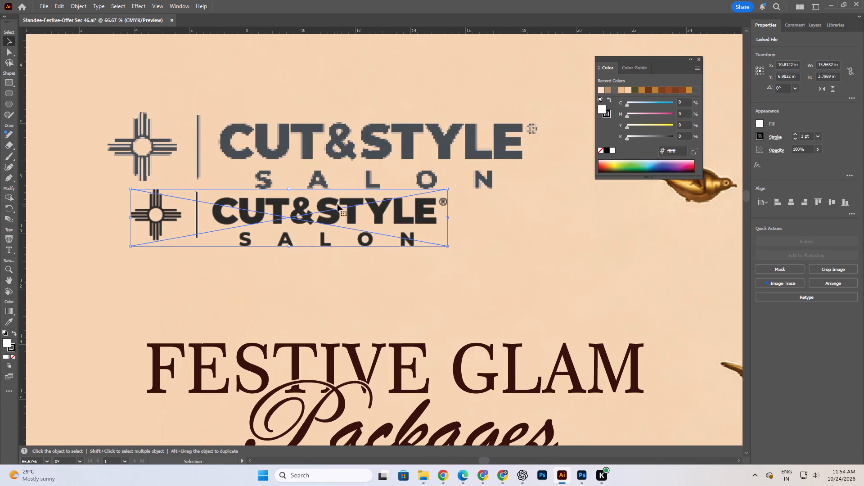
pyautogui.keyDown('alt'); pyautogui.keyDown('shift'); pyautogui.moveTo(447, 244); pyautogui.dragTo(483, 262); pyautogui.keyUp('shift'); pyautogui.keyUp('alt')
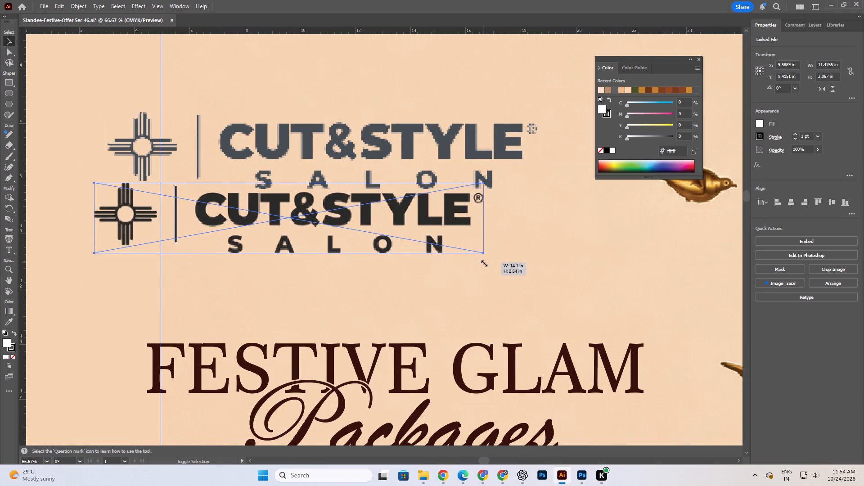
pyautogui.keyDown('alt'); pyautogui.keyDown('shift'); pyautogui.moveTo(483, 262); pyautogui.dragTo(488, 262); pyautogui.keyUp('shift'); pyautogui.keyUp('alt')
pyautogui.moveTo(417, 210); pyautogui.dragTo(441, 219)
pyautogui.keyDown('alt'); pyautogui.keyDown('shift'); pyautogui.moveTo(513, 261); pyautogui.dragTo(522, 267); pyautogui.keyUp('shift'); pyautogui.keyUp('alt')
pyautogui.moveTo(458, 219); pyautogui.dragTo(467, 219)
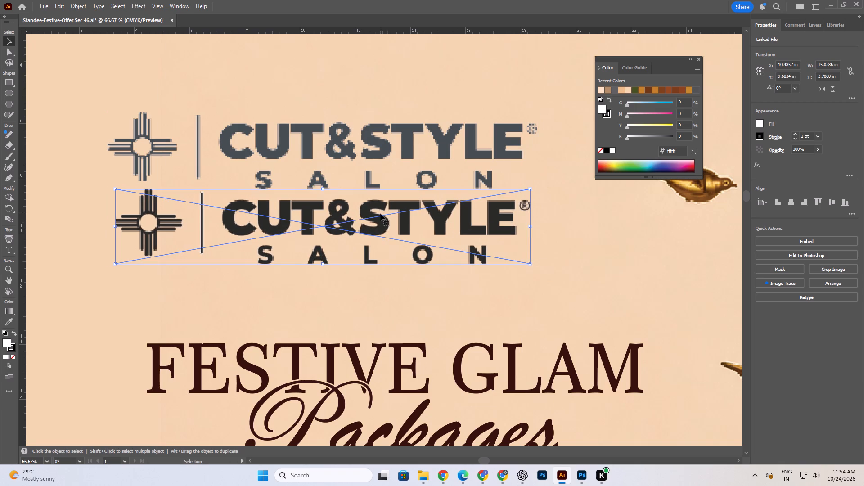
pyautogui.moveTo(380, 214); pyautogui.dragTo(374, 136)
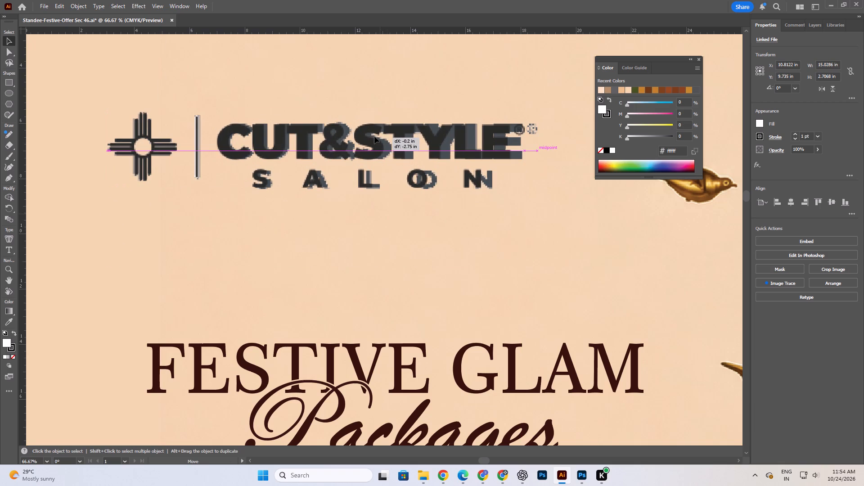
pyautogui.moveTo(374, 136); pyautogui.dragTo(379, 204)
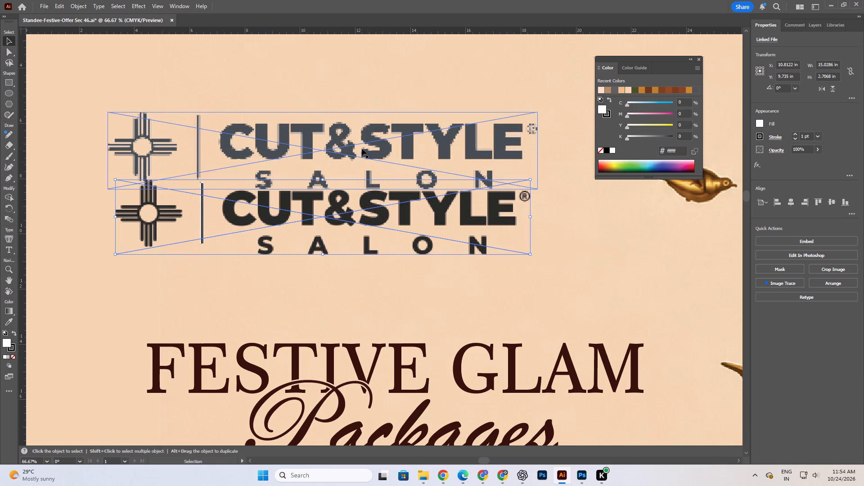
# Delete the old pixelated grey logo.
pyautogui.click(363, 131)
pyautogui.press('Delete')
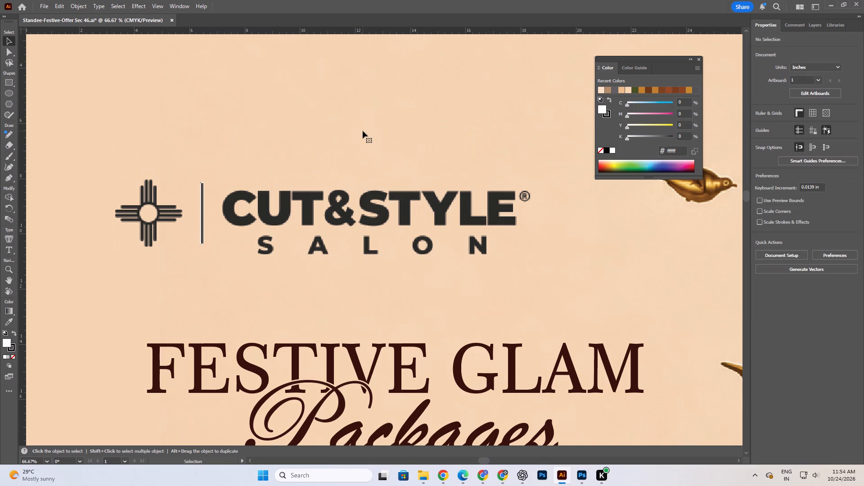
# Move the black logo up into the old logo's spot and enlarge it to about 15.55 in wide, centred near X 10.55 in, Y 7.13 in.
pyautogui.moveTo(315, 205); pyautogui.dragTo(310, 152)
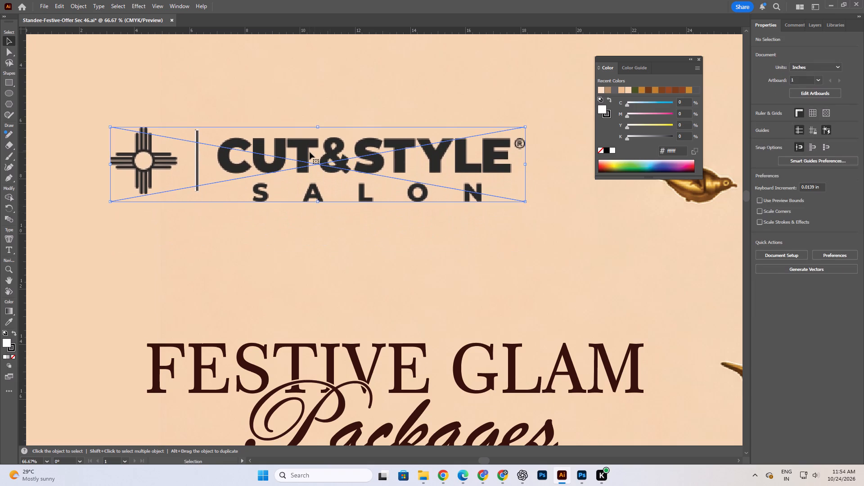
pyautogui.keyDown('alt'); pyautogui.keyDown('shift'); pyautogui.click(528, 201); pyautogui.keyUp('shift'); pyautogui.keyUp('alt')
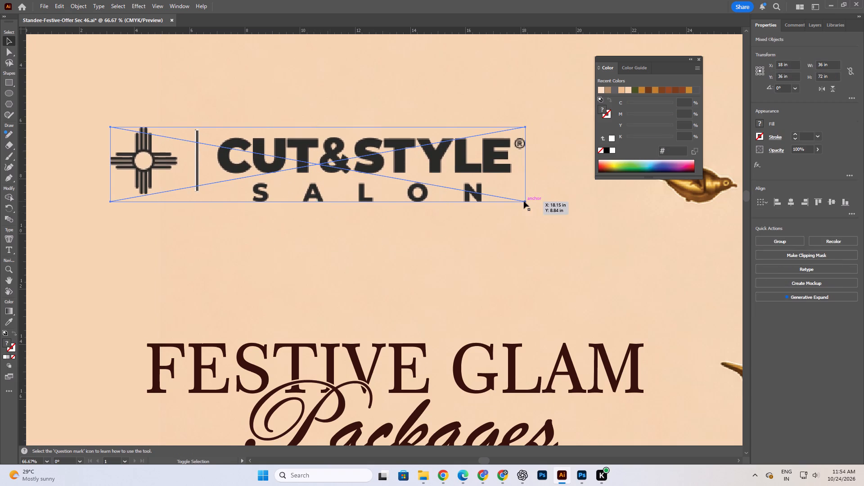
pyautogui.keyDown('alt'); pyautogui.scroll(-6, 391, 206); pyautogui.keyUp('alt')
pyautogui.click(274, 198)
pyautogui.press('space')
pyautogui.press('space')
pyautogui.press('space')
pyautogui.press('space')
pyautogui.press('space')
pyautogui.press('space')
pyautogui.press('space')
pyautogui.press('space')
pyautogui.press('space')
pyautogui.press('space')
pyautogui.press('space')
pyautogui.moveTo(453, 259); pyautogui.dragTo(413, 230)
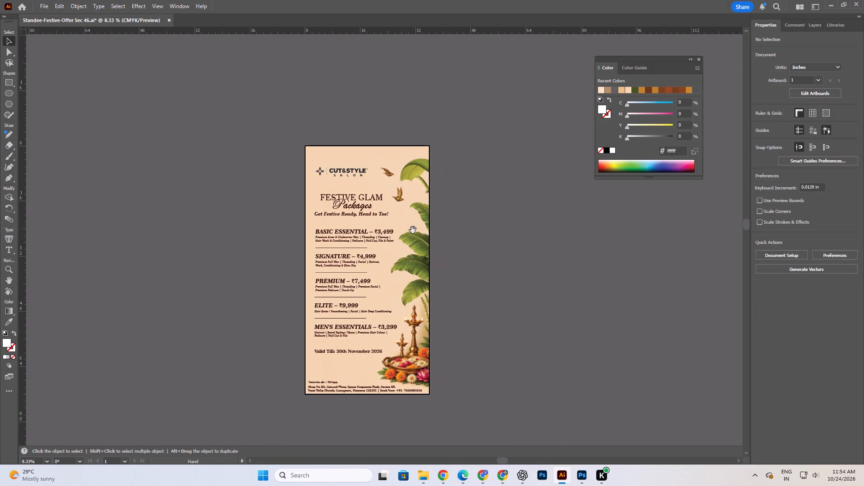
pyautogui.keyDown('alt'); pyautogui.scroll(1, 458, 193); pyautogui.keyUp('alt')
pyautogui.keyDown('alt'); pyautogui.scroll(3, 341, 163); pyautogui.keyUp('alt')
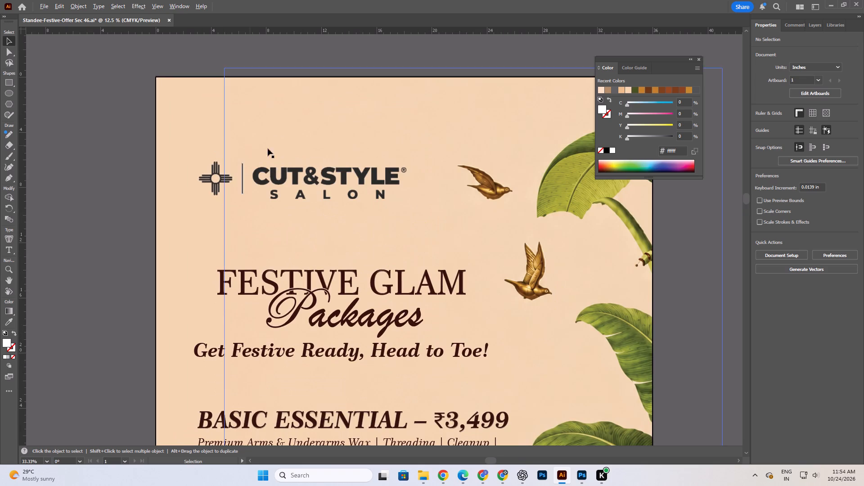
pyautogui.click(360, 185)
pyautogui.keyDown('alt'); pyautogui.keyDown('shift'); pyautogui.moveTo(406, 198); pyautogui.dragTo(410, 201); pyautogui.keyUp('shift'); pyautogui.keyUp('alt')
pyautogui.moveTo(340, 172); pyautogui.dragTo(341, 167)
pyautogui.keyDown('alt'); pyautogui.scroll(-3, 202, 202); pyautogui.keyUp('alt')
pyautogui.click(163, 243)
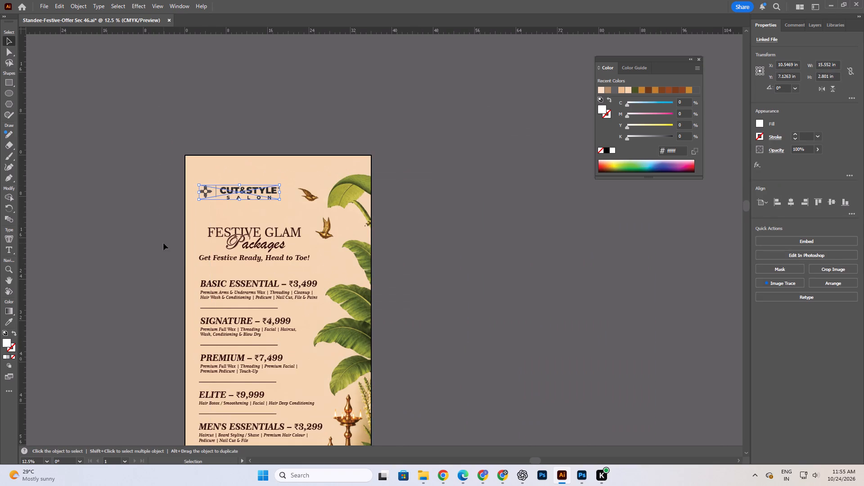
# Add a vertical guide at about X 2.77 in along the left edge of the tagline and package text.
pyautogui.press('space')
pyautogui.press('space')
pyautogui.press('space')
pyautogui.press('space')
pyautogui.press('space')
pyautogui.press('space')
pyautogui.press('space')
pyautogui.press('space')
pyautogui.press('space')
pyautogui.press('space')
pyautogui.press('space')
pyautogui.press('space')
pyautogui.press('space')
pyautogui.press('space')
pyautogui.press('space')
pyautogui.moveTo(298, 322); pyautogui.dragTo(311, 248)
pyautogui.moveTo(22, 196); pyautogui.dragTo(212, 215)
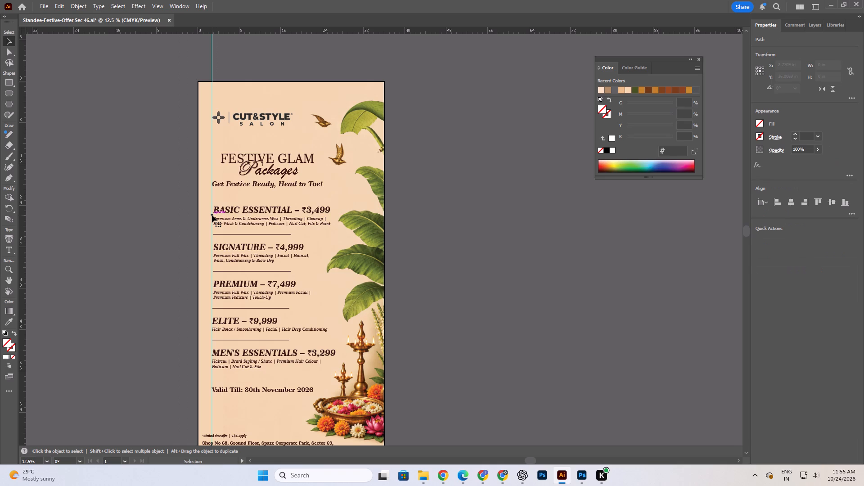
# Examine how the package headings, descriptions and divider lines align with the vertical guide across the standee.
pyautogui.press('space')
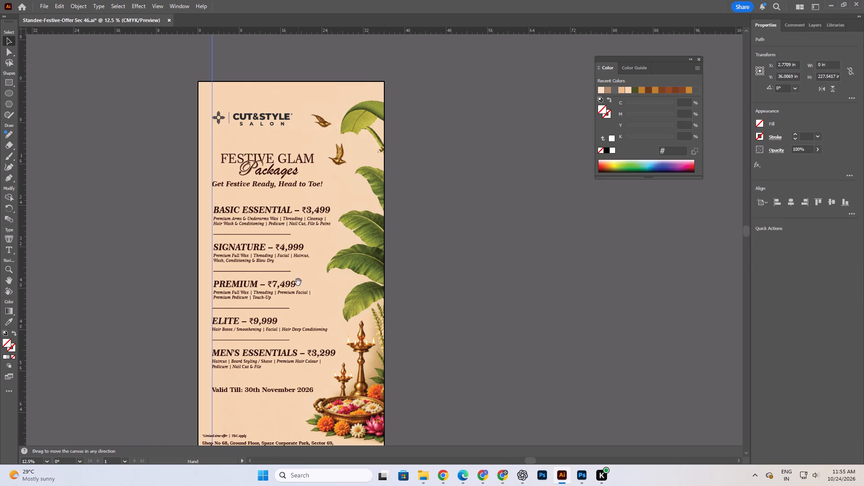
pyautogui.moveTo(298, 262); pyautogui.dragTo(296, 203)
pyautogui.keyDown('alt'); pyautogui.scroll(5, 245, 239); pyautogui.keyUp('alt')
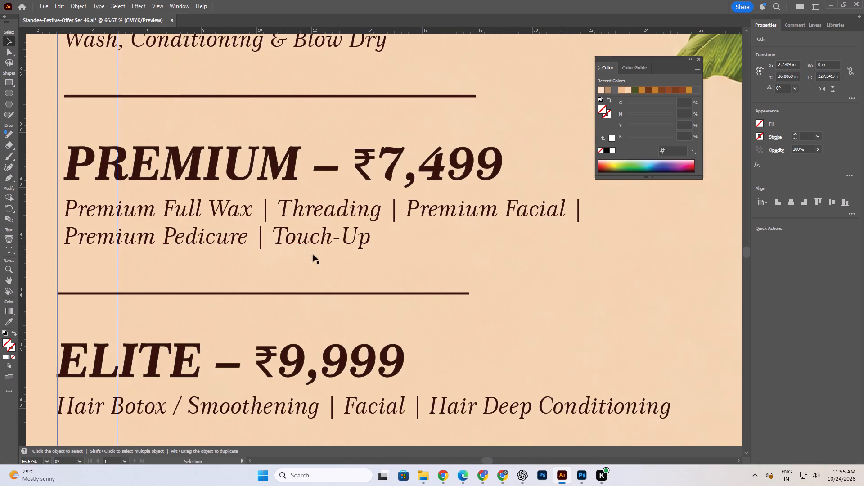
pyautogui.keyDown('alt'); pyautogui.scroll(-4, 355, 297); pyautogui.keyUp('alt')
pyautogui.click(117, 209)
pyautogui.press('space')
pyautogui.press('space')
pyautogui.press('space')
pyautogui.press('space')
pyautogui.press('space')
pyautogui.press('space')
pyautogui.press('space')
pyautogui.press('space')
pyautogui.press('space')
pyautogui.press('space')
pyautogui.press('space')
pyautogui.press('space')
pyautogui.moveTo(400, 142); pyautogui.dragTo(345, 149)
pyautogui.scroll(3, 254, 100)
pyautogui.keyDown('alt'); pyautogui.scroll(5, 218, 190); pyautogui.keyUp('alt')
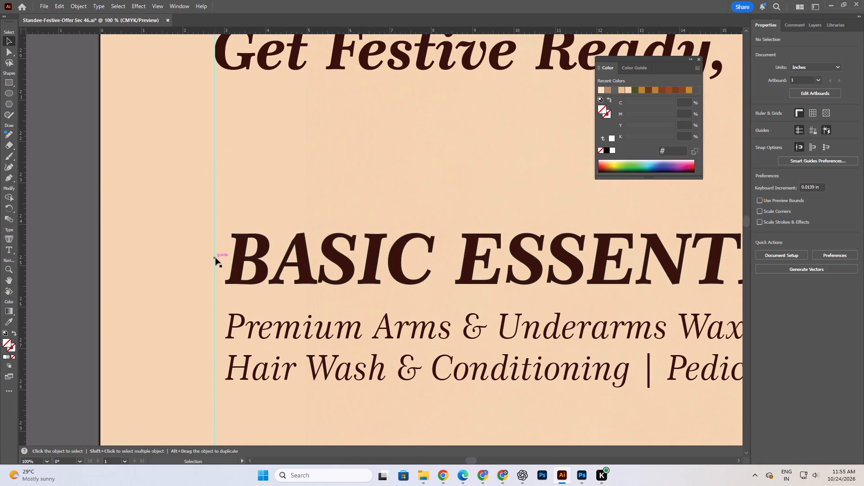
pyautogui.keyDown('alt'); pyautogui.scroll(-4, 187, 170); pyautogui.keyUp('alt')
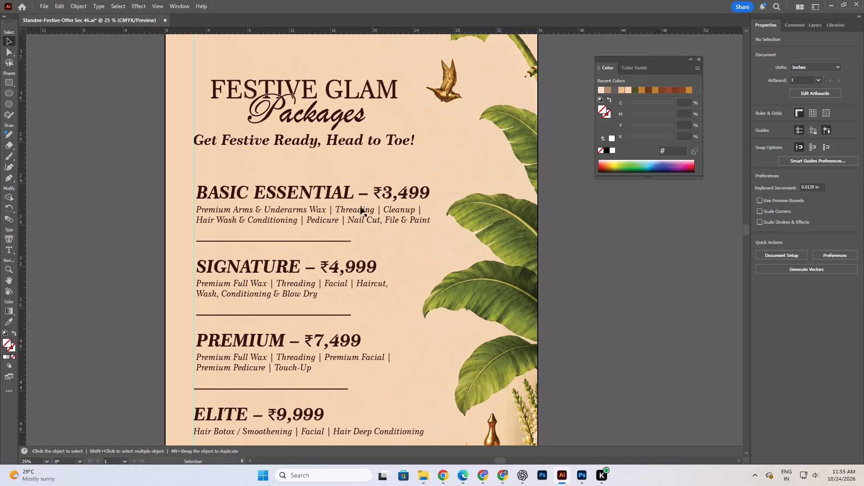
pyautogui.press('space')
pyautogui.press('space')
pyautogui.press('space')
pyautogui.press('space')
pyautogui.press('space')
pyautogui.moveTo(325, 200); pyautogui.dragTo(317, 185)
pyautogui.keyDown('alt'); pyautogui.scroll(-3, 304, 158); pyautogui.keyUp('alt')
pyautogui.click(449, 297)
pyautogui.press('space')
pyautogui.press('space')
pyautogui.press('space')
pyautogui.press('space')
pyautogui.press('space')
pyautogui.press('space')
pyautogui.press('space')
pyautogui.press('space')
pyautogui.moveTo(372, 269); pyautogui.dragTo(394, 271)
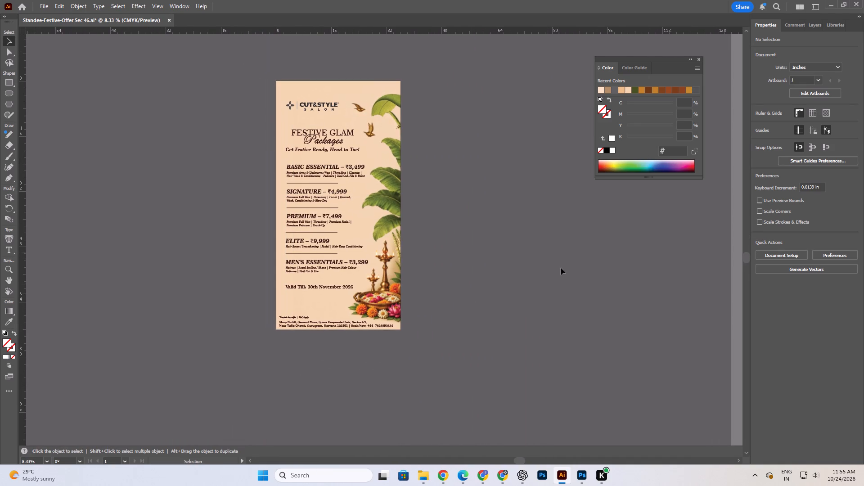
pyautogui.keyDown('alt'); pyautogui.scroll(2, 324, 257); pyautogui.keyUp('alt')
pyautogui.scroll(8, 321, 284)
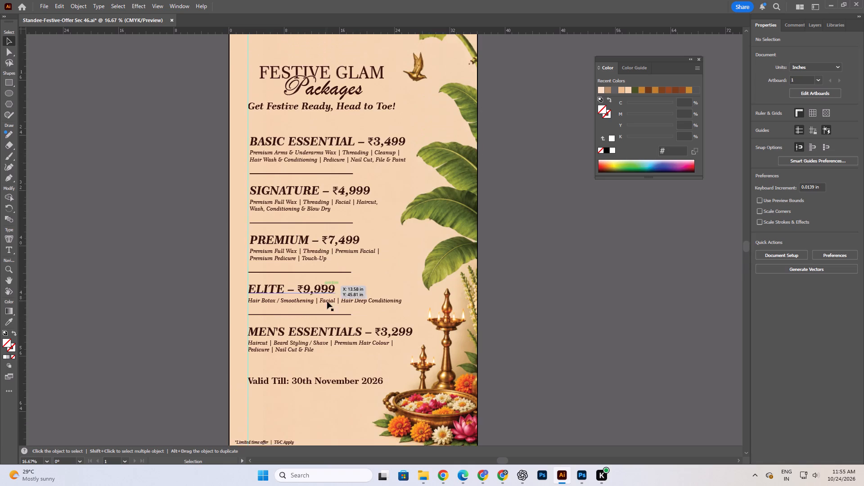
pyautogui.scroll(3, 327, 301)
pyautogui.keyDown('alt'); pyautogui.scroll(3, 260, 313); pyautogui.keyUp('alt')
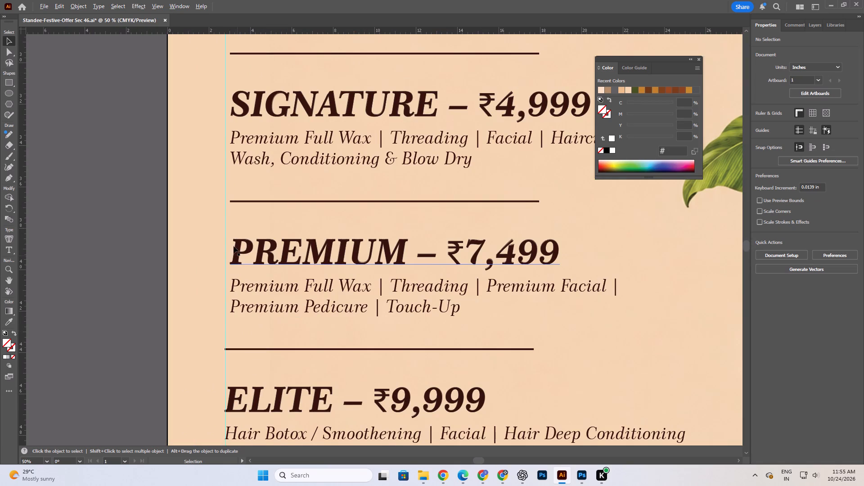
pyautogui.keyDown('alt'); pyautogui.scroll(-2, 231, 241); pyautogui.keyUp('alt')
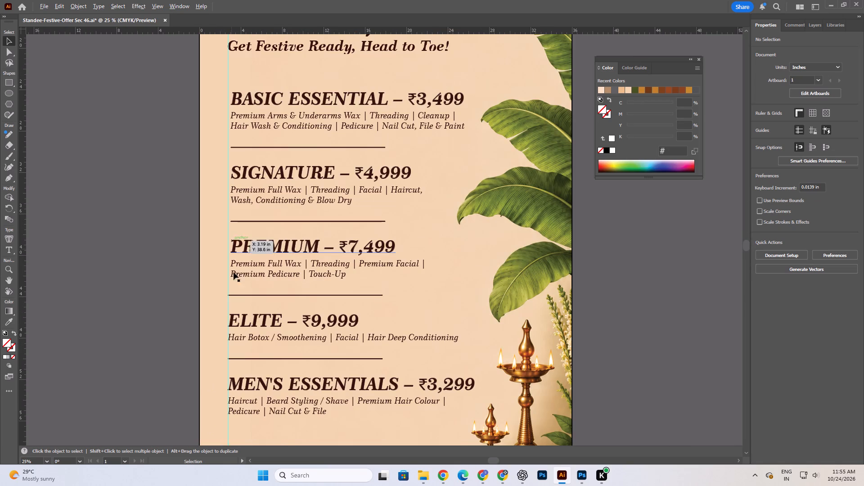
# Group the "FESTIVE GLAM" and "Packages" heading text into one object.
pyautogui.keyDown('alt'); pyautogui.scroll(-1, 234, 292); pyautogui.keyUp('alt')
pyautogui.scroll(4, 248, 198)
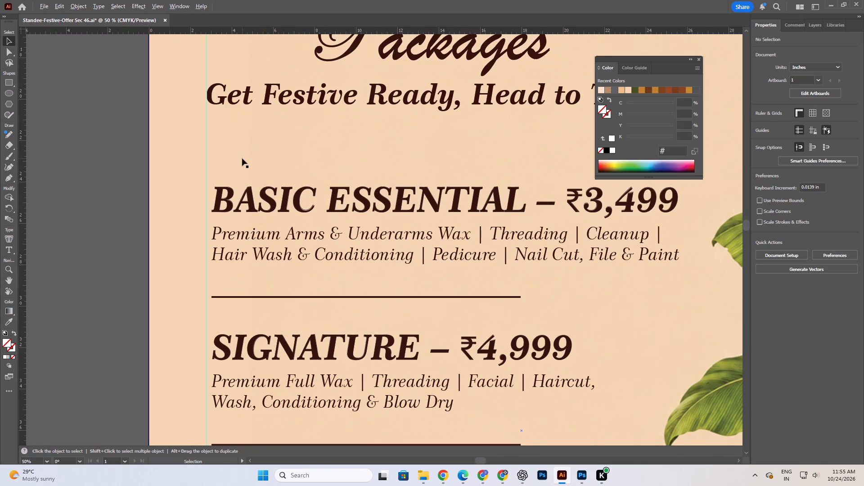
pyautogui.keyDown('alt'); pyautogui.scroll(-4, 243, 188); pyautogui.keyUp('alt')
pyautogui.scroll(4, 266, 212)
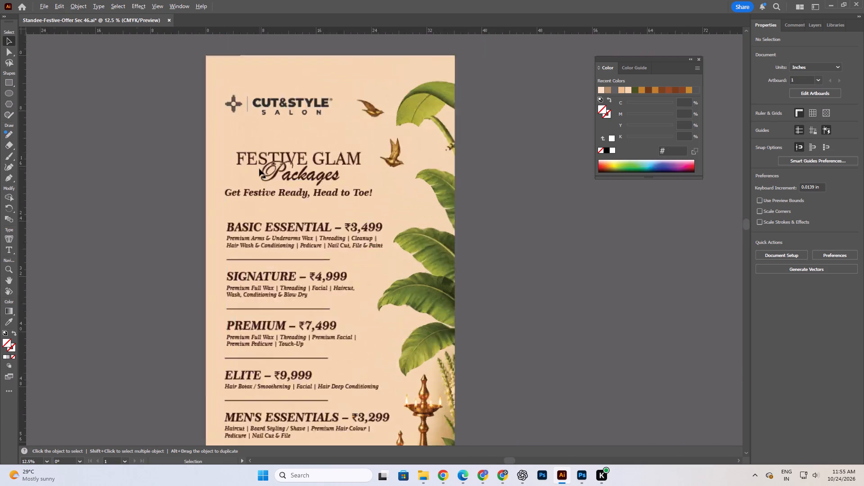
pyautogui.scroll(2, 259, 169)
pyautogui.keyDown('alt'); pyautogui.scroll(-2, 232, 127); pyautogui.keyUp('alt')
pyautogui.click(257, 141)
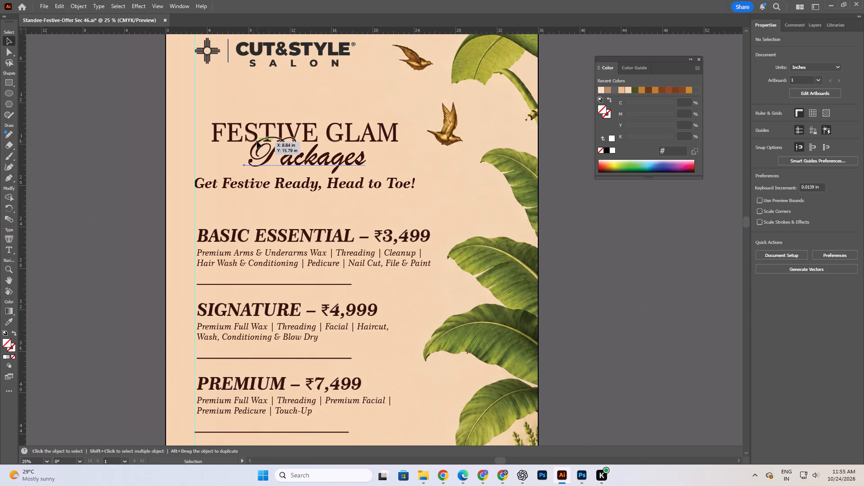
pyautogui.keyDown('shift'); pyautogui.click(385, 134); pyautogui.keyUp('shift')
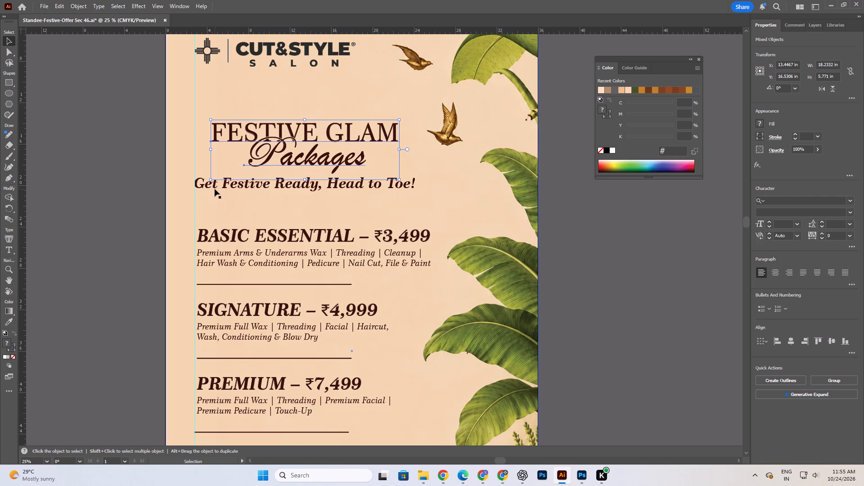
pyautogui.hotkey('ctrl', 'g')
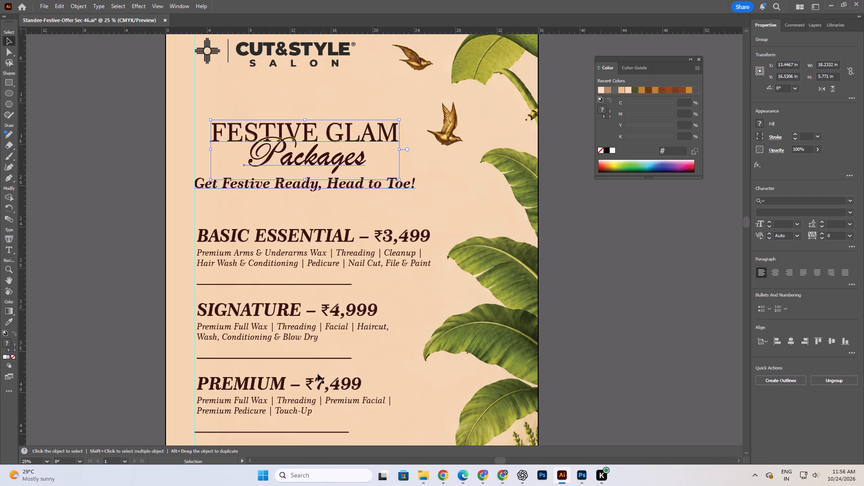
pyautogui.click(116, 162)
# Move the vertical guide off the standee onto the empty canvas, about 23 in outside the artboard's left edge.
pyautogui.keyDown('alt'); pyautogui.scroll(-2, 237, 151); pyautogui.keyUp('alt')
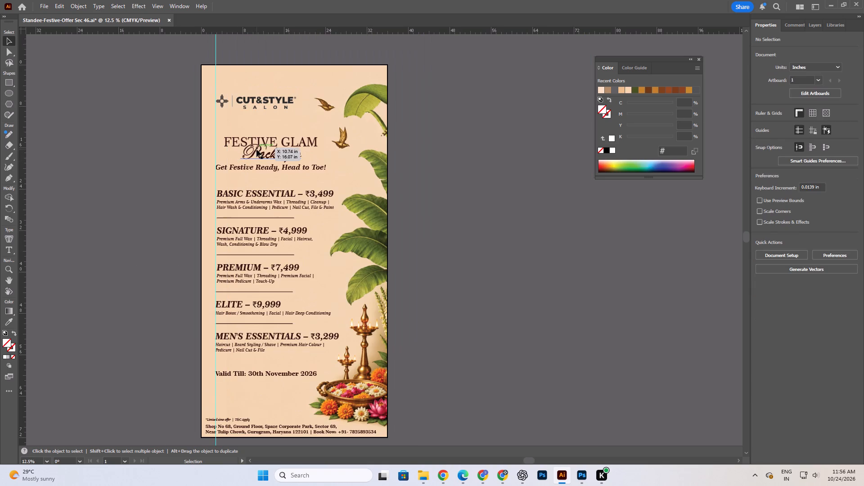
pyautogui.click(256, 149)
pyautogui.moveTo(216, 58); pyautogui.dragTo(81, 78)
pyautogui.click(143, 116)
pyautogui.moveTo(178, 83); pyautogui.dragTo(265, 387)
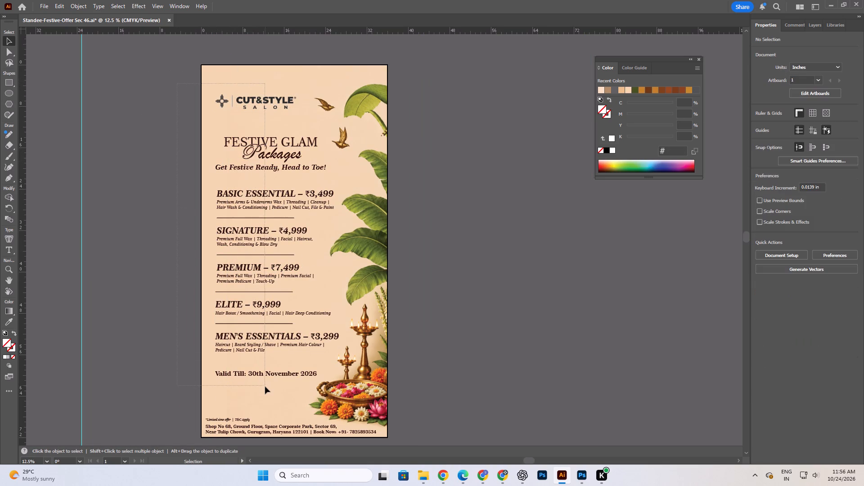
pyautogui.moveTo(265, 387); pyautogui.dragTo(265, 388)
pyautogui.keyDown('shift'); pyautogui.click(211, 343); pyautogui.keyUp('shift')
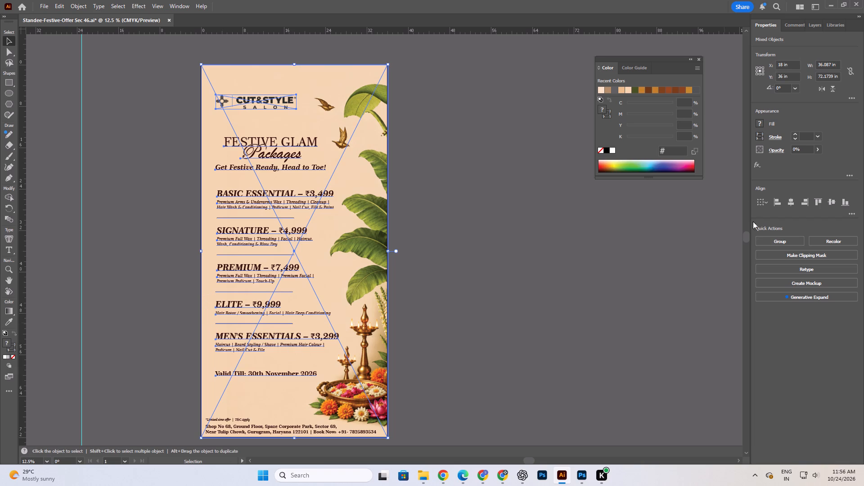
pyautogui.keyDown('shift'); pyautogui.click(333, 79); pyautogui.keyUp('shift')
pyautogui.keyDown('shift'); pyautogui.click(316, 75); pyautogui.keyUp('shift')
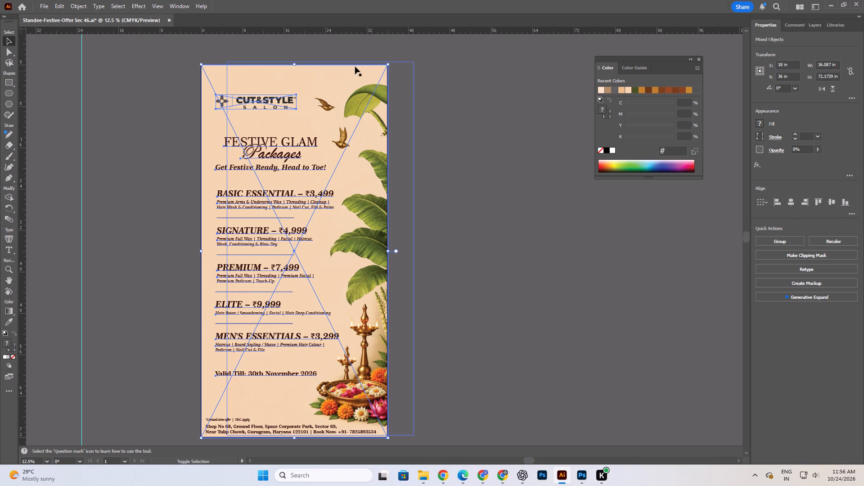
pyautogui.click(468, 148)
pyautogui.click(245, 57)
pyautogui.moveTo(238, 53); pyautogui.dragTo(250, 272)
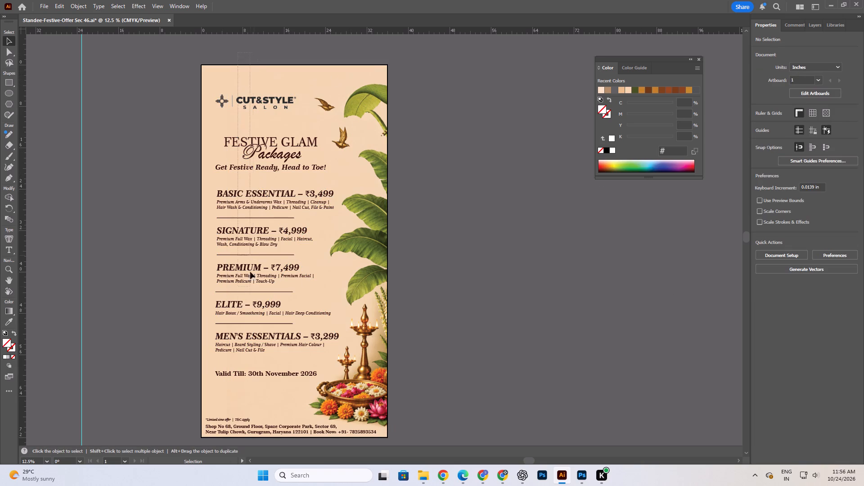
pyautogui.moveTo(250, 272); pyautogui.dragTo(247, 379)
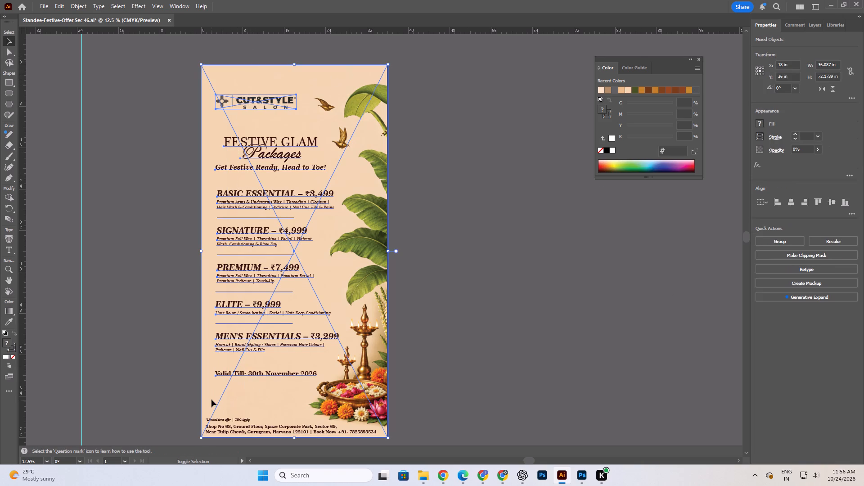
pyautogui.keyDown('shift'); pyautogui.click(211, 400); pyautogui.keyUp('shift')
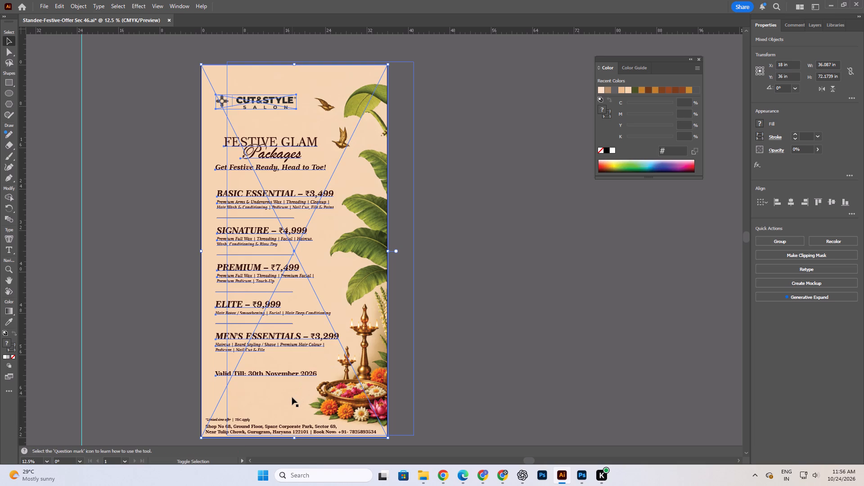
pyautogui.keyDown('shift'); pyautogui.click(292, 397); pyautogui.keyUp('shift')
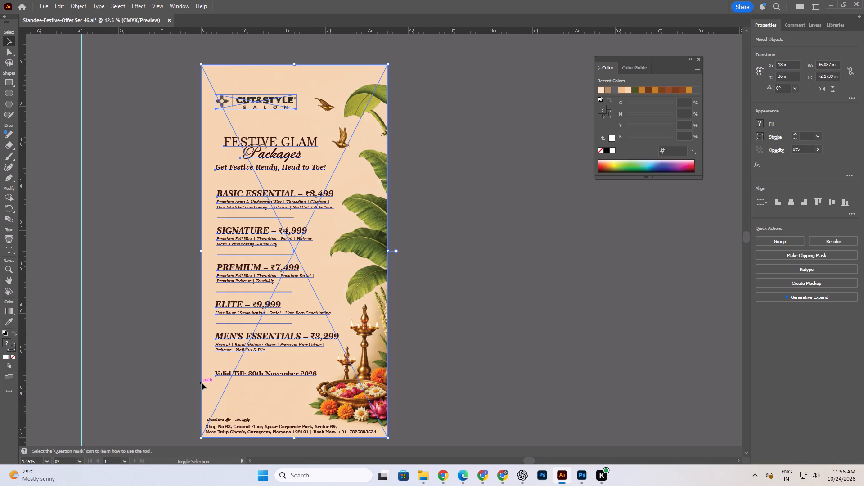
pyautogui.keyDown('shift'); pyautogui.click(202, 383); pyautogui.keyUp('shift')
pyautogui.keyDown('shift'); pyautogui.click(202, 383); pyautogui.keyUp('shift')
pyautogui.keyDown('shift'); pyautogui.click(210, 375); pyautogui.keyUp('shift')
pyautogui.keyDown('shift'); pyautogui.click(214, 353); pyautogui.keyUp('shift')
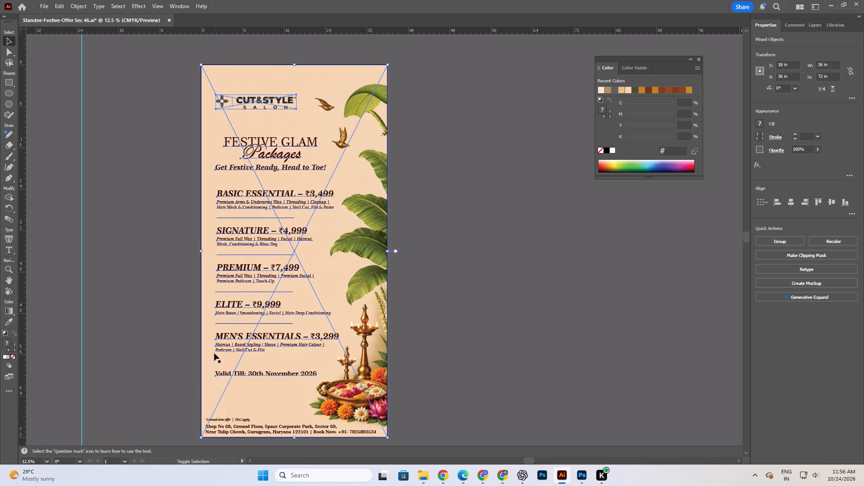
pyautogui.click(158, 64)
# Lock the standee's 36 × 72 in background clip group.
pyautogui.click(237, 77)
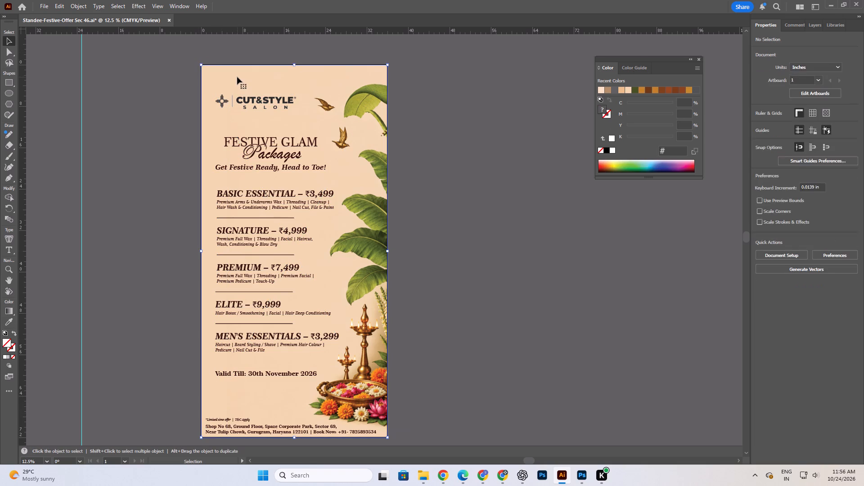
pyautogui.click(314, 96)
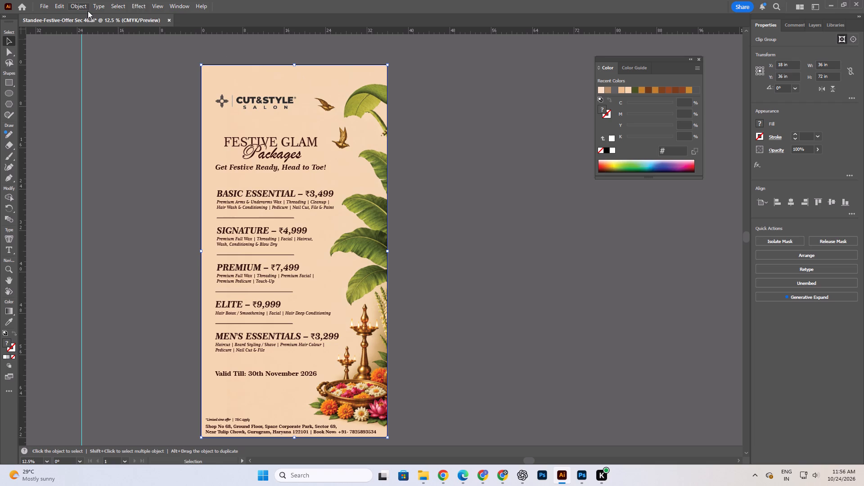
pyautogui.click(78, 7)
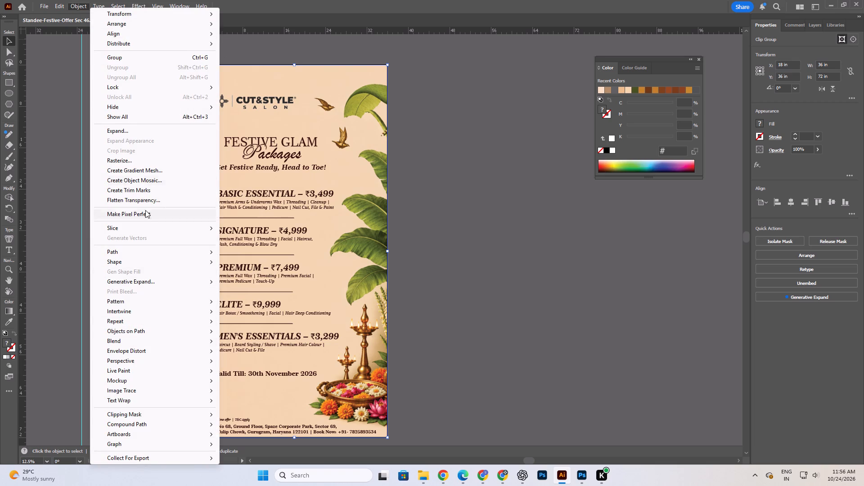
pyautogui.click(130, 88)
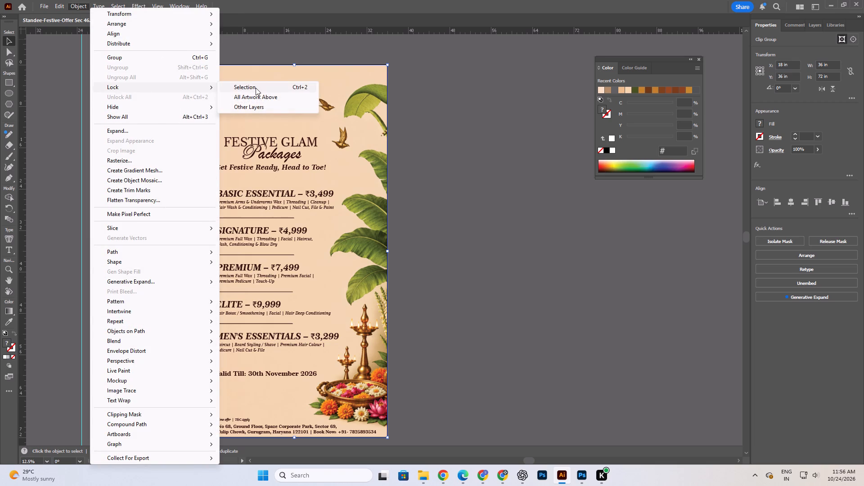
pyautogui.click(256, 88)
pyautogui.click(452, 153)
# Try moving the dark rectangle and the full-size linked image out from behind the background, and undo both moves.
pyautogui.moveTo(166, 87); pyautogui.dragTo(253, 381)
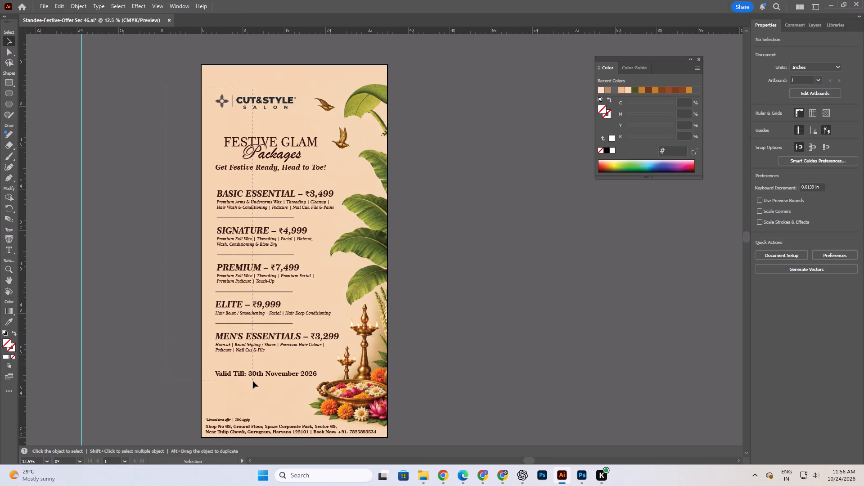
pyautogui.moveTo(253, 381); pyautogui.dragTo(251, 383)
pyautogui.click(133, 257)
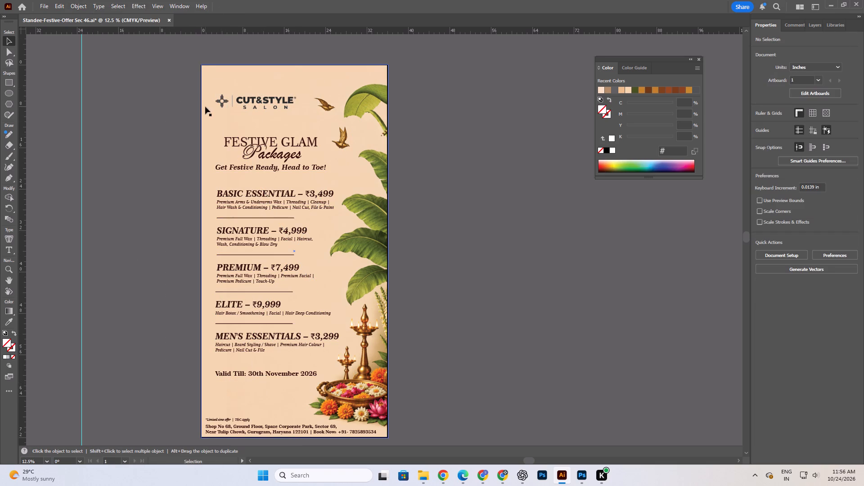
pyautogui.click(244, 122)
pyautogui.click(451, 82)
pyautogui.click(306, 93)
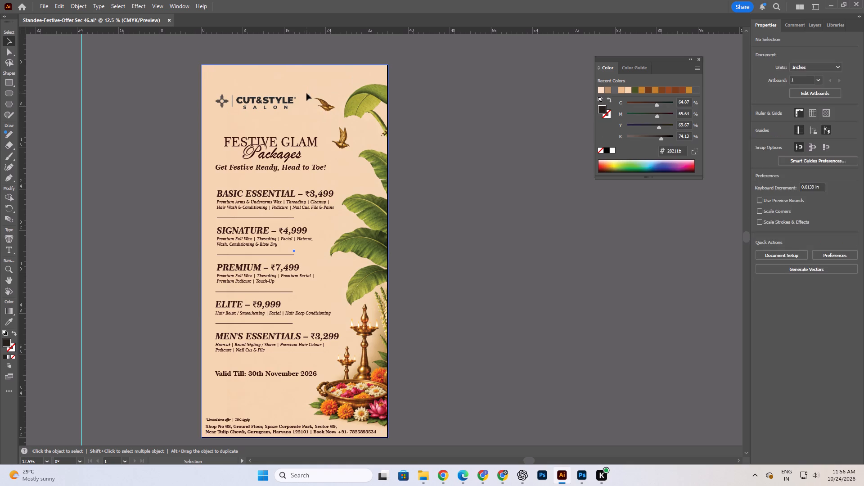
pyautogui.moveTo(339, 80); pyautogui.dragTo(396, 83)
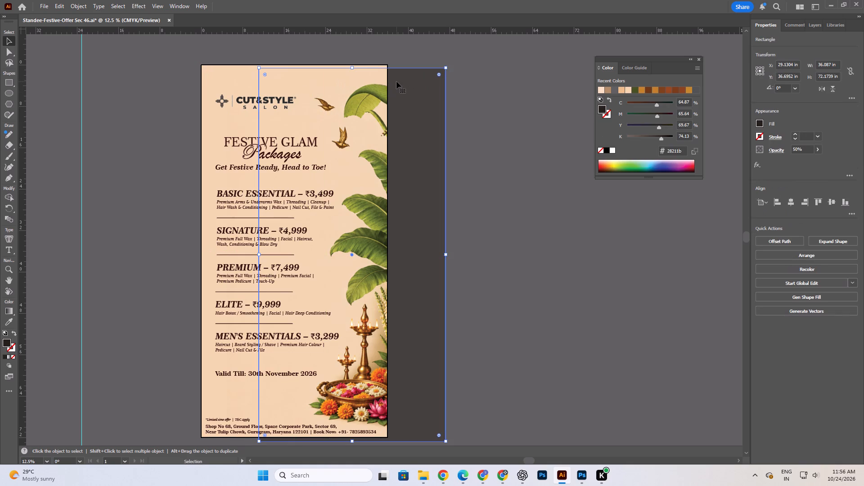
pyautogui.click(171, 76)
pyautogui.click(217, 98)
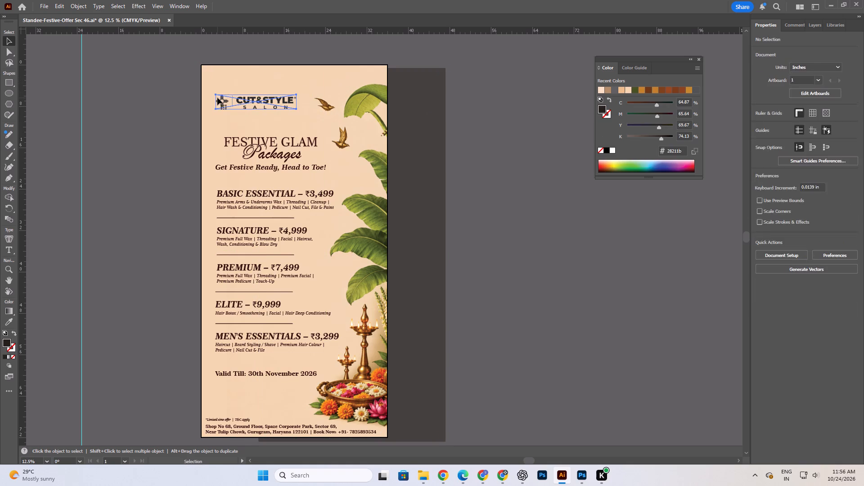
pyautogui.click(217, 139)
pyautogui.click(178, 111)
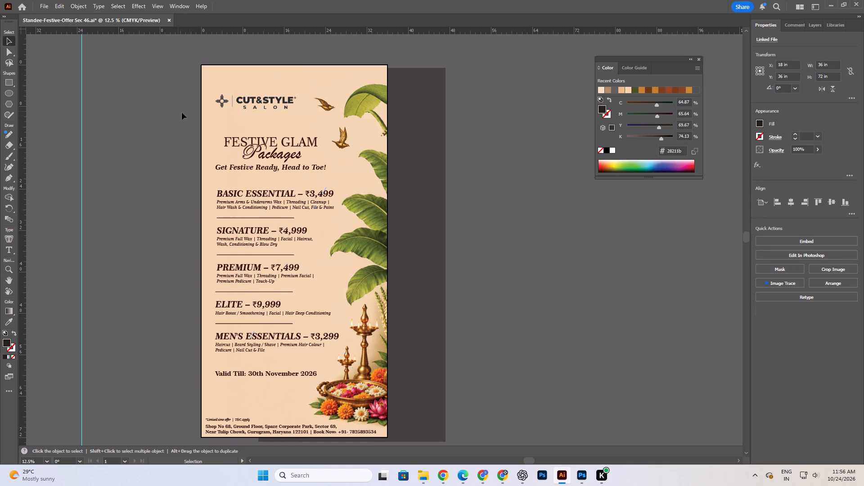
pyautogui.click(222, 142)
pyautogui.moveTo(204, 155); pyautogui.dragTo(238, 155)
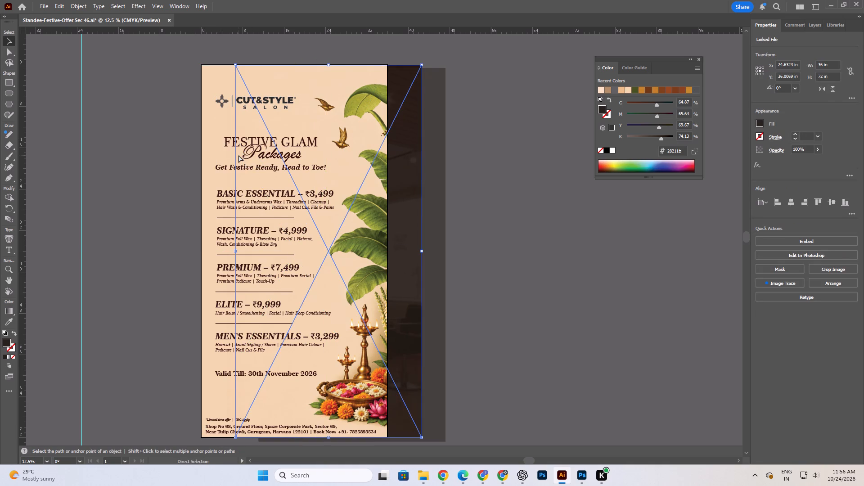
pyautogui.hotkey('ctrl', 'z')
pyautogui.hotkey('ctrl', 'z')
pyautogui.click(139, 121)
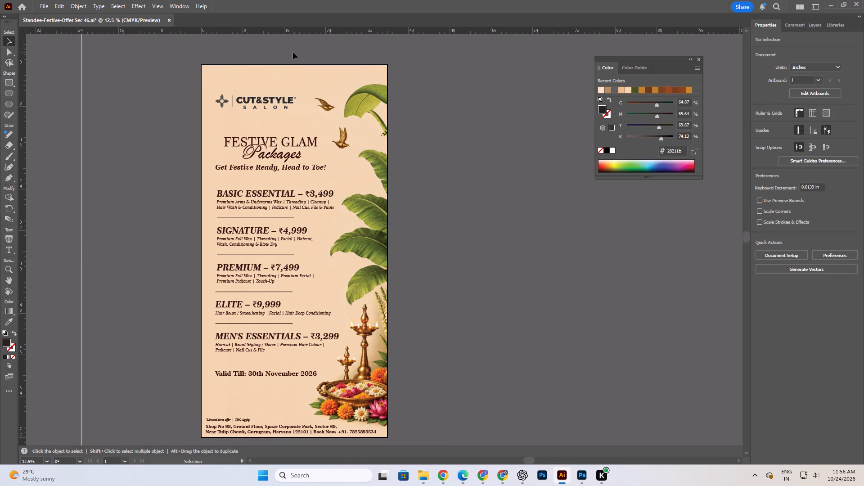
# Align the logo, heading group, tagline, package text with dividers, and validity line to a common left edge.
pyautogui.moveTo(167, 86); pyautogui.dragTo(211, 143)
pyautogui.moveTo(211, 143); pyautogui.dragTo(131, 77)
pyautogui.click(241, 104)
pyautogui.keyDown('shift'); pyautogui.click(248, 149); pyautogui.keyUp('shift')
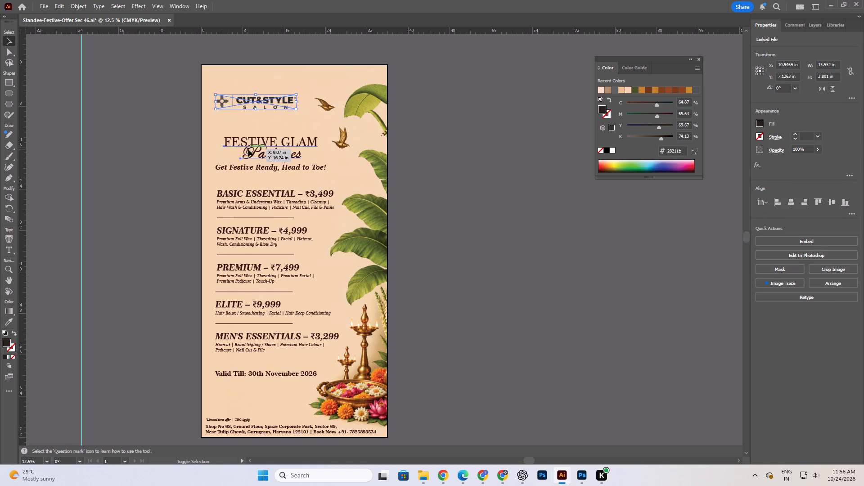
pyautogui.keyDown('shift'); pyautogui.click(249, 168); pyautogui.keyUp('shift')
pyautogui.keyDown('shift'); pyautogui.click(250, 190); pyautogui.keyUp('shift')
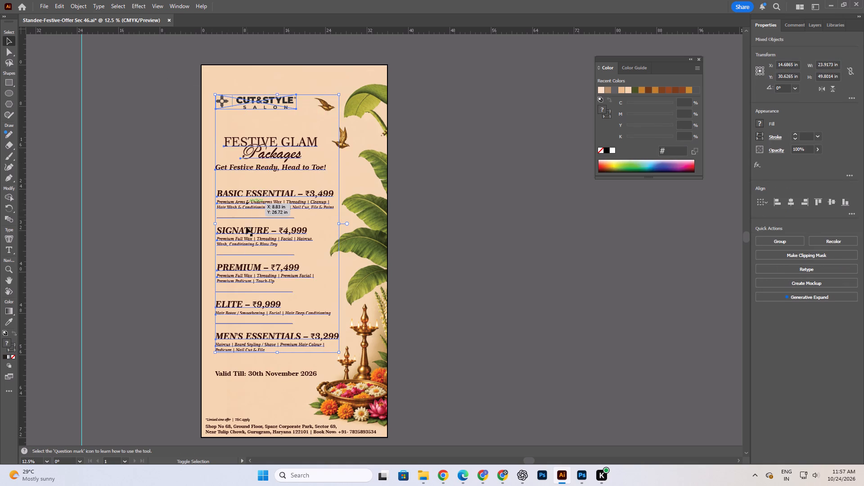
pyautogui.keyDown('shift'); pyautogui.click(280, 374); pyautogui.keyUp('shift')
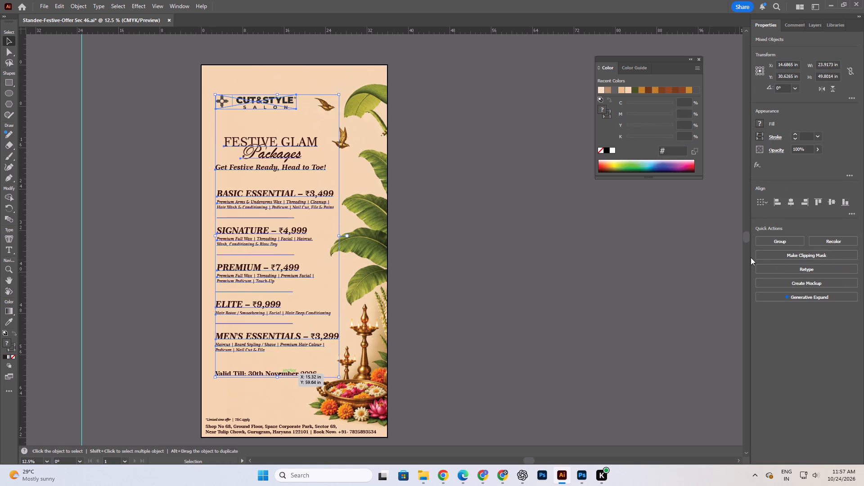
pyautogui.click(780, 205)
pyautogui.doubleClick(780, 205)
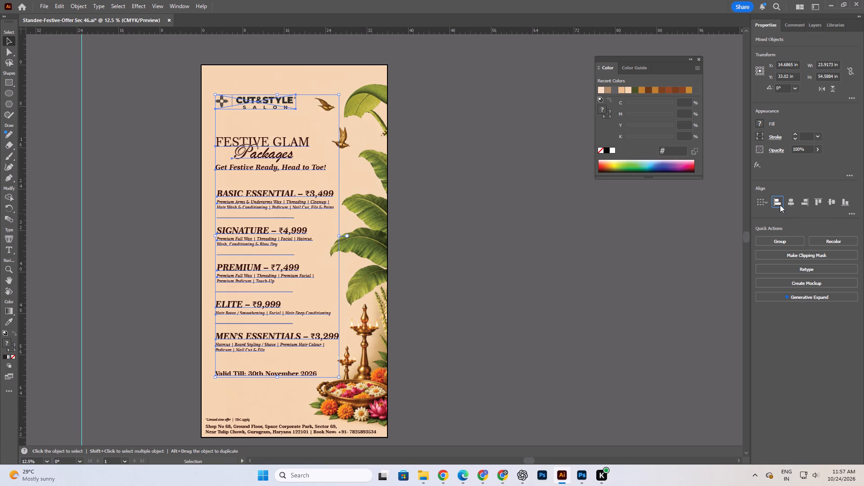
pyautogui.click(476, 265)
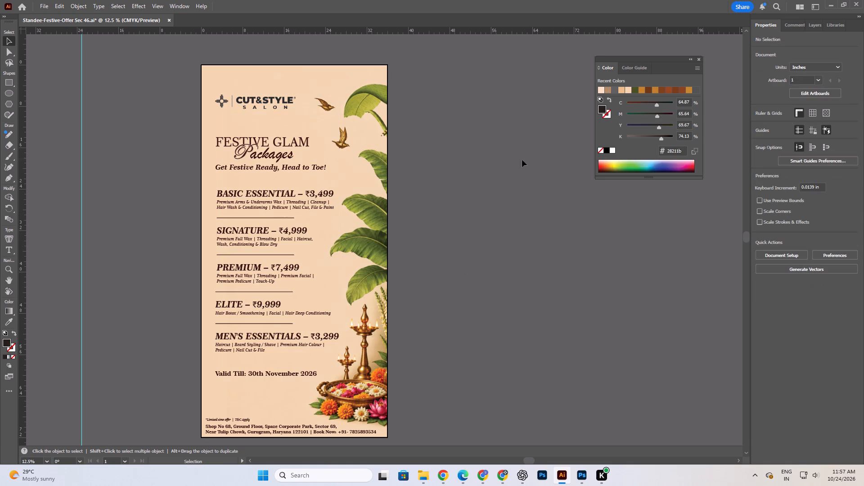
# Save the standee document.
pyautogui.hotkey('ctrl', 's')
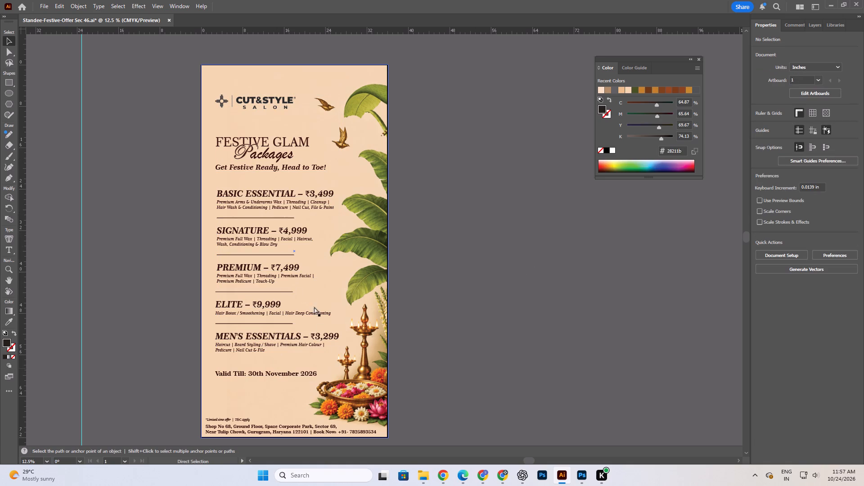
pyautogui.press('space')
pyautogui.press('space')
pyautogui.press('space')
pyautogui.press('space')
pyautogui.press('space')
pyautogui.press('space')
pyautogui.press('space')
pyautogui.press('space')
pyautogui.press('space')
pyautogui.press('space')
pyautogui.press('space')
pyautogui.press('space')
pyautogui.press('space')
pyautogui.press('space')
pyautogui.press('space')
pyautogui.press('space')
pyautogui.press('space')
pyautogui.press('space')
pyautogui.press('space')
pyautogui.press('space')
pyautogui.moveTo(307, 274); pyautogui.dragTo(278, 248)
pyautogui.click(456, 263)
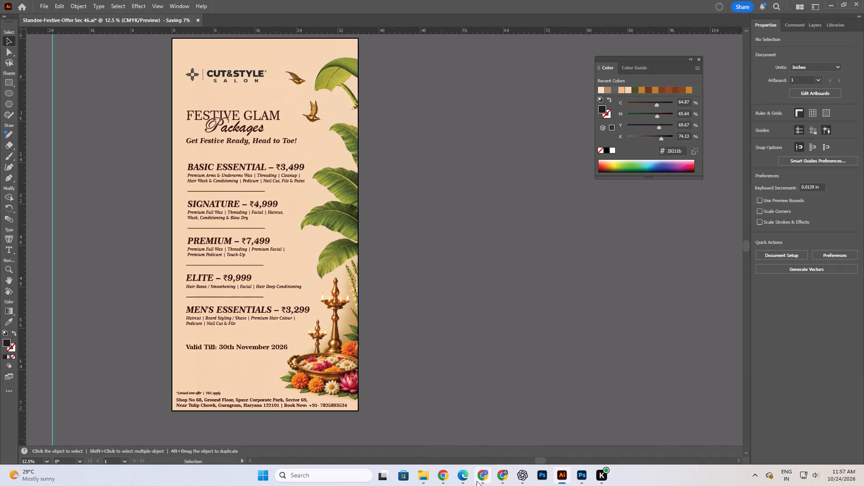
# Switch to Chrome's Task Tracker page with the Sector 46 standee task description.
pyautogui.click(477, 481)
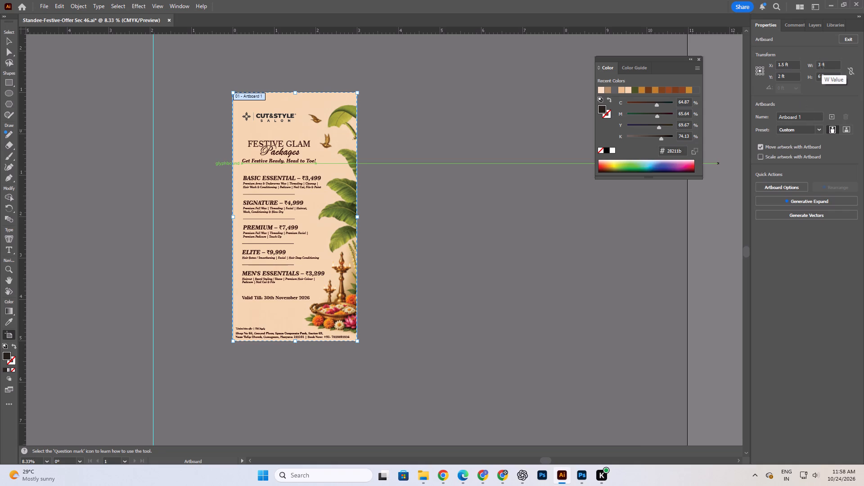
# Set the artboard width to 4 ft and leave artboard editing.
pyautogui.moveTo(822, 66); pyautogui.dragTo(813, 67)
pyautogui.press('4')
pyautogui.press('Return')
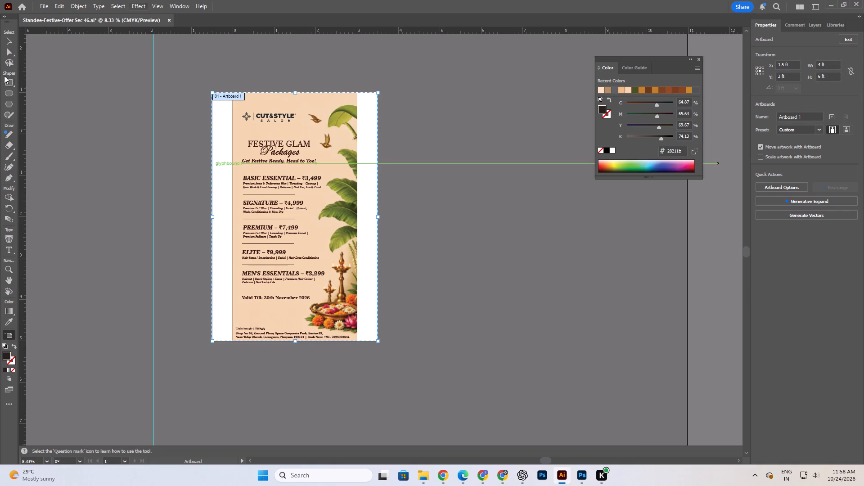
pyautogui.click(4, 36)
pyautogui.click(190, 206)
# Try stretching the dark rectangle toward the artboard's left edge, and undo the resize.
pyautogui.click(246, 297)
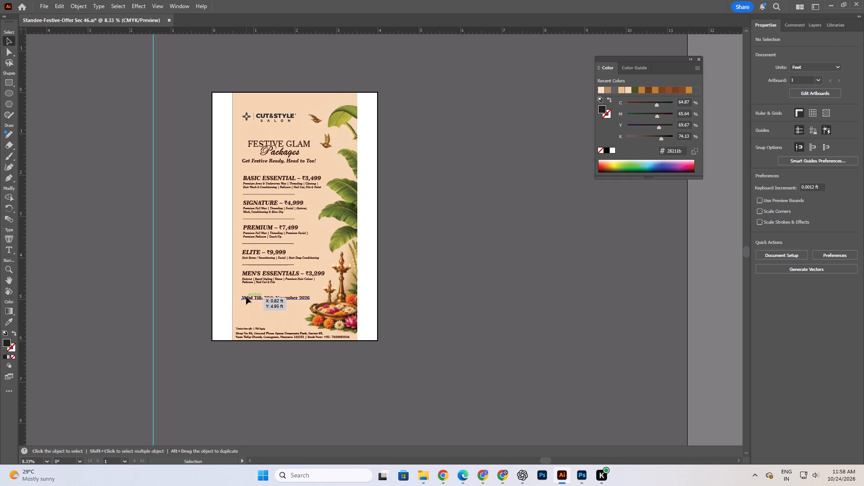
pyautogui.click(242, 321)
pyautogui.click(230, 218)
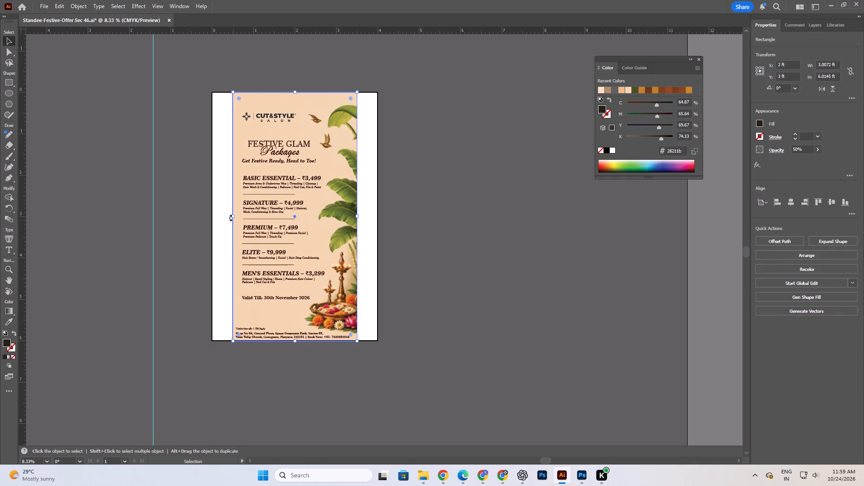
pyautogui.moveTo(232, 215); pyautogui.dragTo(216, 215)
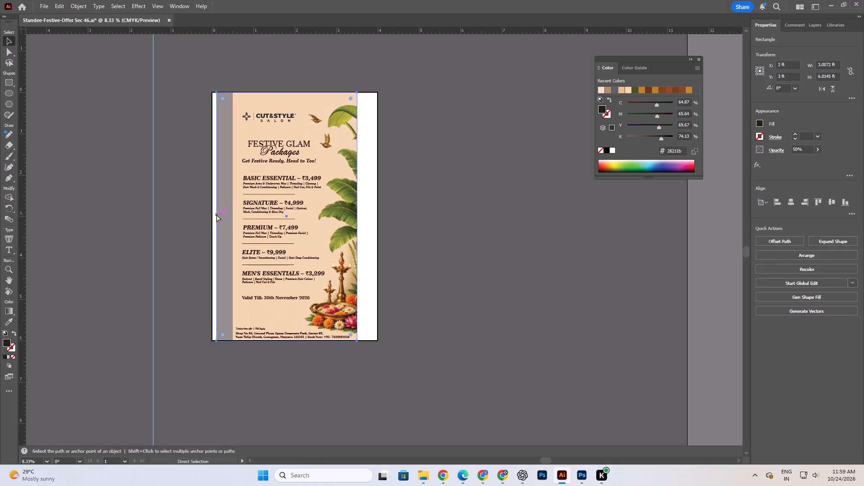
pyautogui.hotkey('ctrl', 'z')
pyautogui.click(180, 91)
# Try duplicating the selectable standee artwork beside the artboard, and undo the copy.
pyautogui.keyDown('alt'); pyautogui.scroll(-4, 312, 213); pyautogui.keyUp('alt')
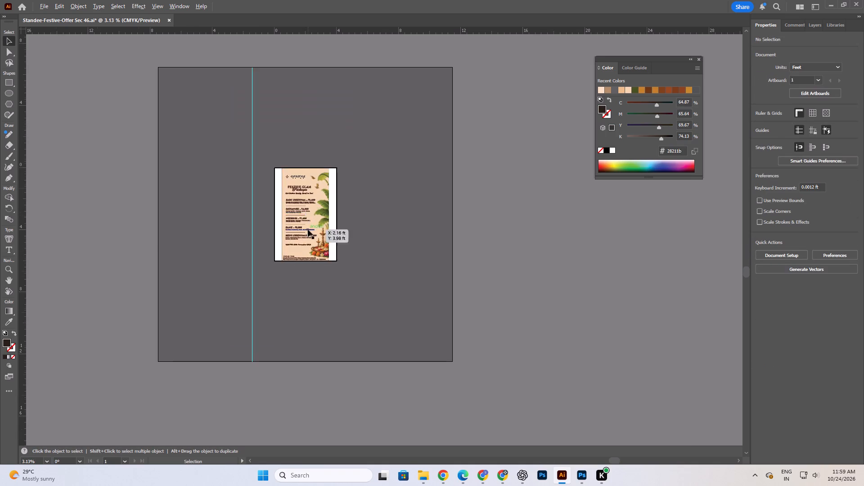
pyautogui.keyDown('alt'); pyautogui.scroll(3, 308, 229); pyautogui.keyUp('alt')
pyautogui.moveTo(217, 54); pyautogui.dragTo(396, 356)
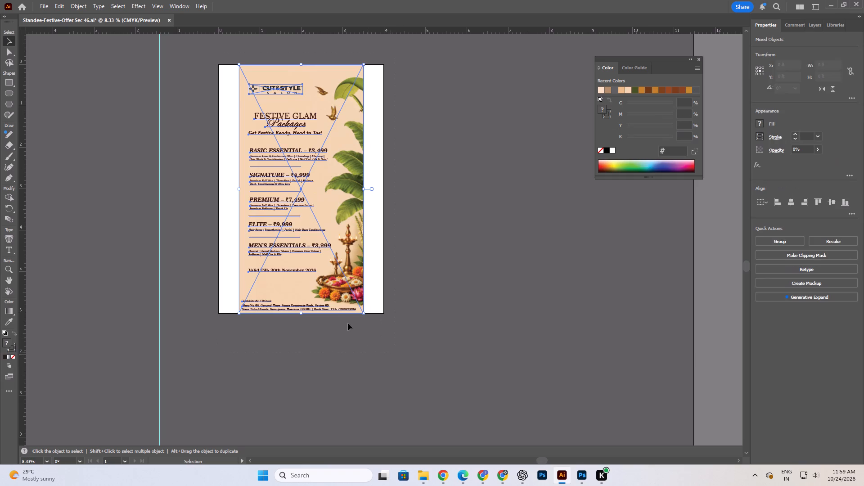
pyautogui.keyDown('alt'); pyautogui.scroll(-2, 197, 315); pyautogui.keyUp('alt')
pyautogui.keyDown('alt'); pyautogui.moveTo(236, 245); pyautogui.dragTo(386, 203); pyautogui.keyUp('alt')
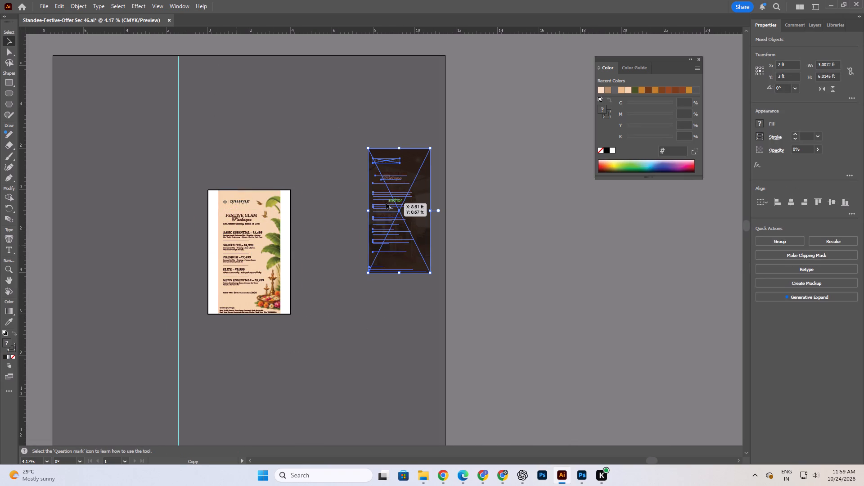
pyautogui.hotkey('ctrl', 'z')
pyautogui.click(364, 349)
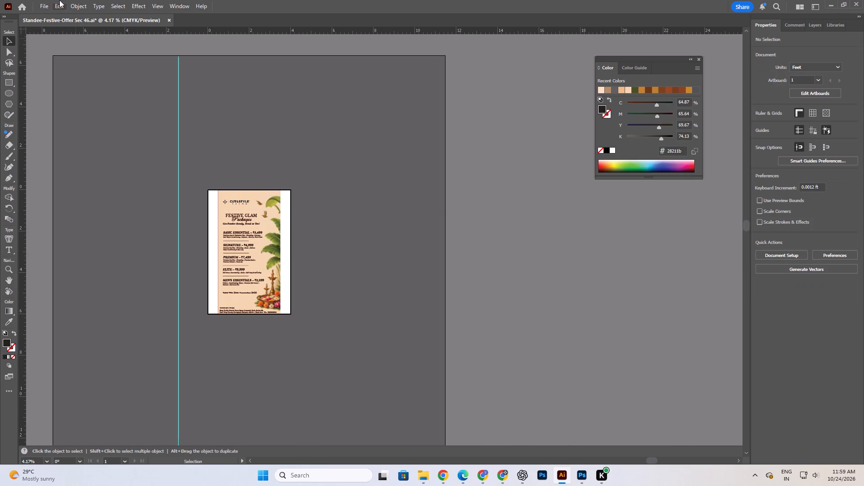
# Unlock all objects and place a copy of the complete standee artwork to the upper right of the artboard.
pyautogui.click(76, 6)
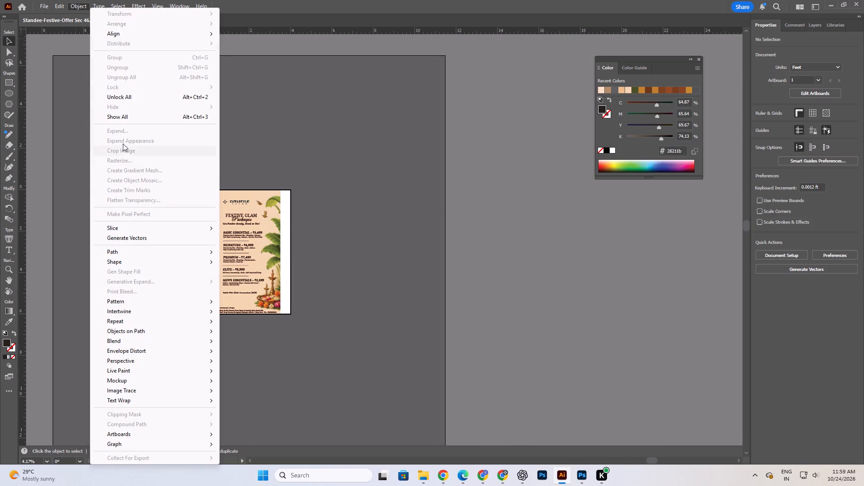
pyautogui.click(119, 97)
pyautogui.click(399, 179)
pyautogui.moveTo(200, 162); pyautogui.dragTo(323, 361)
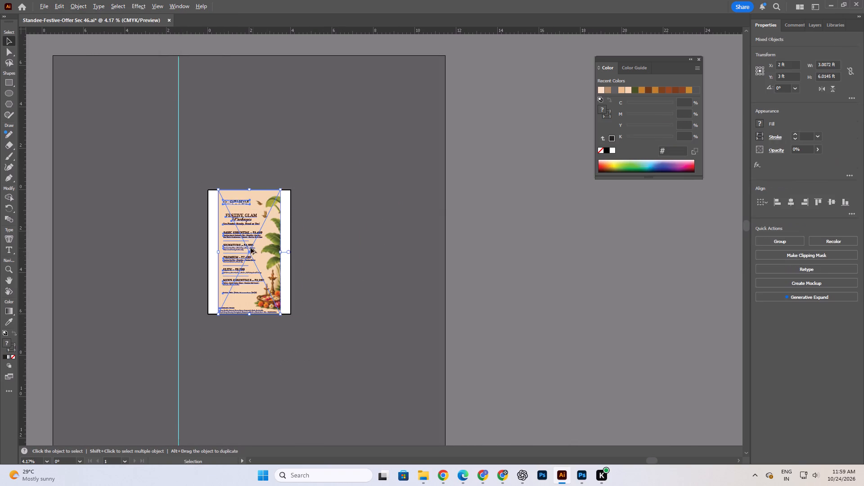
pyautogui.keyDown('alt'); pyautogui.moveTo(250, 248); pyautogui.dragTo(403, 172); pyautogui.keyUp('alt')
pyautogui.click(504, 301)
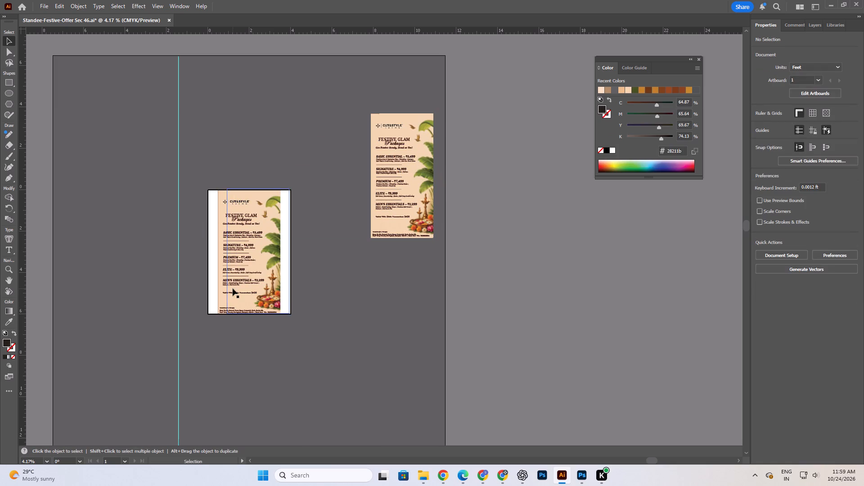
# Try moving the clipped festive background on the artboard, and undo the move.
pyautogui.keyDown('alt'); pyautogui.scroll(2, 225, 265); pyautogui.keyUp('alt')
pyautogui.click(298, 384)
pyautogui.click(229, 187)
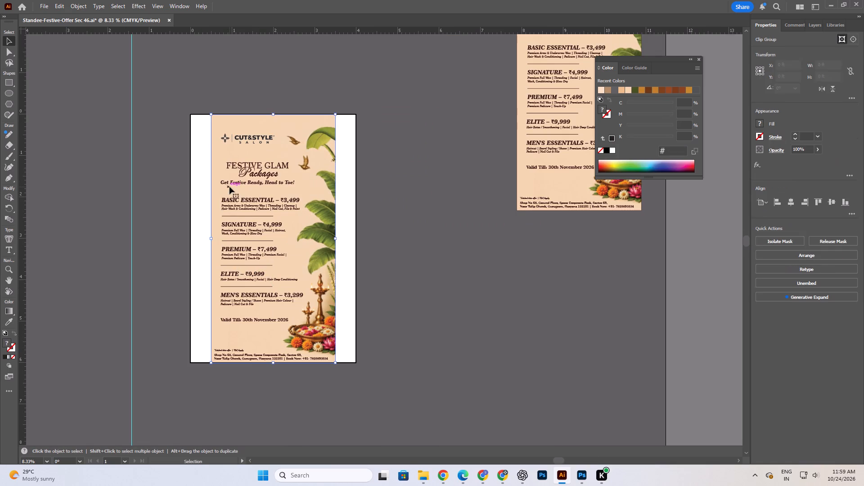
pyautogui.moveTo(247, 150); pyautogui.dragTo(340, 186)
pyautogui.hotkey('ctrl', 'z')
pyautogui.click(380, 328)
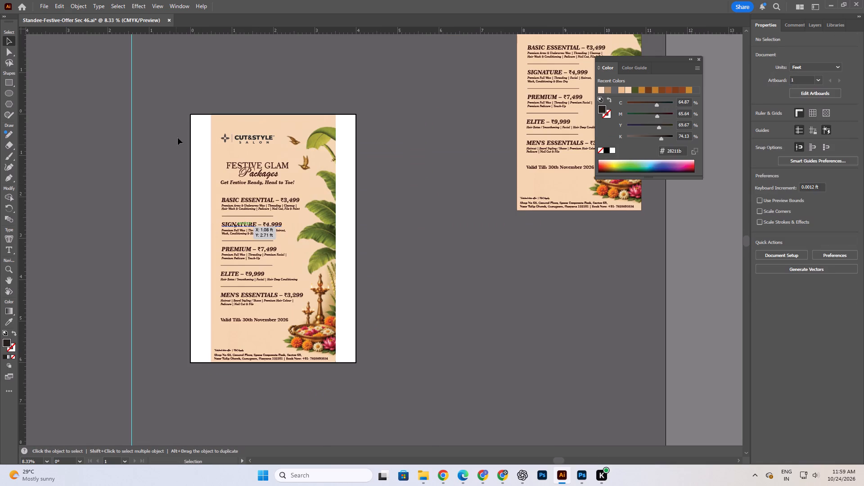
# Delete the logo, Festive Glam Packages heading, tagline and package text with dividers from the artboard, keeping the side copy.
pyautogui.click(251, 164)
pyautogui.keyDown('shift'); pyautogui.click(234, 136); pyautogui.keyUp('shift')
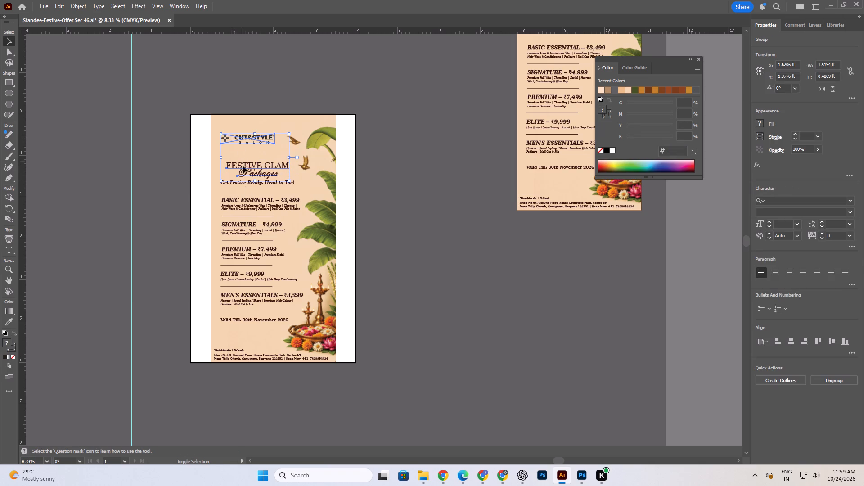
pyautogui.keyDown('shift'); pyautogui.click(247, 181); pyautogui.keyUp('shift')
pyautogui.keyDown('shift'); pyautogui.click(247, 200); pyautogui.keyUp('shift')
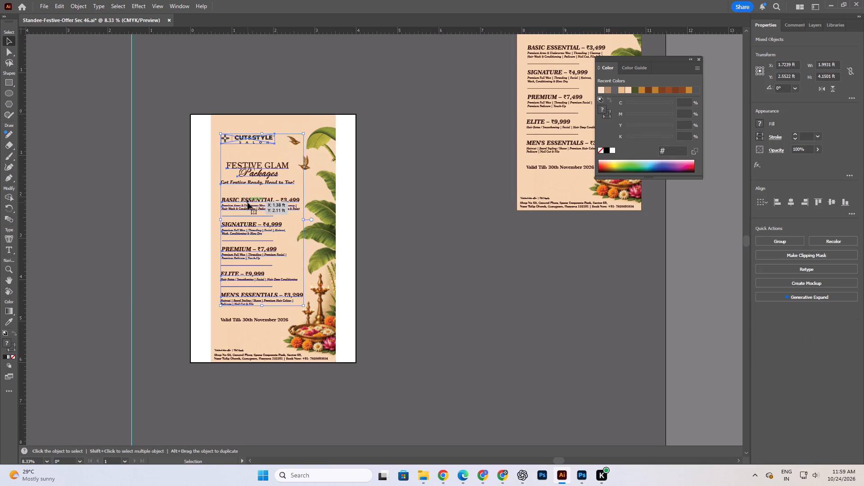
pyautogui.press('Delete')
# Delete the validity line, the address and booking text, and the limited-time T&C line from the artboard.
pyautogui.click(247, 316)
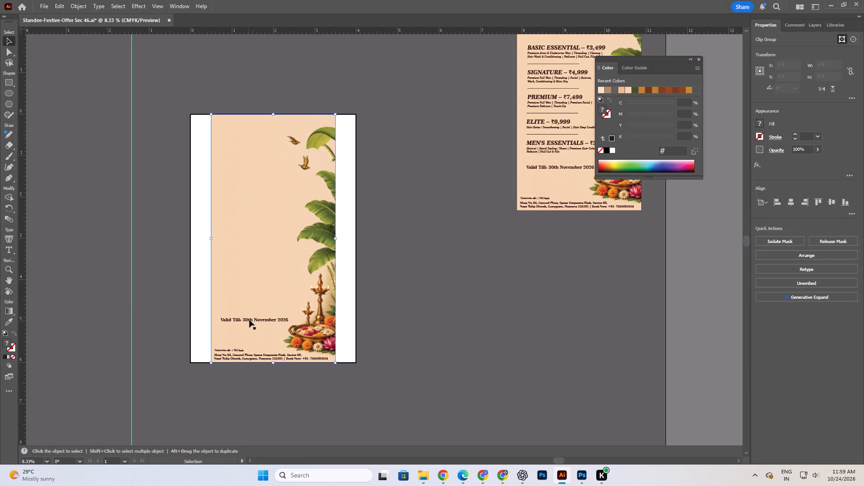
pyautogui.click(251, 323)
pyautogui.click(251, 321)
pyautogui.keyDown('shift'); pyautogui.click(256, 360); pyautogui.keyUp('shift')
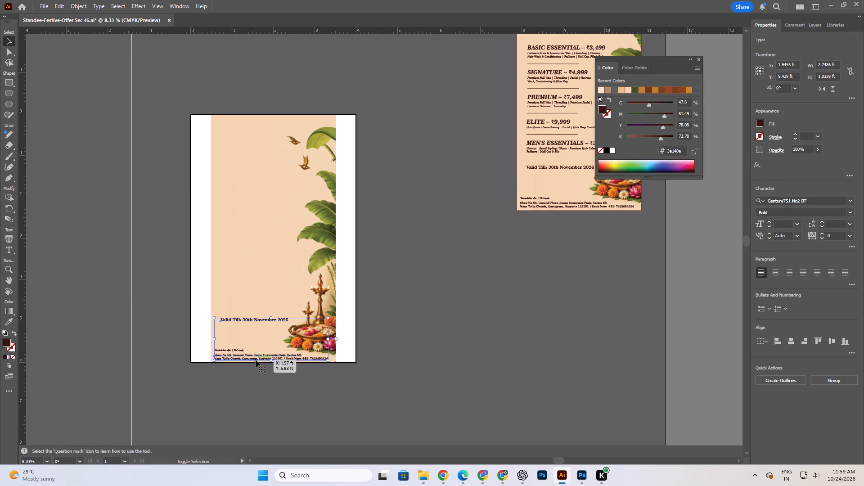
pyautogui.press('Delete')
pyautogui.click(236, 349)
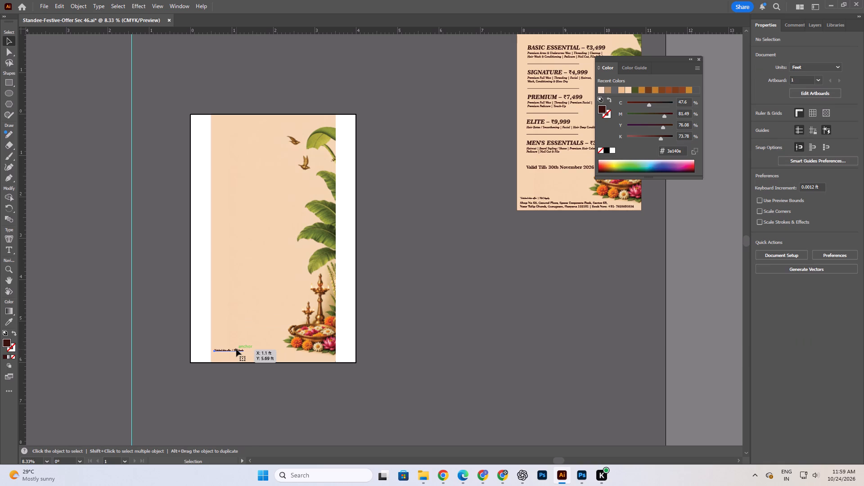
pyautogui.press('Delete')
# Stretch the clipped festive background toward the artboard's right edge, to about 3.15 ft wide.
pyautogui.click(241, 267)
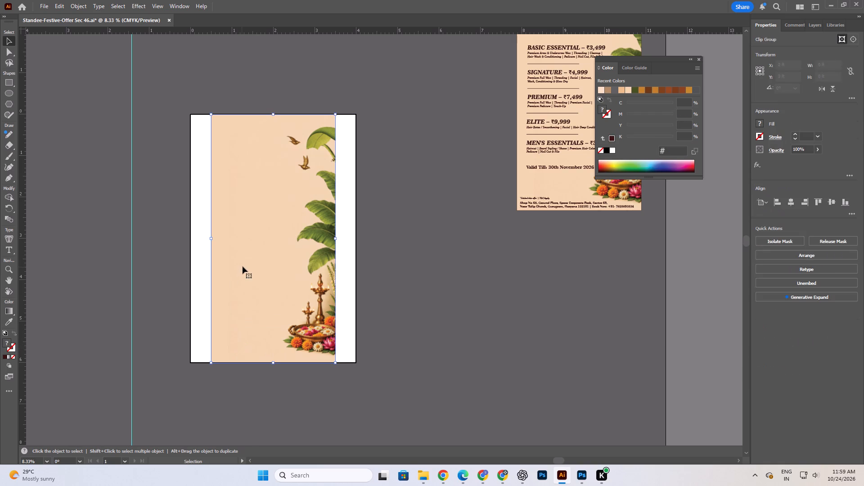
pyautogui.moveTo(336, 237); pyautogui.dragTo(341, 237)
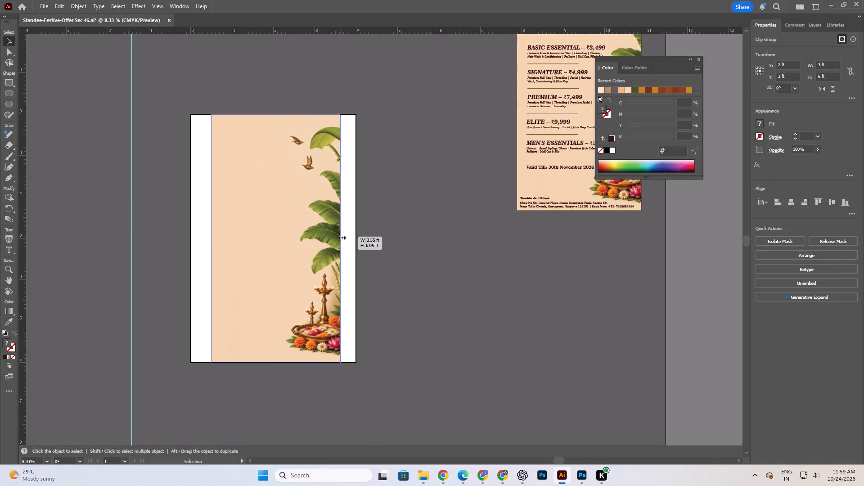
pyautogui.moveTo(341, 237); pyautogui.dragTo(341, 236)
# Move the clipped festive background off the artboard, just to its right.
pyautogui.moveTo(253, 244); pyautogui.dragTo(215, 239)
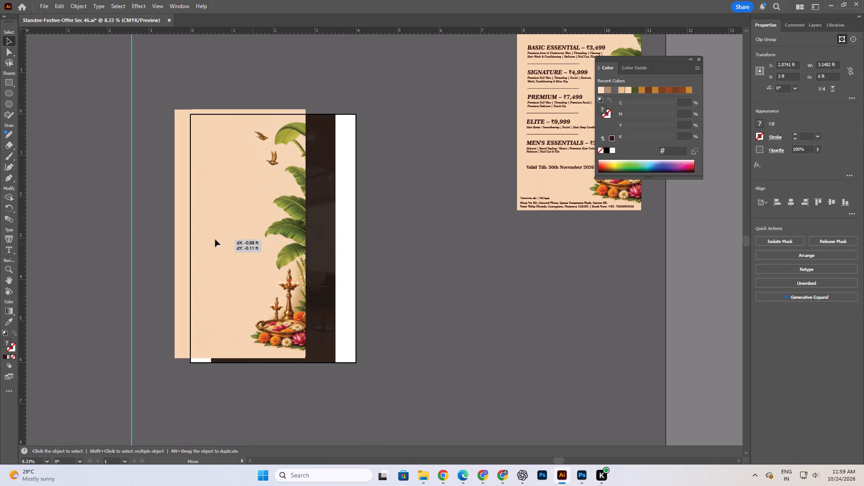
pyautogui.moveTo(215, 239); pyautogui.dragTo(404, 250)
# Enter the clipped festive background and shift its image leftward and slightly up within the mask, showing more of the plants and flowers.
pyautogui.rightClick(404, 250)
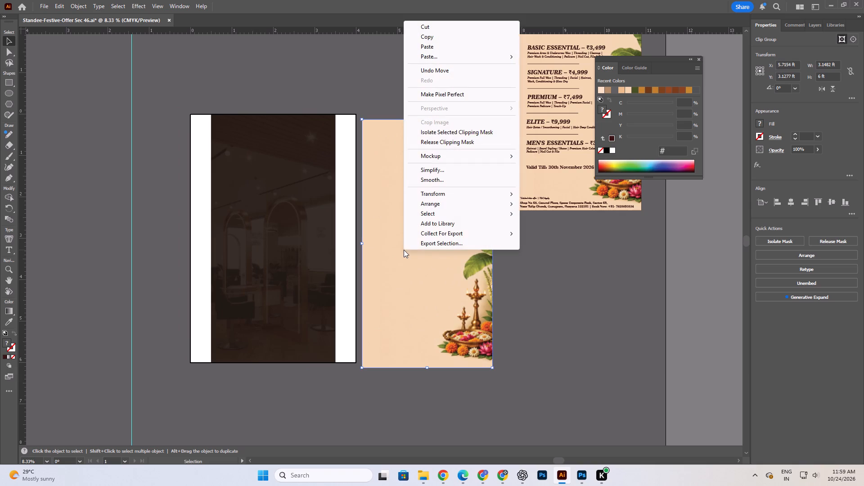
pyautogui.doubleClick(403, 255)
pyautogui.click(537, 302)
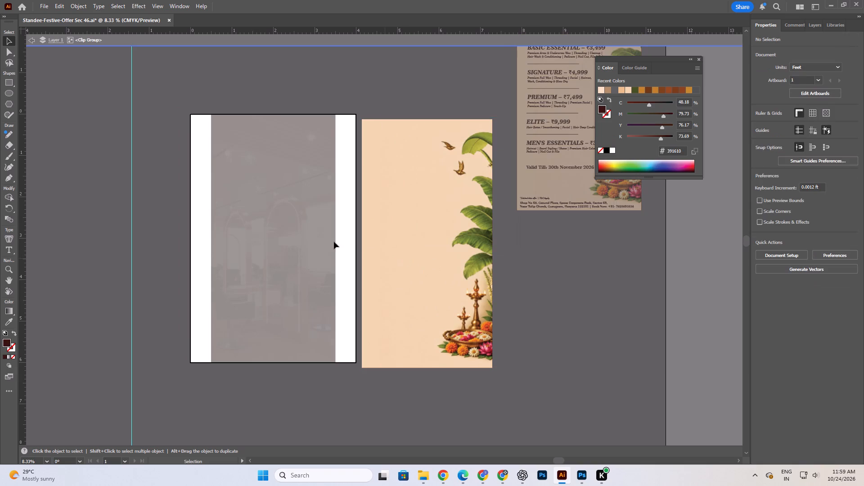
pyautogui.click(333, 241)
pyautogui.click(398, 239)
pyautogui.click(365, 238)
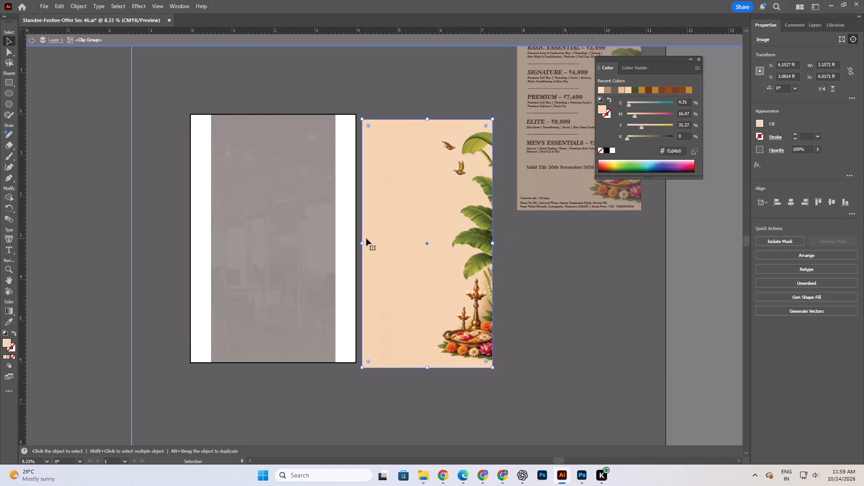
pyautogui.click(440, 242)
pyautogui.moveTo(410, 247); pyautogui.dragTo(468, 254)
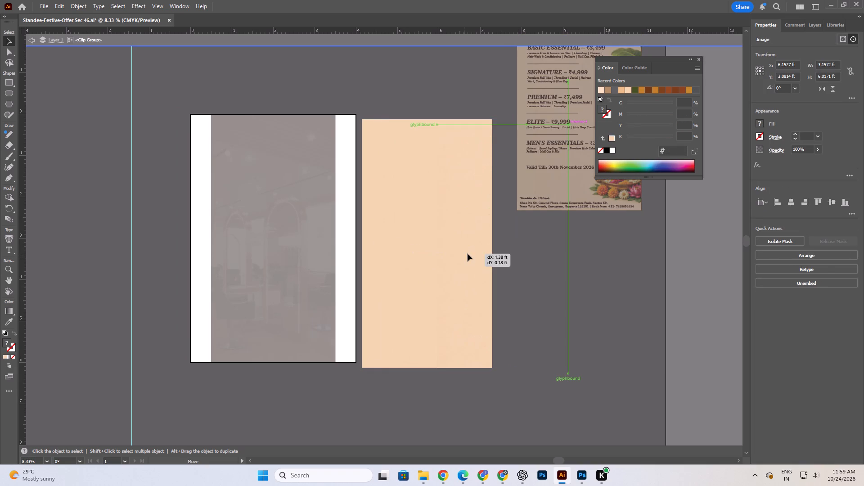
pyautogui.moveTo(468, 254); pyautogui.dragTo(423, 261)
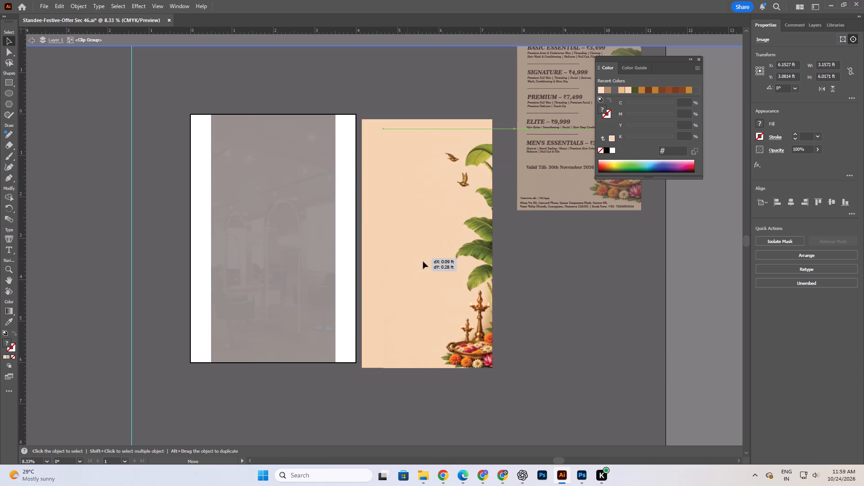
pyautogui.moveTo(423, 261); pyautogui.dragTo(402, 242)
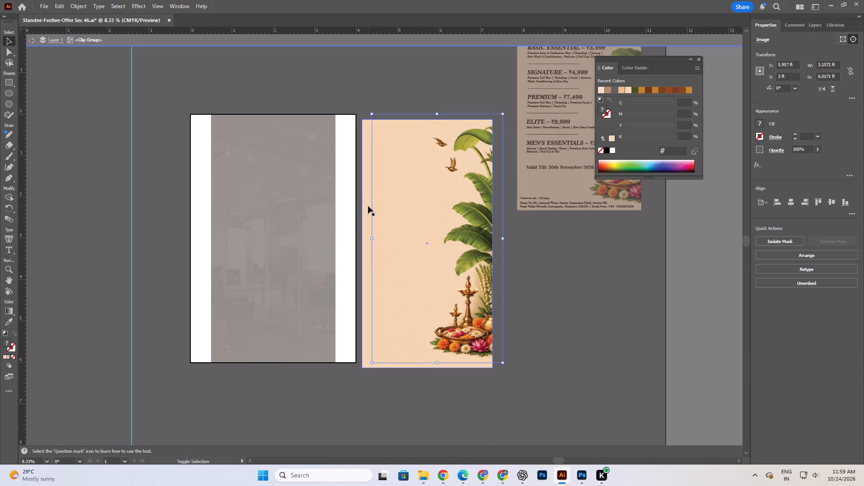
# Copy the festive image together with its peach clipping rectangle, and exit isolation.
pyautogui.keyDown('shift'); pyautogui.click(368, 206); pyautogui.keyUp('shift')
pyautogui.hotkey('ctrl', 'c')
pyautogui.doubleClick(154, 161)
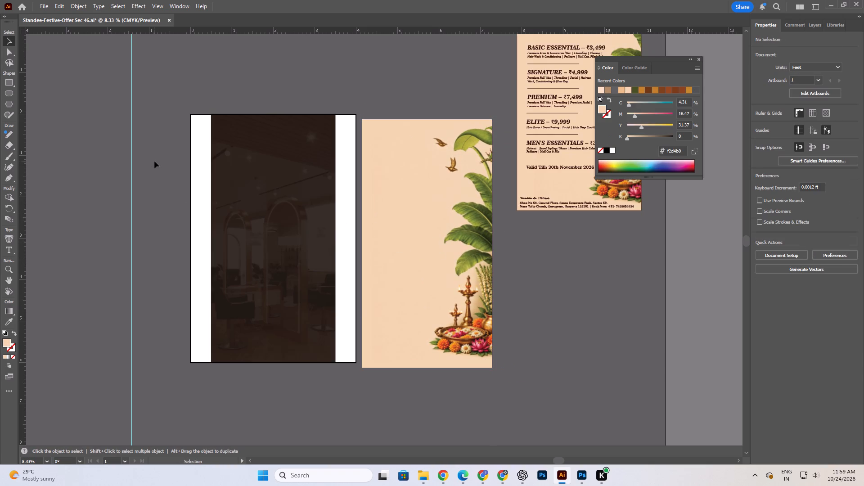
# Clear the old background by moving the dark translucent overlay off the artboard's left side and deleting the salon interior photo.
pyautogui.moveTo(307, 243); pyautogui.dragTo(140, 246)
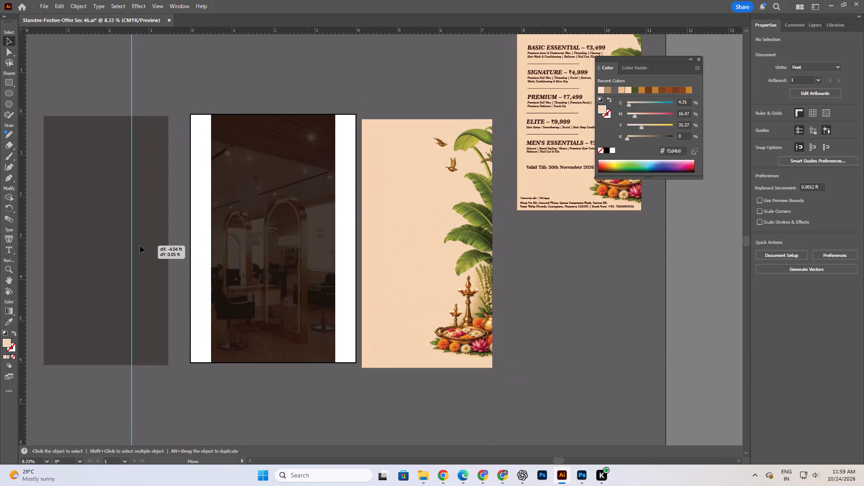
pyautogui.moveTo(140, 246); pyautogui.dragTo(238, 246)
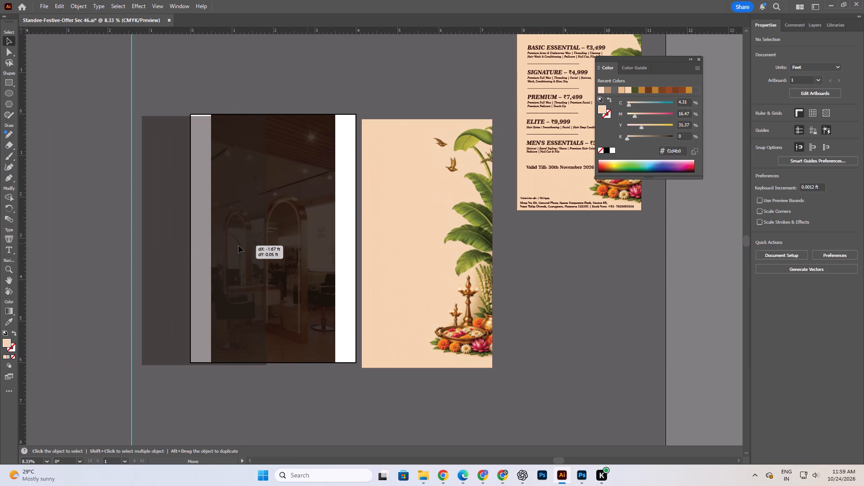
pyautogui.moveTo(238, 246); pyautogui.dragTo(57, 237)
pyautogui.moveTo(281, 245); pyautogui.dragTo(180, 285)
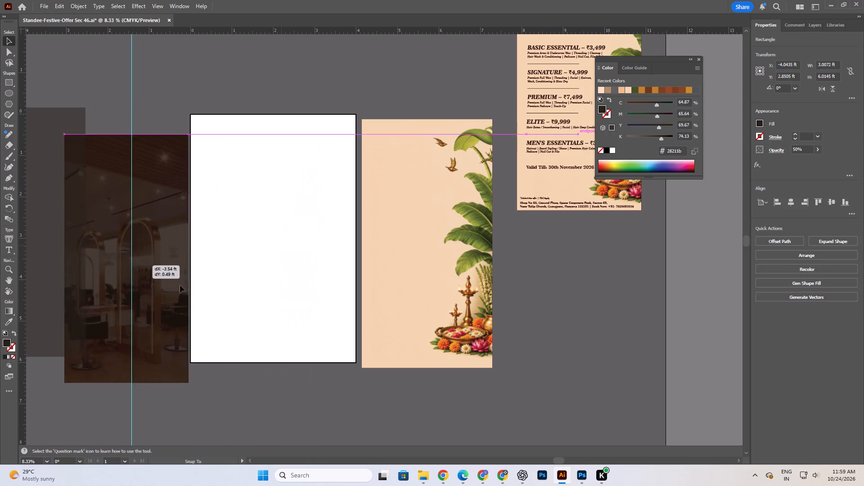
pyautogui.moveTo(180, 285); pyautogui.dragTo(247, 286)
pyautogui.press('Delete')
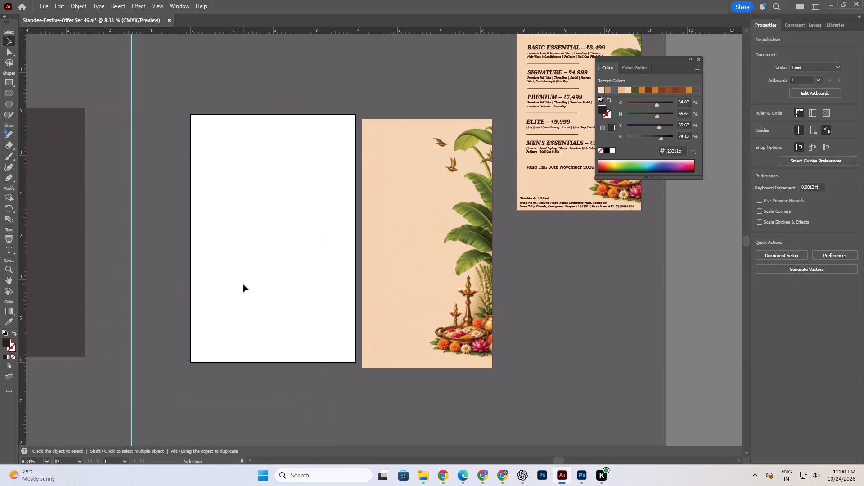
# Paste the copied festive image and peach rectangle, and place them over the empty artboard.
pyautogui.hotkey('ctrl', 'v')
pyautogui.moveTo(387, 238); pyautogui.dragTo(265, 229)
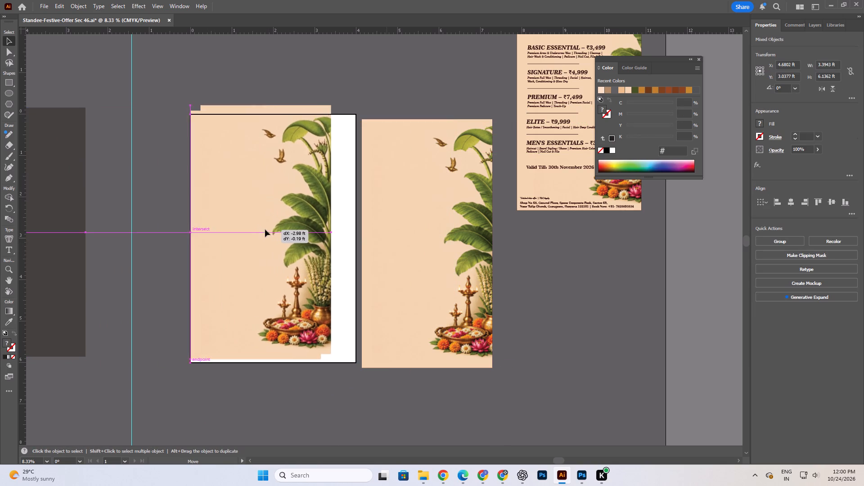
pyautogui.moveTo(265, 229); pyautogui.dragTo(281, 234)
pyautogui.click(154, 90)
# Stretch the pasted peach rectangle to the artboard's left edge, to about 3.58 ft wide.
pyautogui.click(247, 171)
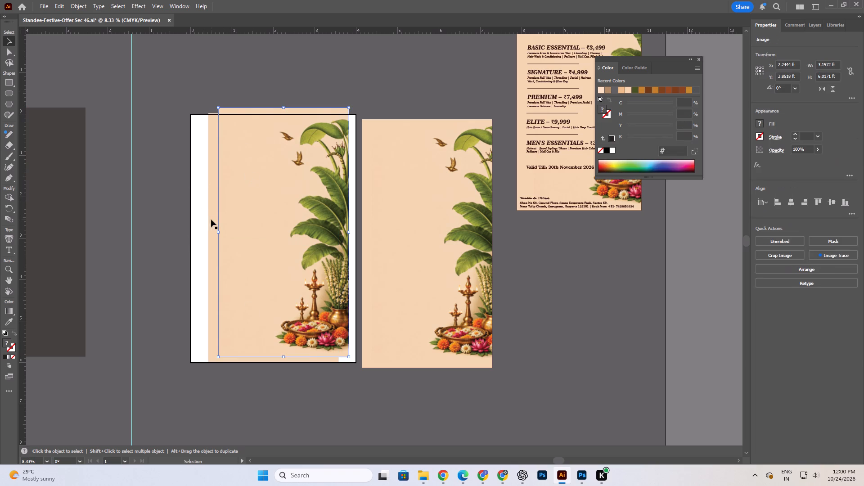
pyautogui.click(211, 220)
pyautogui.moveTo(206, 236); pyautogui.dragTo(206, 236)
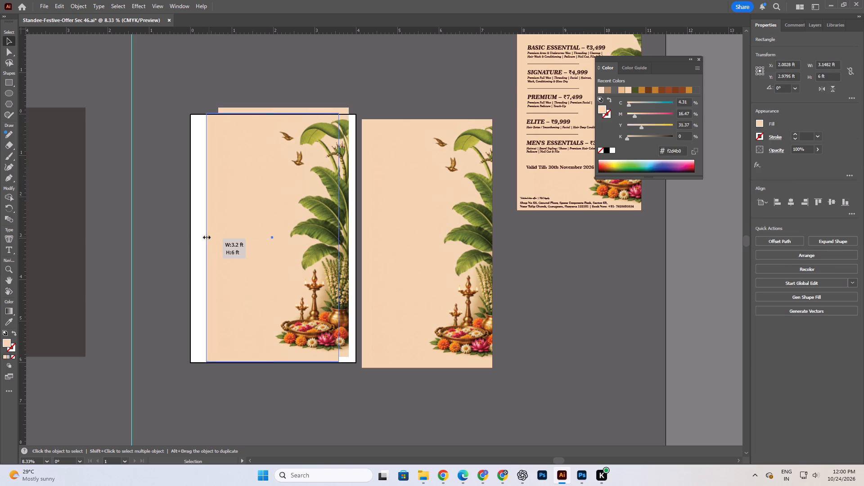
pyautogui.moveTo(206, 236); pyautogui.dragTo(190, 237)
pyautogui.click(299, 72)
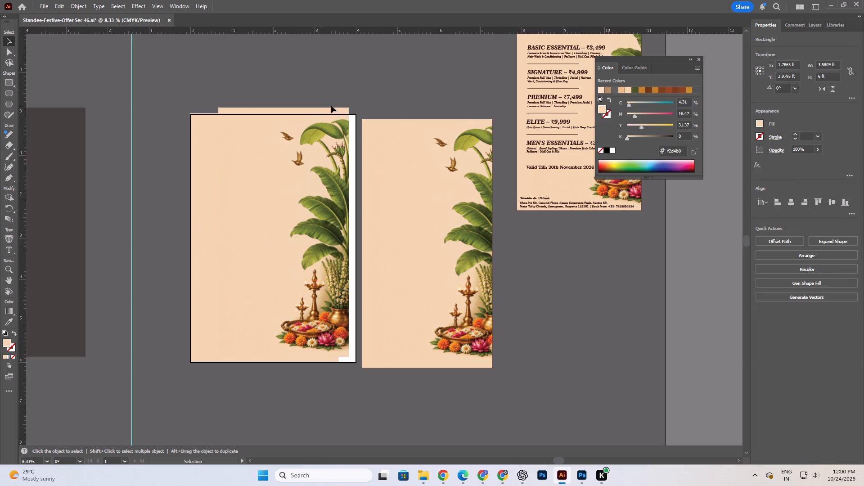
# Move the pasted festive image against the artboard's right edge, nearly level with its top and bottom.
pyautogui.click(335, 110)
pyautogui.moveTo(330, 115); pyautogui.dragTo(338, 118)
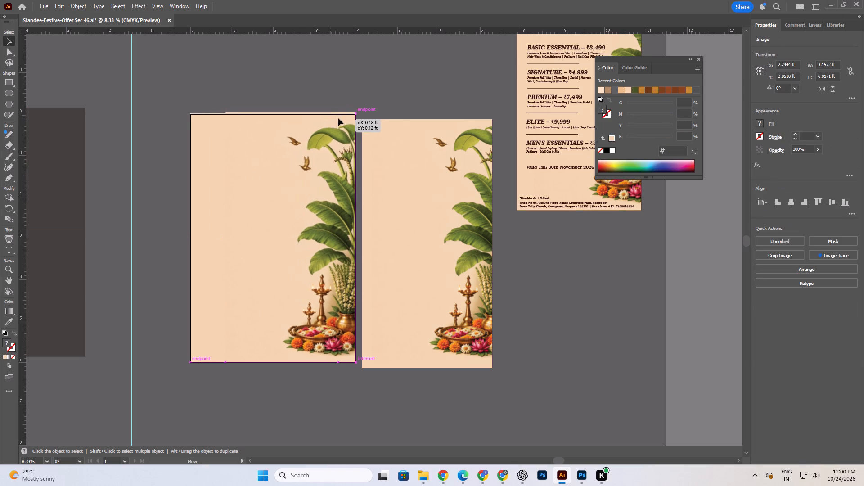
pyautogui.moveTo(338, 118); pyautogui.dragTo(338, 118)
pyautogui.click(359, 33)
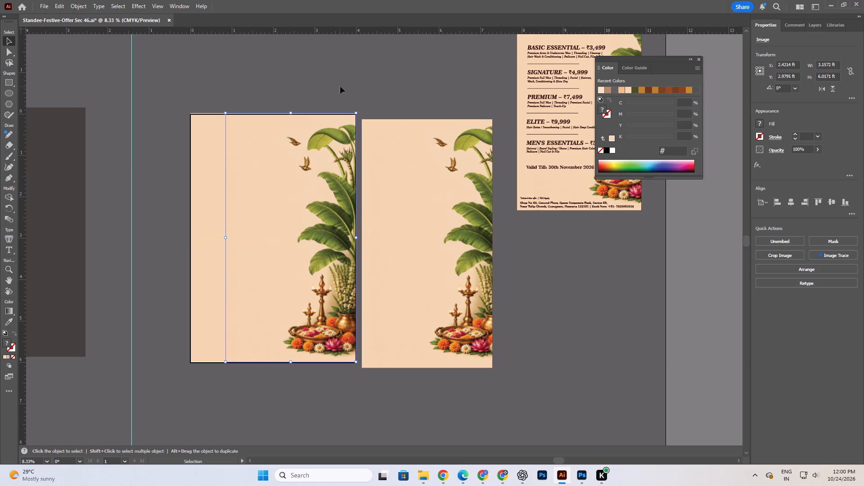
# Shrink the festive image's height from its top edge to meet the artboard's top, about 5.99 ft high.
pyautogui.click(340, 86)
pyautogui.scroll(-1, 318, 178)
pyautogui.click(297, 126)
pyautogui.scroll(7, 290, 109)
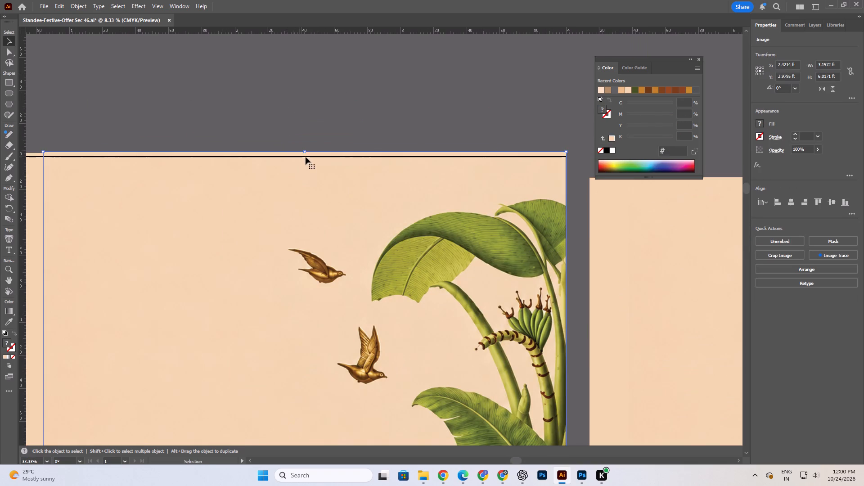
pyautogui.moveTo(306, 152); pyautogui.dragTo(306, 156)
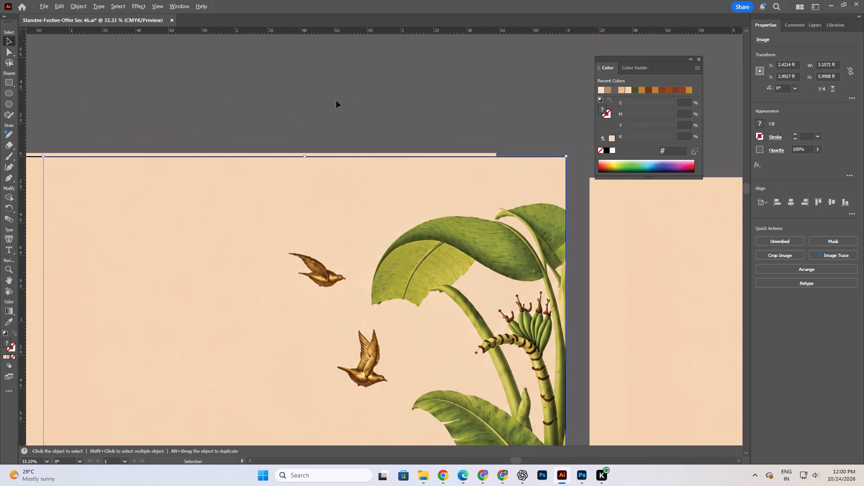
pyautogui.keyDown('alt'); pyautogui.scroll(-2, 337, 100); pyautogui.keyUp('alt')
pyautogui.keyDown('alt'); pyautogui.scroll(-4, 261, 112); pyautogui.keyUp('alt')
pyautogui.scroll(-2, 288, 201)
pyautogui.click(307, 242)
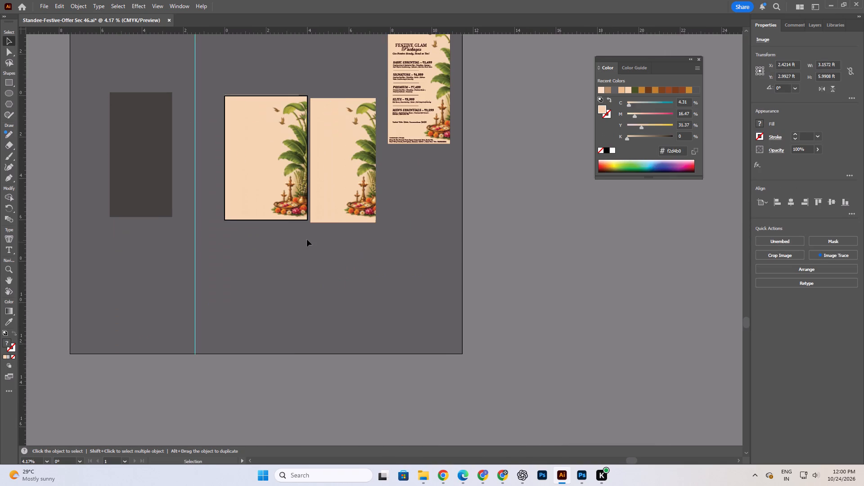
# Nudge the festive image down about 0.01 ft to close the gap at the artboard's bottom edge.
pyautogui.keyDown('alt'); pyautogui.scroll(9, 302, 219); pyautogui.keyUp('alt')
pyautogui.moveTo(299, 202); pyautogui.dragTo(300, 207)
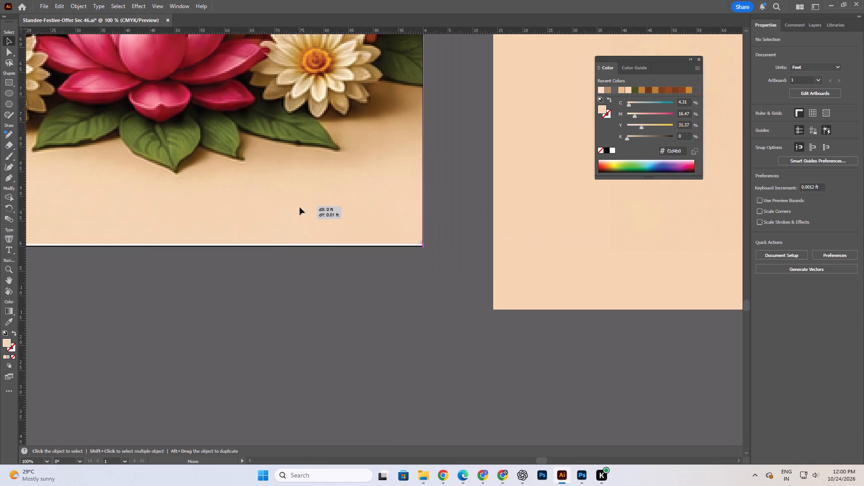
pyautogui.moveTo(300, 207); pyautogui.dragTo(300, 211)
pyautogui.click(384, 281)
pyautogui.keyDown('alt'); pyautogui.scroll(-6, 424, 295); pyautogui.keyUp('alt')
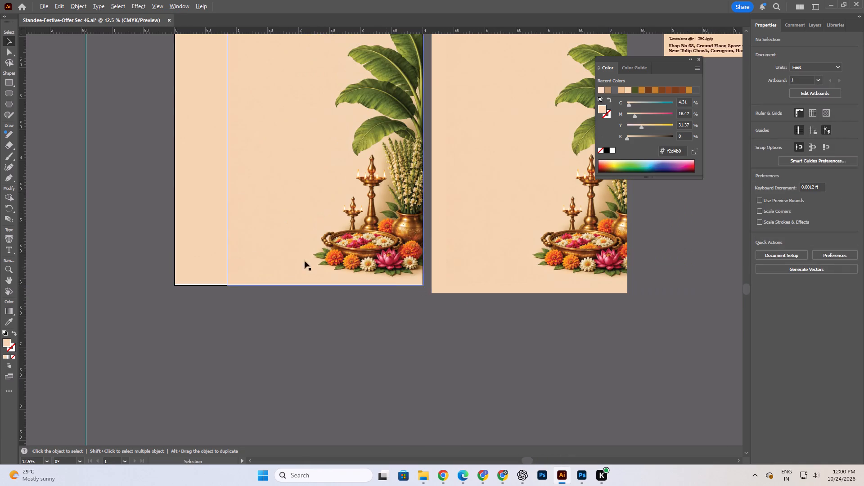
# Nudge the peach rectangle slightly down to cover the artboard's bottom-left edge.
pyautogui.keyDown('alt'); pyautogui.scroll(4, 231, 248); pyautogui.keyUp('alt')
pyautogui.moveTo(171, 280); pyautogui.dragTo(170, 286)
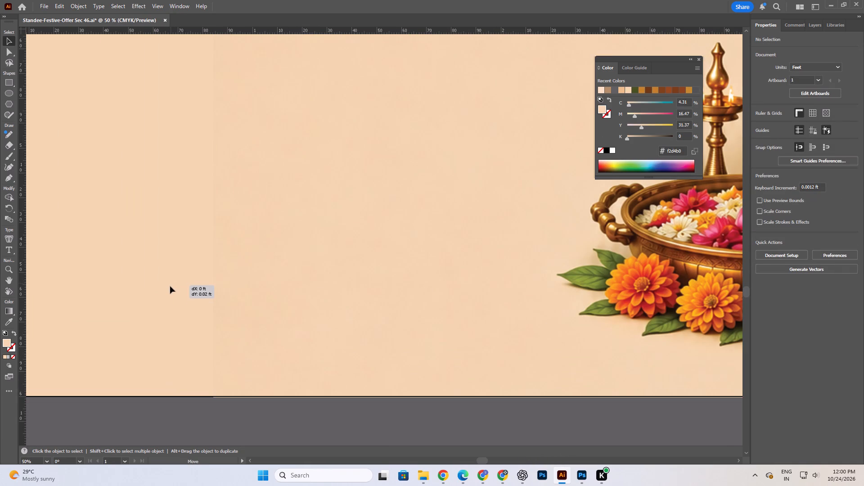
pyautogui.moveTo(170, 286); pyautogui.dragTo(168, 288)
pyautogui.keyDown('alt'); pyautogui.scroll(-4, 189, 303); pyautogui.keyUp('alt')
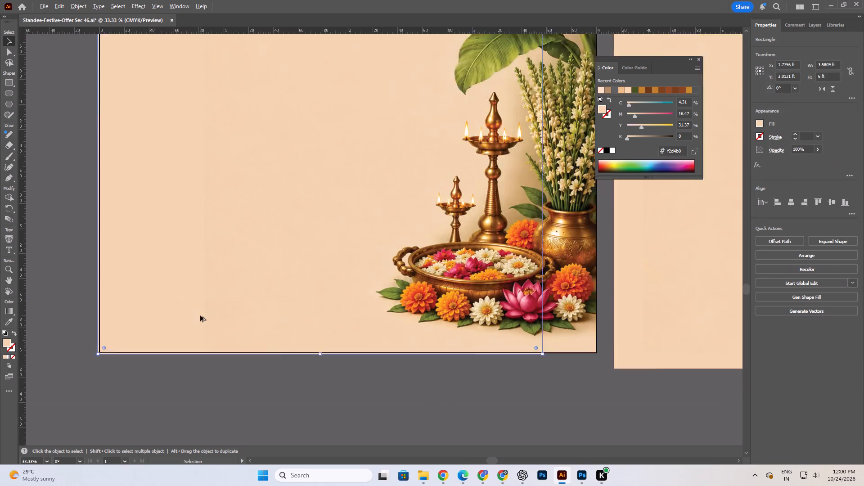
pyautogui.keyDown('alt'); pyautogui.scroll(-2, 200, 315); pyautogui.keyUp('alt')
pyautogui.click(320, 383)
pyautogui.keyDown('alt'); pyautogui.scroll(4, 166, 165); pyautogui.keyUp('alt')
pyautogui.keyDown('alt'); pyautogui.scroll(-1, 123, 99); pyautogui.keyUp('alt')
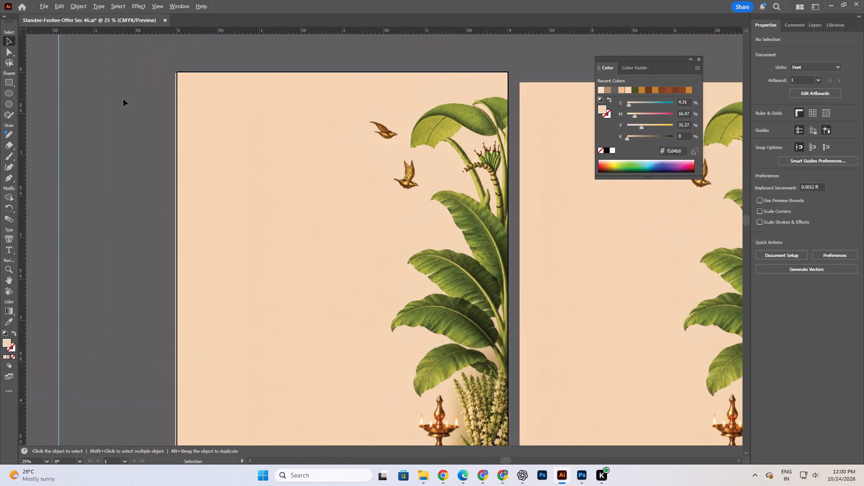
# Bring the plain peach rectangle on the artboard to the front.
pyautogui.click(209, 118)
pyautogui.rightClick(197, 104)
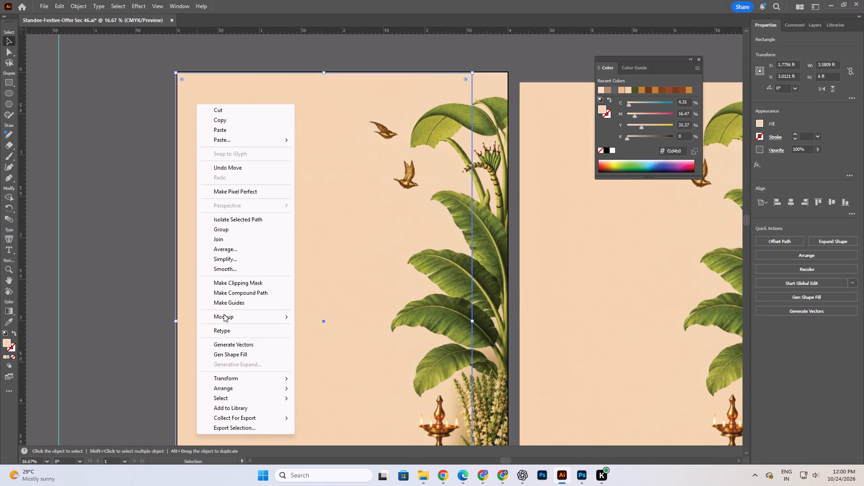
pyautogui.click(234, 381)
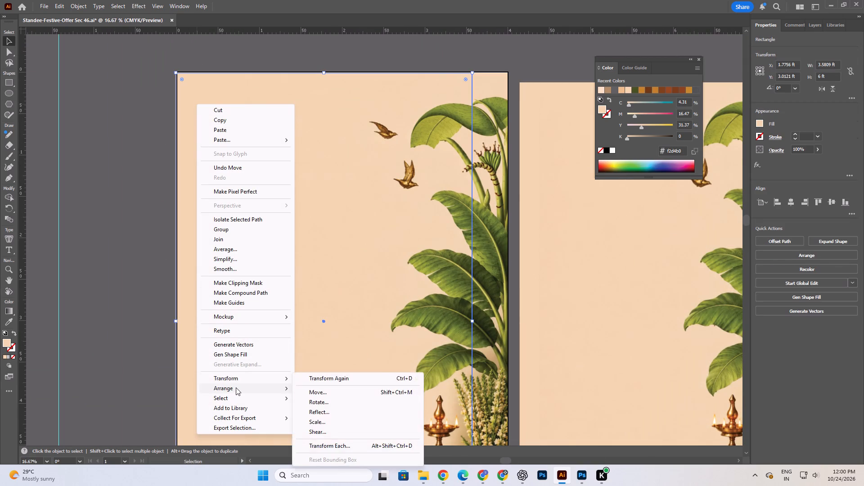
pyautogui.click(337, 388)
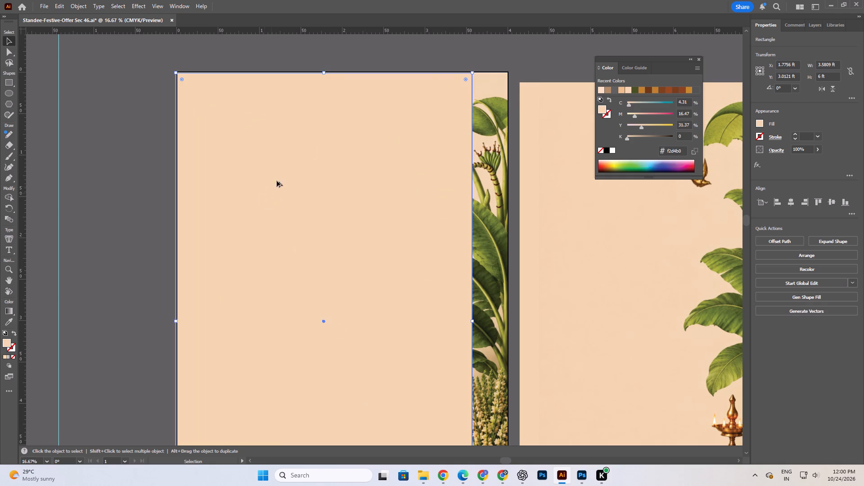
# Move the peach rectangle slightly up so that it covers the artboard's top-left corner.
pyautogui.keyDown('alt'); pyautogui.scroll(-2, 332, 117); pyautogui.keyUp('alt')
pyautogui.click(186, 75)
pyautogui.click(300, 111)
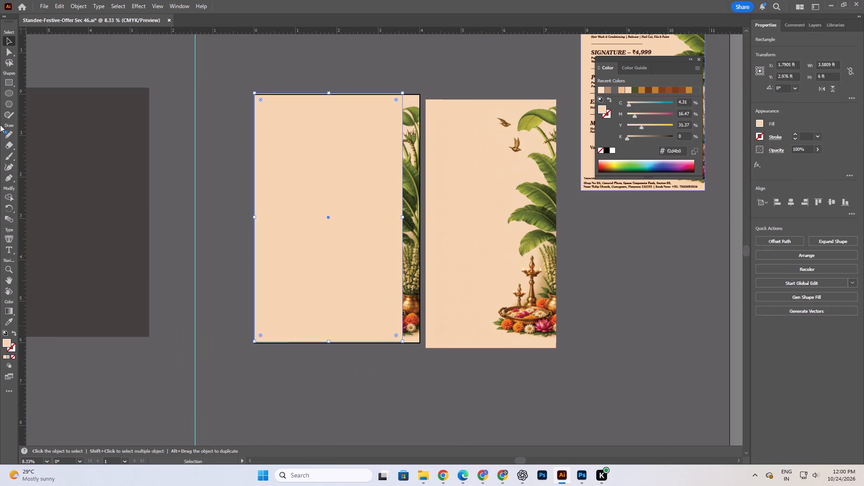
pyautogui.keyDown('alt'); pyautogui.scroll(3, 259, 161); pyautogui.keyUp('alt')
pyautogui.scroll(2, 272, 225)
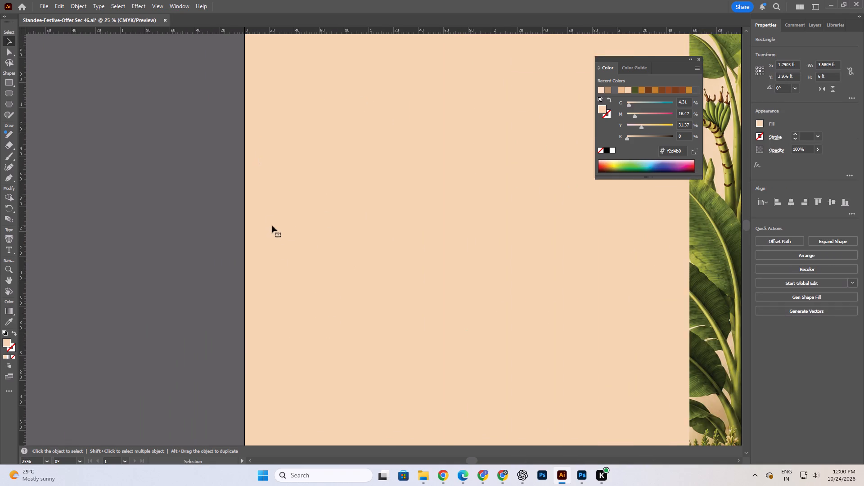
pyautogui.scroll(12, 272, 225)
pyautogui.click(208, 126)
pyautogui.click(358, 148)
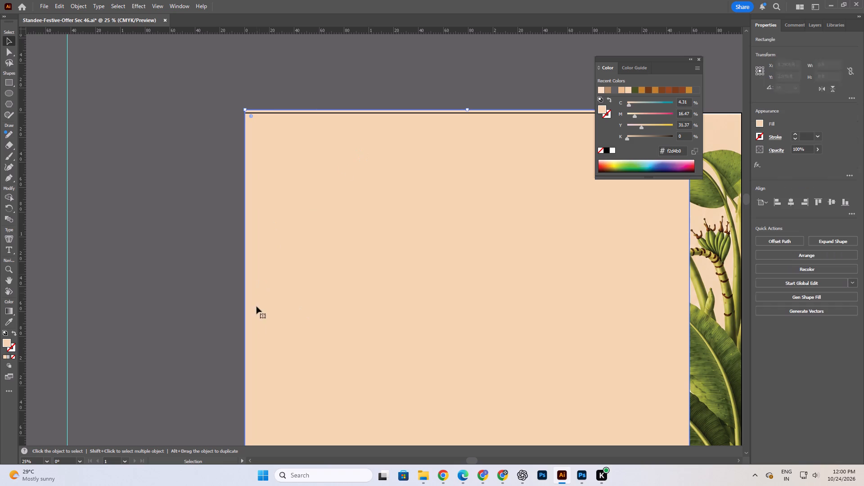
# Extend the peach rectangle slightly past the artboard's left edge, to about 3.64 ft wide, and down past its bottom edge.
pyautogui.keyDown('alt'); pyautogui.scroll(-2, 313, 112); pyautogui.keyUp('alt')
pyautogui.click(278, 300)
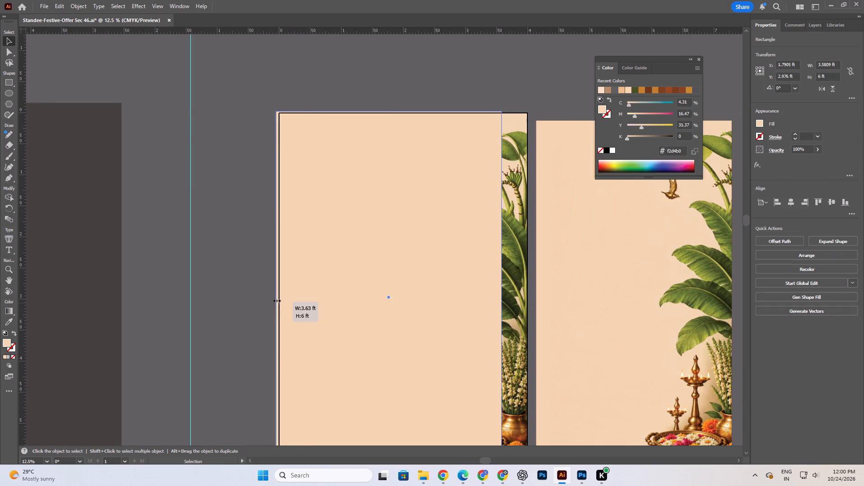
pyautogui.keyDown('alt'); pyautogui.scroll(-1, 354, 149); pyautogui.keyUp('alt')
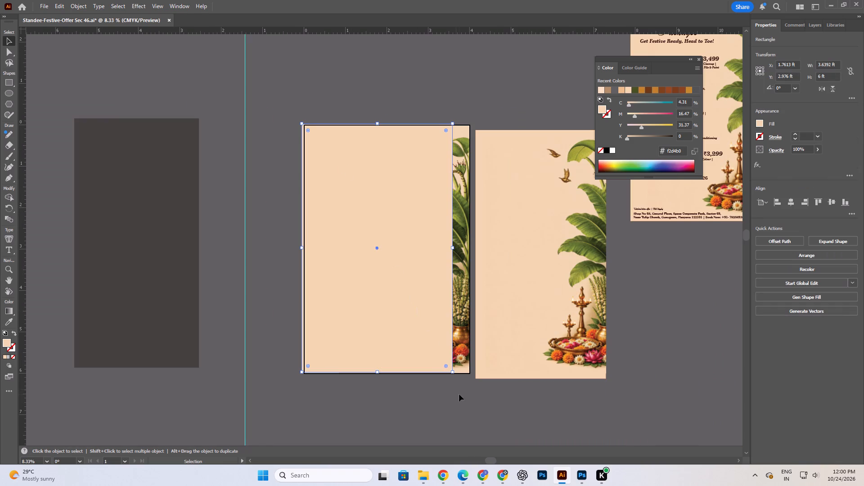
pyautogui.click(378, 372)
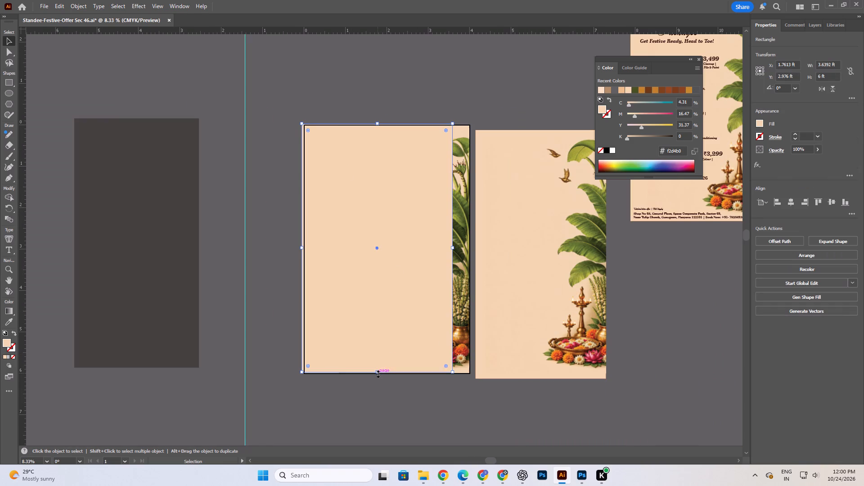
pyautogui.click(377, 373)
# Bring the festive banana-plant image on the artboard in front of the plain peach rectangle.
pyautogui.click(428, 402)
pyautogui.press('space')
pyautogui.press('space')
pyautogui.press('space')
pyautogui.press('space')
pyautogui.press('space')
pyautogui.press('space')
pyautogui.press('space')
pyautogui.press('space')
pyautogui.press('space')
pyautogui.press('space')
pyautogui.press('space')
pyautogui.press('space')
pyautogui.press('space')
pyautogui.press('space')
pyautogui.moveTo(509, 159); pyautogui.dragTo(495, 139)
pyautogui.click(478, 77)
pyautogui.click(446, 160)
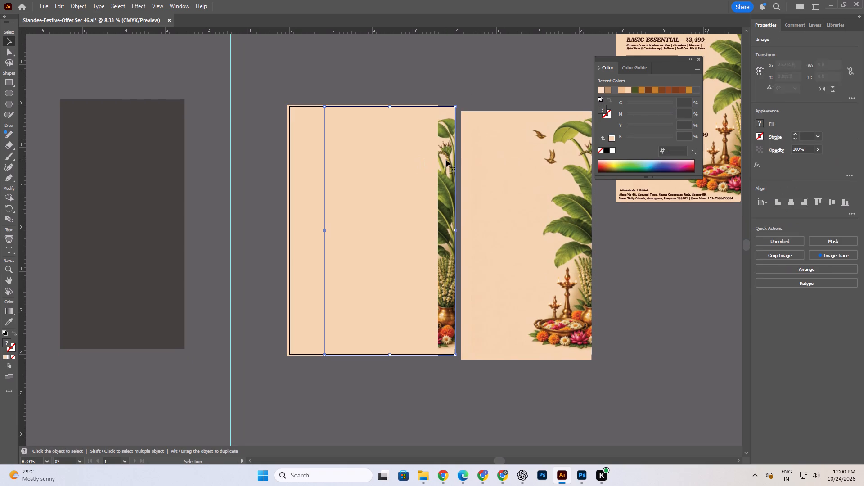
pyautogui.rightClick(446, 160)
pyautogui.click(481, 321)
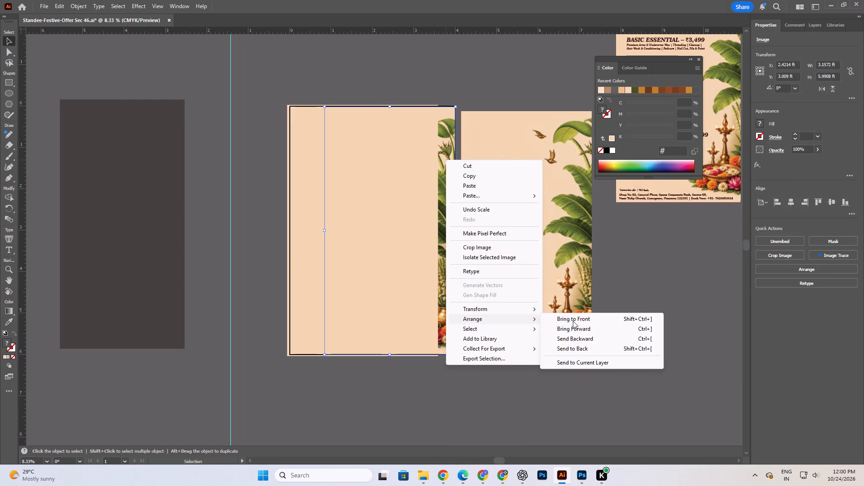
pyautogui.click(573, 321)
pyautogui.moveTo(433, 57); pyautogui.dragTo(437, 55)
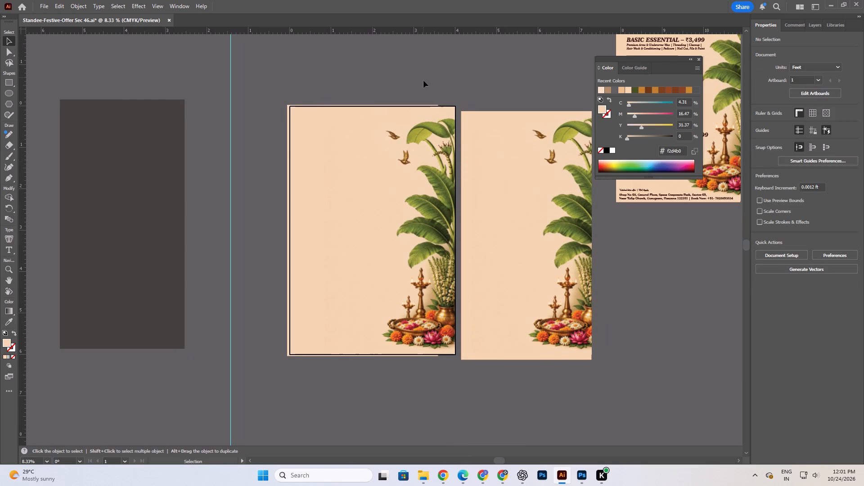
pyautogui.click(424, 81)
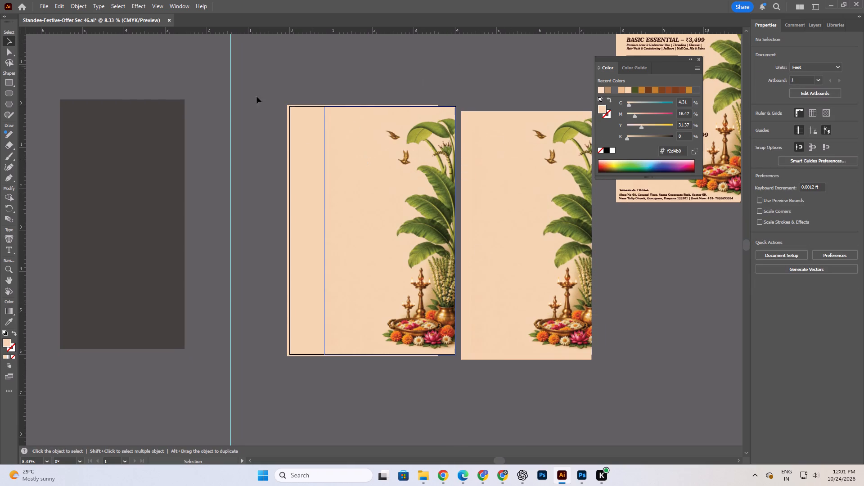
# Examine how the festive image meets the peach rectangle and the artboard's left, bottom and top edges.
pyautogui.keyDown('alt'); pyautogui.scroll(2, 389, 241); pyautogui.keyUp('alt')
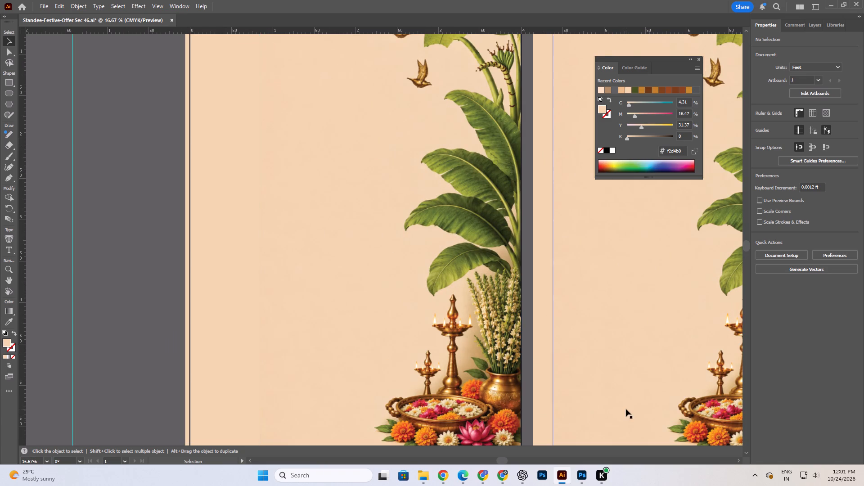
pyautogui.click(108, 154)
pyautogui.click(330, 225)
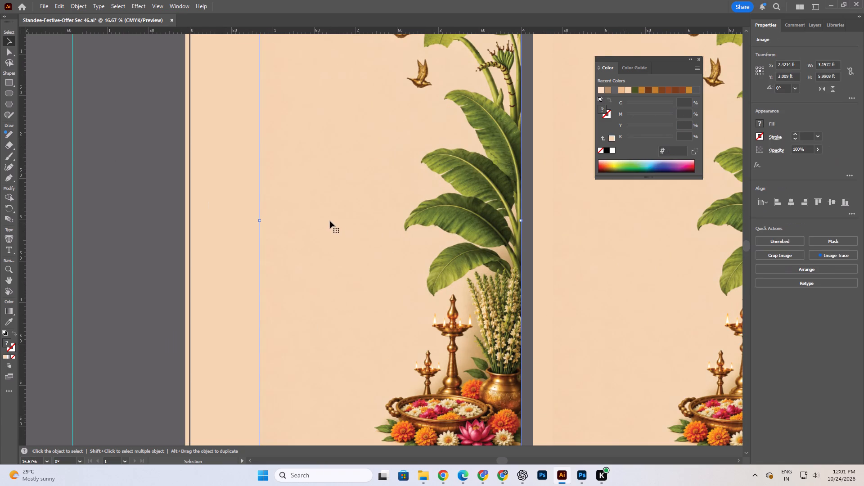
pyautogui.keyDown('alt'); pyautogui.scroll(-1, 322, 185); pyautogui.keyUp('alt')
pyautogui.keyDown('alt'); pyautogui.scroll(1, 348, 228); pyautogui.keyUp('alt')
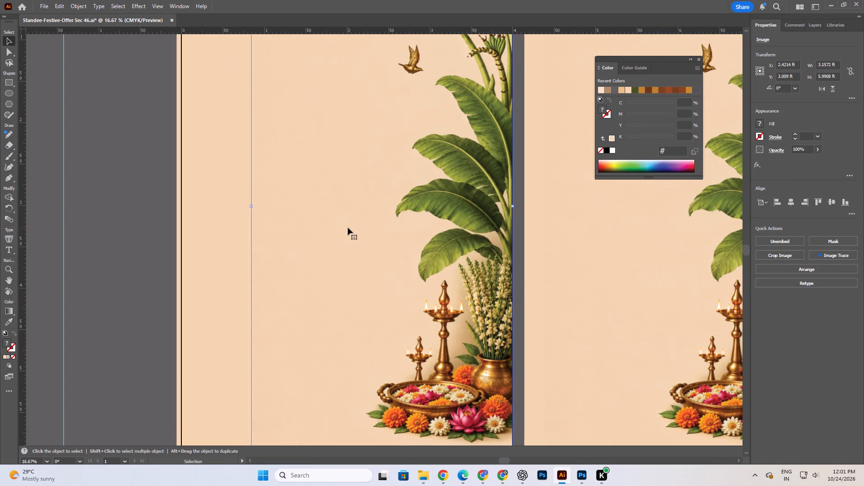
pyautogui.scroll(-6, 348, 228)
pyautogui.keyDown('alt'); pyautogui.scroll(3, 398, 398); pyautogui.keyUp('alt')
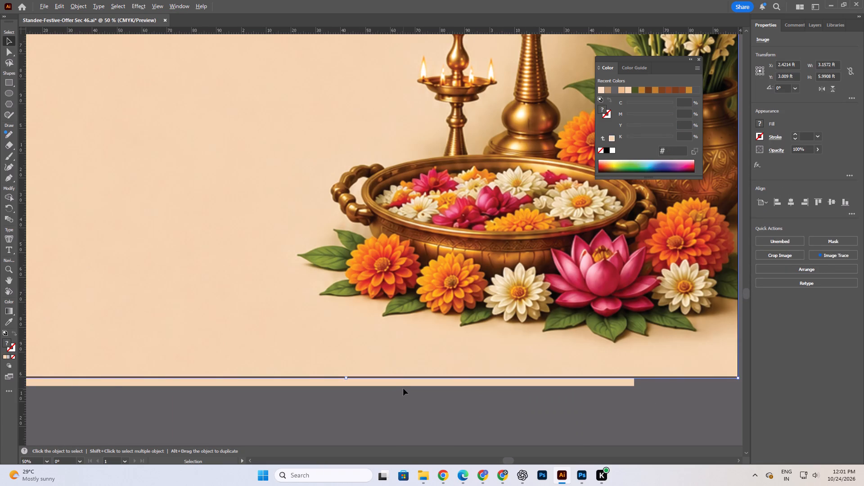
pyautogui.keyDown('alt'); pyautogui.scroll(-6, 403, 388); pyautogui.keyUp('alt')
pyautogui.keyDown('alt'); pyautogui.scroll(4, 373, 220); pyautogui.keyUp('alt')
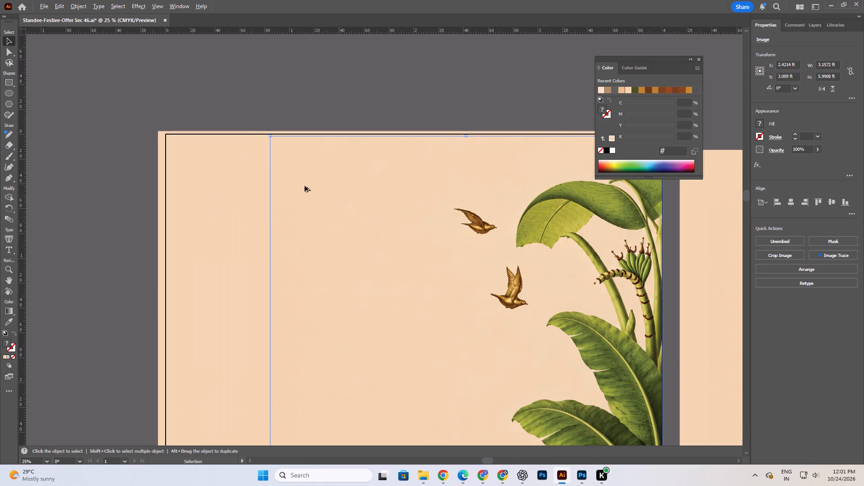
pyautogui.click(478, 202)
pyautogui.click(304, 71)
pyautogui.press('space')
pyautogui.press('space')
pyautogui.press('space')
pyautogui.press('space')
pyautogui.press('space')
pyautogui.press('space')
pyautogui.press('space')
pyautogui.press('space')
pyautogui.press('space')
pyautogui.press('space')
pyautogui.press('space')
pyautogui.press('space')
pyautogui.press('space')
pyautogui.press('space')
pyautogui.press('space')
pyautogui.press('space')
pyautogui.press('space')
pyautogui.press('space')
pyautogui.press('space')
pyautogui.press('space')
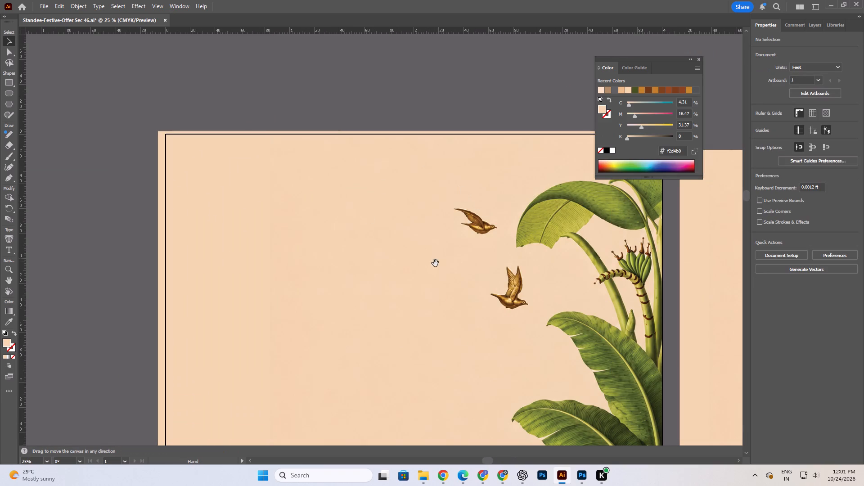
pyautogui.moveTo(435, 263); pyautogui.dragTo(405, 179)
# Stretch the festive image upward slightly past the artboard's top edge, to about 6.03 ft high.
pyautogui.click(426, 229)
pyautogui.keyDown('alt'); pyautogui.scroll(-1, 338, 159); pyautogui.keyUp('alt')
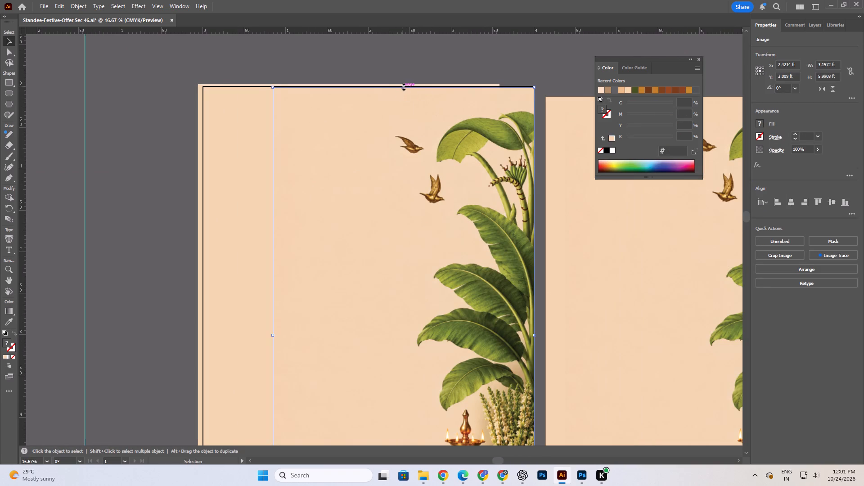
pyautogui.click(403, 86)
pyautogui.click(389, 59)
# Examine the artboard background from top to bottom, including the seam between the festive image and the peach rectangle.
pyautogui.press('space')
pyautogui.press('space')
pyautogui.press('space')
pyautogui.press('space')
pyautogui.press('space')
pyautogui.press('space')
pyautogui.press('space')
pyautogui.press('space')
pyautogui.press('space')
pyautogui.press('space')
pyautogui.press('space')
pyautogui.press('space')
pyautogui.press('space')
pyautogui.press('space')
pyautogui.press('space')
pyautogui.press('space')
pyautogui.press('space')
pyautogui.press('space')
pyautogui.press('space')
pyautogui.press('space')
pyautogui.moveTo(437, 266); pyautogui.dragTo(429, 220)
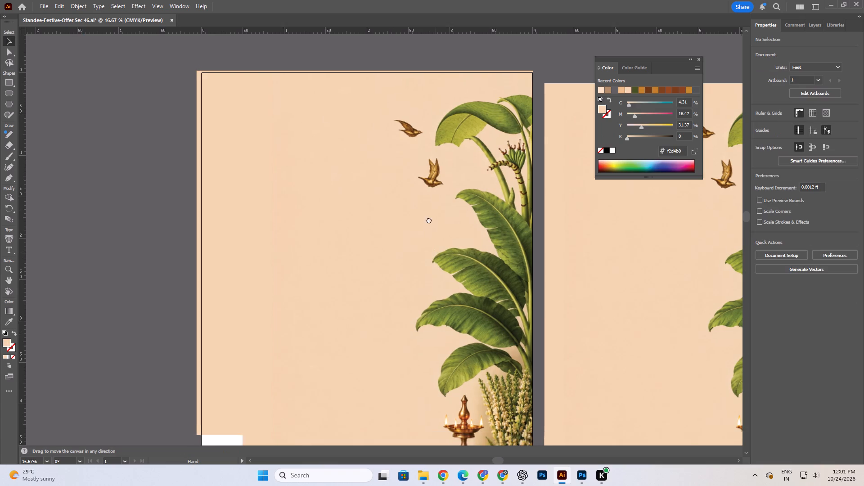
pyautogui.moveTo(429, 220); pyautogui.dragTo(415, 116)
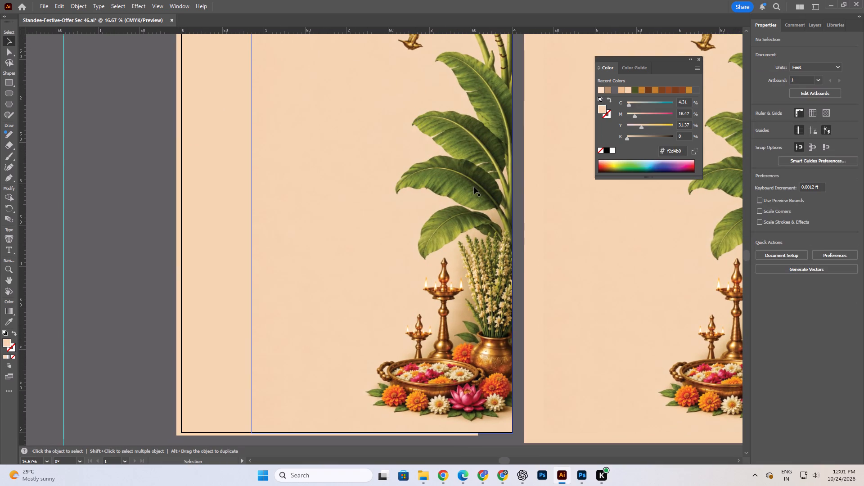
pyautogui.keyDown('alt'); pyautogui.scroll(-2, 364, 159); pyautogui.keyUp('alt')
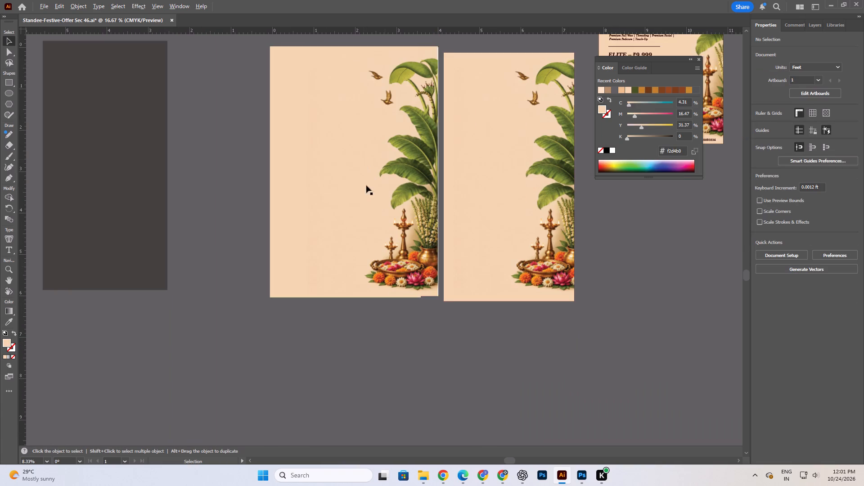
pyautogui.click(407, 371)
pyautogui.press('space')
pyautogui.press('space')
pyautogui.press('space')
pyautogui.press('space')
pyautogui.press('space')
pyautogui.press('space')
pyautogui.press('space')
pyautogui.moveTo(448, 207); pyautogui.dragTo(442, 238)
pyautogui.click(448, 399)
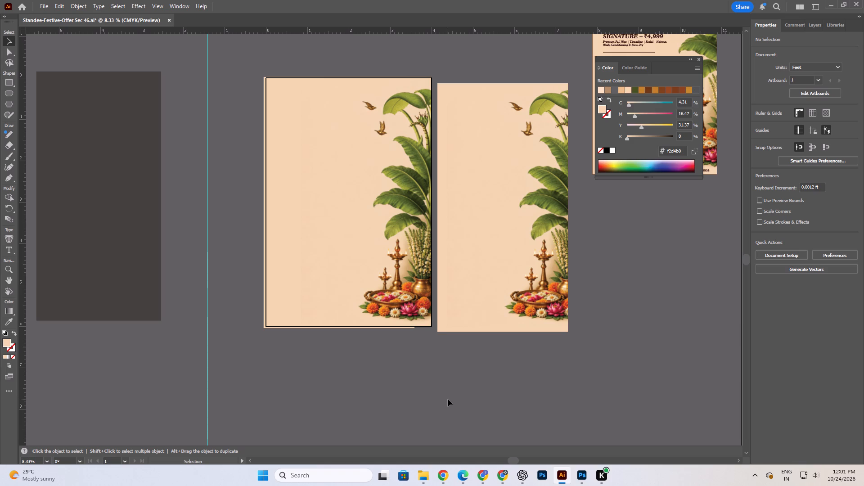
pyautogui.scroll(1, 469, 310)
pyautogui.keyDown('alt'); pyautogui.scroll(2, 388, 246); pyautogui.keyUp('alt')
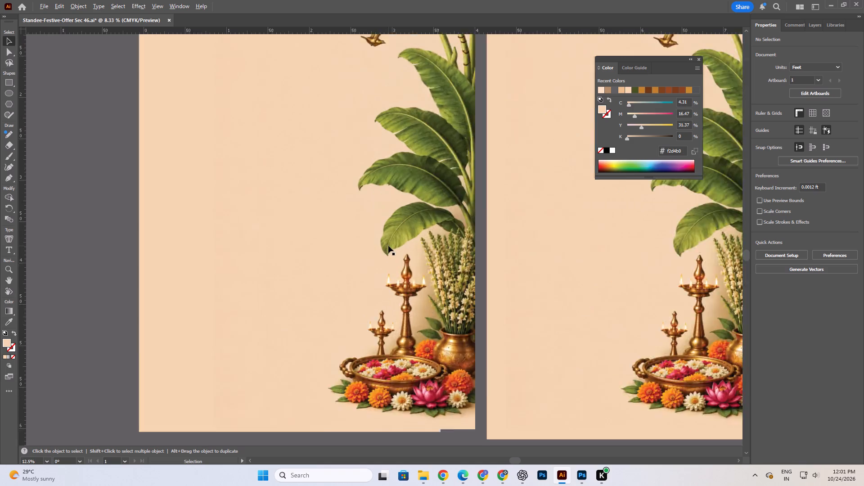
pyautogui.keyDown('alt'); pyautogui.scroll(1, 388, 246); pyautogui.keyUp('alt')
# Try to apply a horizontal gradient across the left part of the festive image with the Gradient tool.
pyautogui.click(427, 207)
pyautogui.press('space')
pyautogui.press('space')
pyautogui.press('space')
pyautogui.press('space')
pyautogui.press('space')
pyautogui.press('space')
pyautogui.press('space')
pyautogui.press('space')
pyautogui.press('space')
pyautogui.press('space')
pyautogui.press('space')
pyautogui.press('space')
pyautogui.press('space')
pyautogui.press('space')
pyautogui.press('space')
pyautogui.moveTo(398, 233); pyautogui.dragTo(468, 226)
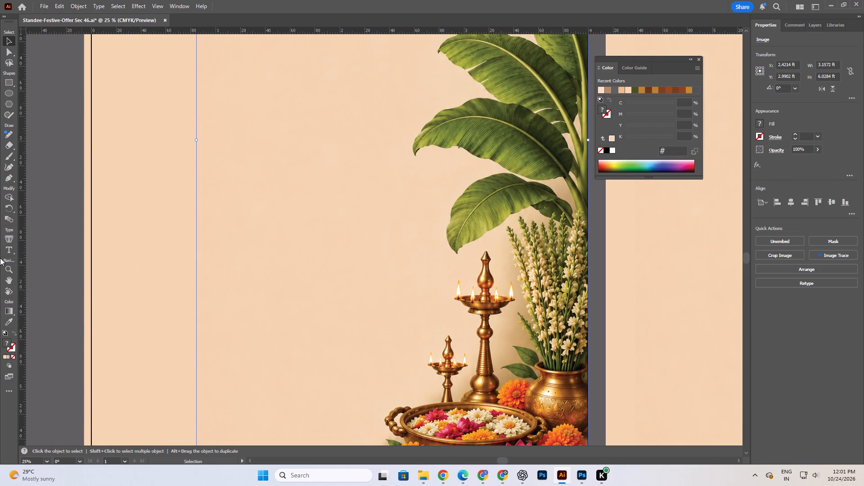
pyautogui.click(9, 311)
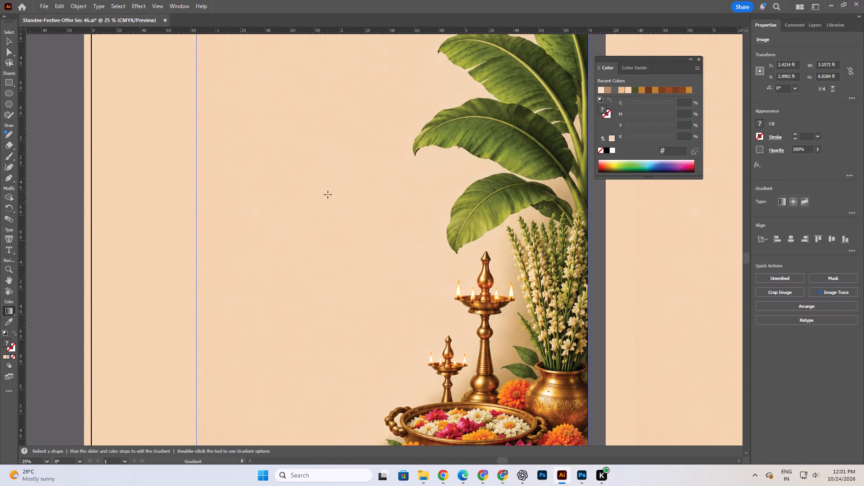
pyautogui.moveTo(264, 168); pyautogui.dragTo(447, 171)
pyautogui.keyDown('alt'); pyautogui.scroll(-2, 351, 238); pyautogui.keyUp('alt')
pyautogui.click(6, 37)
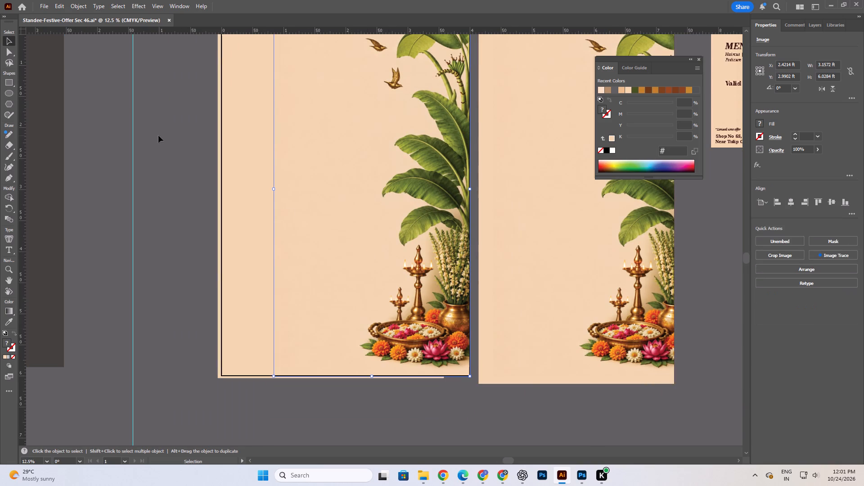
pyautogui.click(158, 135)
# Move the festive image very slightly right, past the artboard's right edge, to X about 2.424 ft.
pyautogui.click(462, 401)
pyautogui.scroll(5, 407, 391)
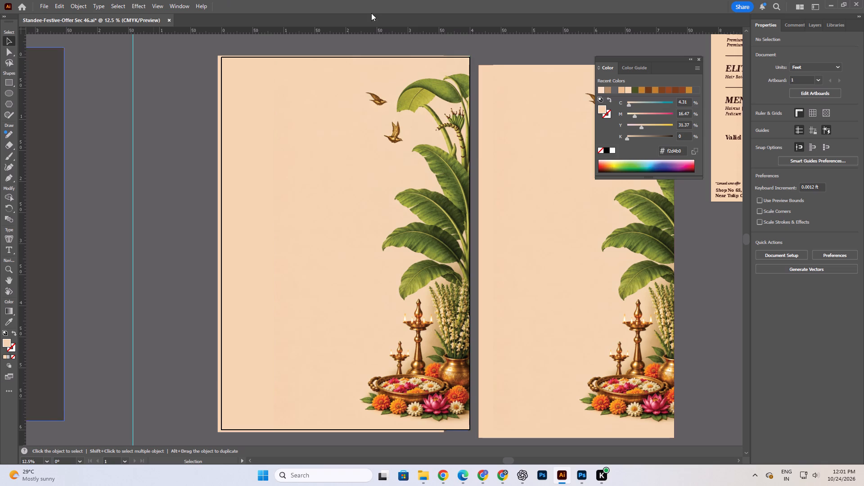
pyautogui.click(517, 43)
pyautogui.keyDown('alt'); pyautogui.scroll(6, 466, 60); pyautogui.keyUp('alt')
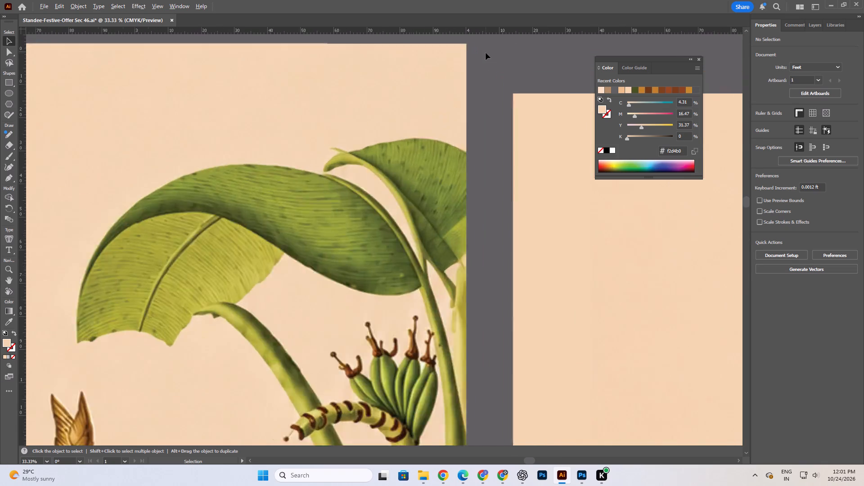
pyautogui.keyDown('alt'); pyautogui.scroll(2, 486, 53); pyautogui.keyUp('alt')
pyautogui.click(398, 97)
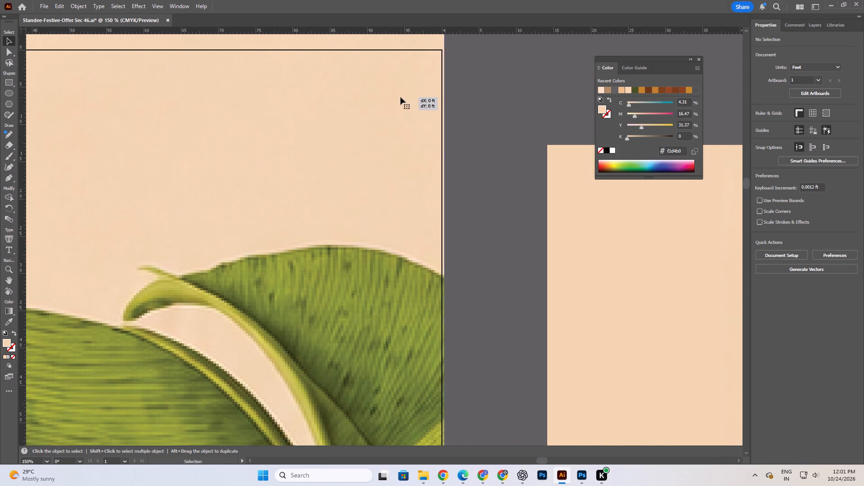
pyautogui.keyDown('alt'); pyautogui.scroll(-3, 522, 101); pyautogui.keyUp('alt')
pyautogui.keyDown('alt'); pyautogui.scroll(-4, 460, 113); pyautogui.keyUp('alt')
pyautogui.press('space')
pyautogui.press('space')
pyautogui.press('space')
pyautogui.press('space')
pyautogui.moveTo(444, 220); pyautogui.dragTo(445, 162)
pyautogui.click(166, 164)
# Examine the lower part of the artboard background, where the peach rectangle extends past the festive image's bottom edge.
pyautogui.press('space')
pyautogui.press('space')
pyautogui.press('space')
pyautogui.press('space')
pyautogui.press('space')
pyautogui.press('space')
pyautogui.press('space')
pyautogui.press('space')
pyautogui.press('space')
pyautogui.press('space')
pyautogui.press('space')
pyautogui.press('space')
pyautogui.press('space')
pyautogui.press('space')
pyautogui.press('space')
pyautogui.press('space')
pyautogui.press('space')
pyautogui.press('space')
pyautogui.press('space')
pyautogui.press('space')
pyautogui.moveTo(400, 261); pyautogui.dragTo(396, 219)
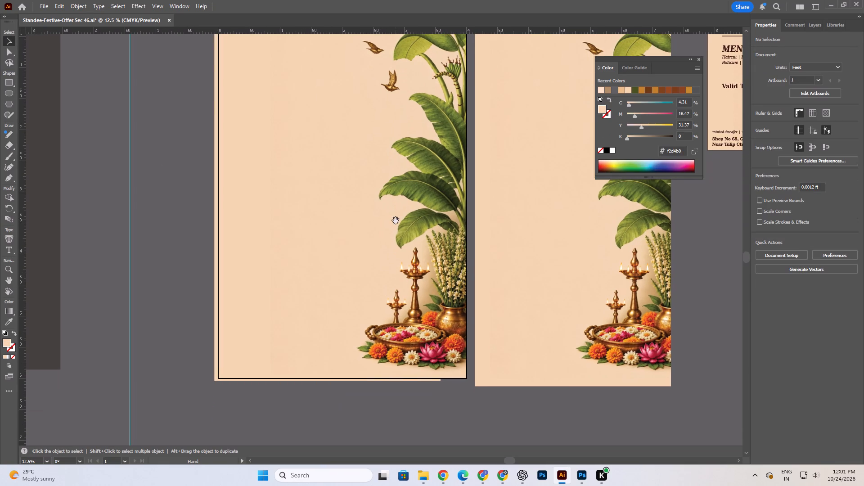
pyautogui.click(406, 438)
pyautogui.click(406, 245)
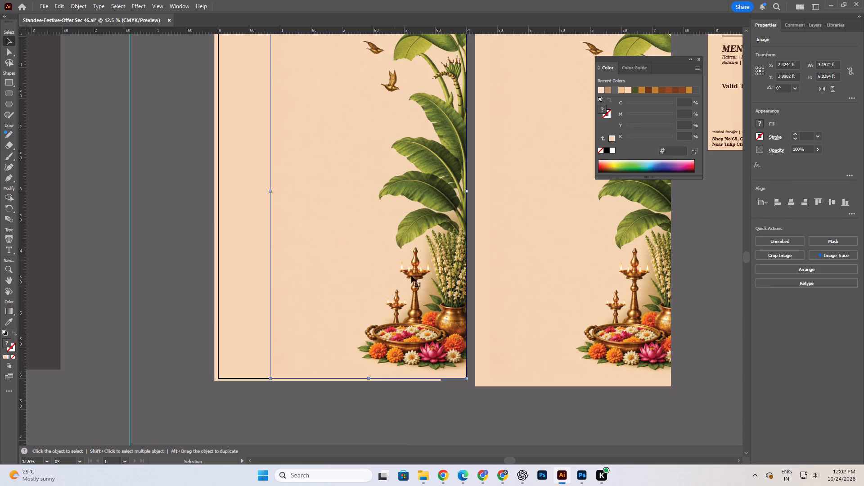
# Shorten the peach background rectangle from its bottom edge up to the festive image's bottom edge, to about 6.03 ft high.
pyautogui.press('space')
pyautogui.press('space')
pyautogui.press('space')
pyautogui.press('space')
pyautogui.press('space')
pyautogui.press('space')
pyautogui.press('space')
pyautogui.press('space')
pyautogui.press('space')
pyautogui.moveTo(355, 266); pyautogui.dragTo(310, 234)
pyautogui.click(402, 408)
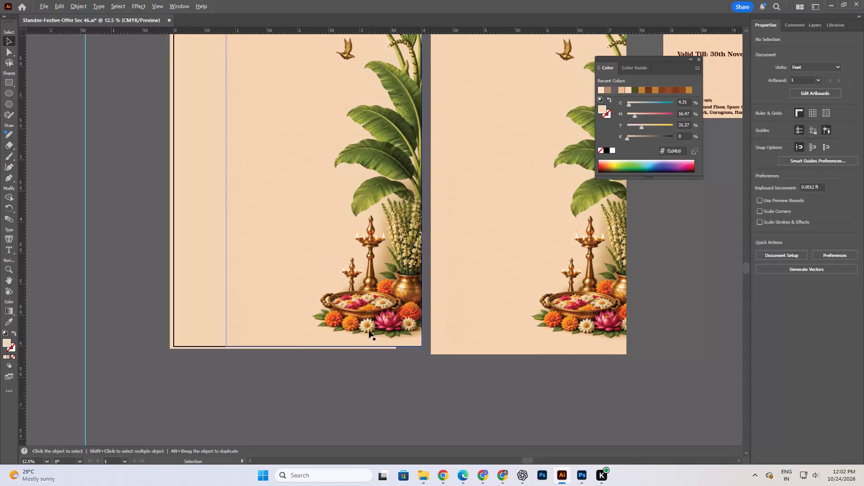
pyautogui.keyDown('alt'); pyautogui.scroll(4, 367, 331); pyautogui.keyUp('alt')
pyautogui.click(419, 400)
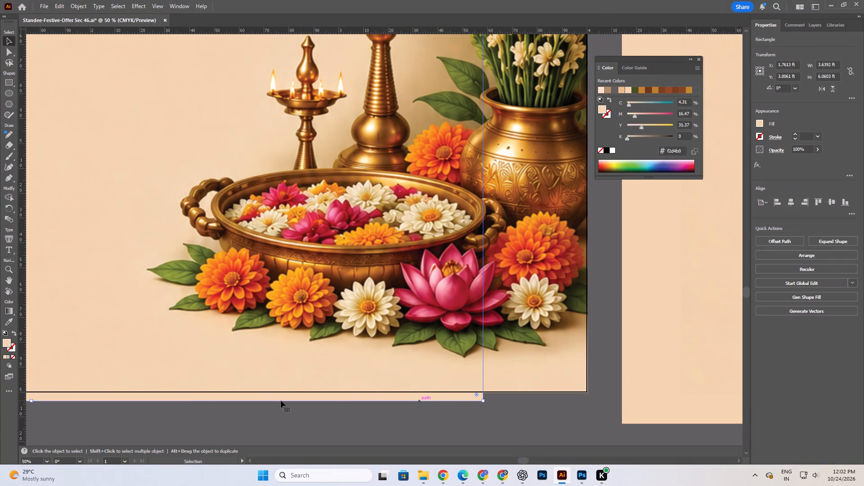
pyautogui.keyDown('alt'); pyautogui.scroll(-3, 450, 384); pyautogui.keyUp('alt')
pyautogui.keyDown('alt'); pyautogui.scroll(4, 260, 404); pyautogui.keyUp('alt')
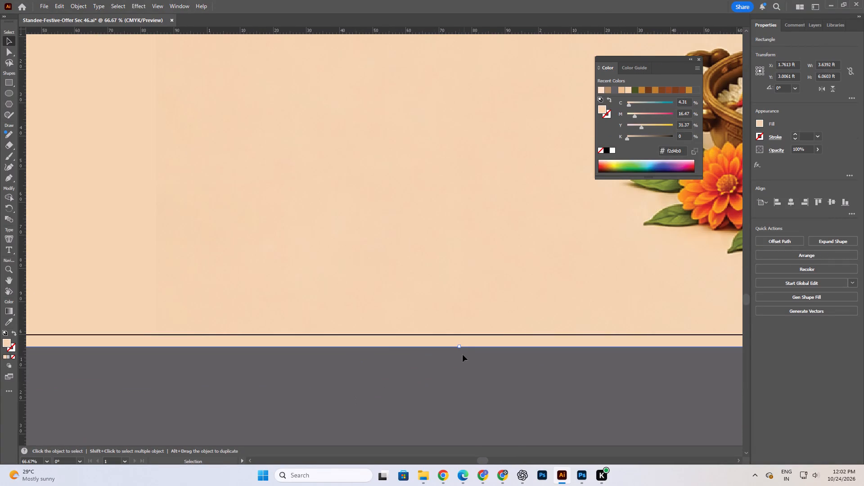
pyautogui.moveTo(460, 347); pyautogui.dragTo(460, 337)
pyautogui.keyDown('alt'); pyautogui.scroll(-5, 277, 352); pyautogui.keyUp('alt')
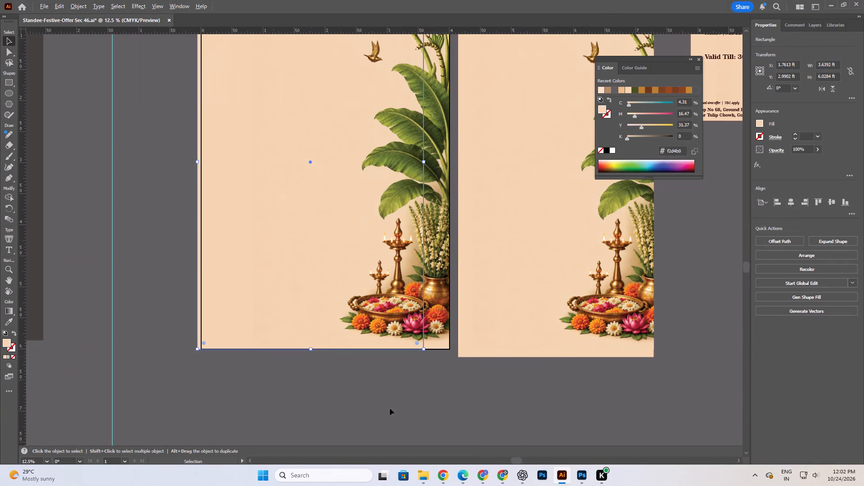
pyautogui.click(398, 410)
# Examine the full artboard background from top to bottom alongside the spare festive image beside it.
pyautogui.press('space')
pyautogui.press('space')
pyautogui.press('space')
pyautogui.press('space')
pyautogui.press('space')
pyautogui.press('space')
pyautogui.press('space')
pyautogui.press('space')
pyautogui.press('space')
pyautogui.moveTo(409, 322); pyautogui.dragTo(361, 350)
pyautogui.click(381, 428)
pyautogui.scroll(4, 373, 390)
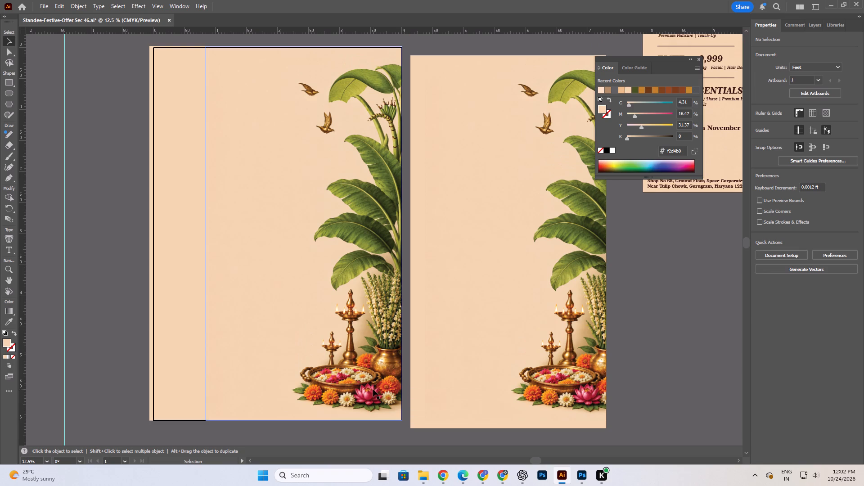
pyautogui.keyDown('alt'); pyautogui.scroll(-1, 292, 237); pyautogui.keyUp('alt')
pyautogui.click(567, 386)
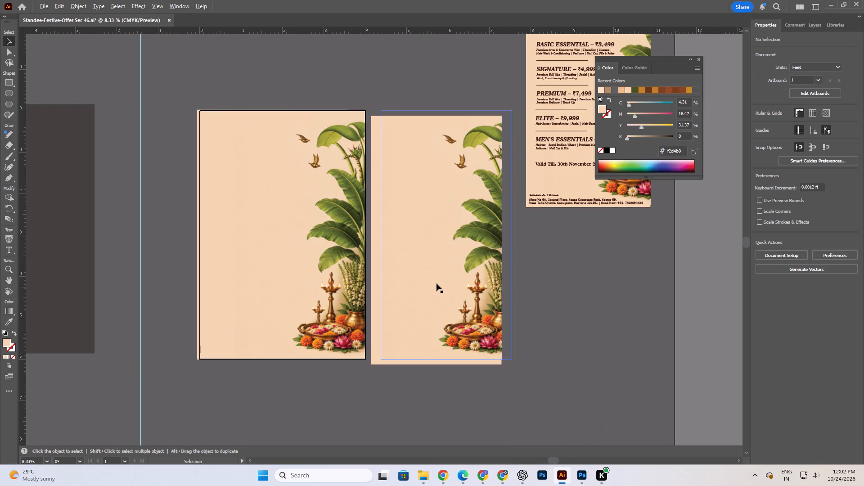
# Move the spare clipped festive image slightly farther from the artboard, to X about 6.01 ft and Y about 3.49 ft.
pyautogui.keyDown('alt'); pyautogui.scroll(3, 436, 283); pyautogui.keyUp('alt')
pyautogui.click(319, 238)
pyautogui.keyDown('alt'); pyautogui.scroll(-3, 409, 245); pyautogui.keyUp('alt')
pyautogui.click(463, 359)
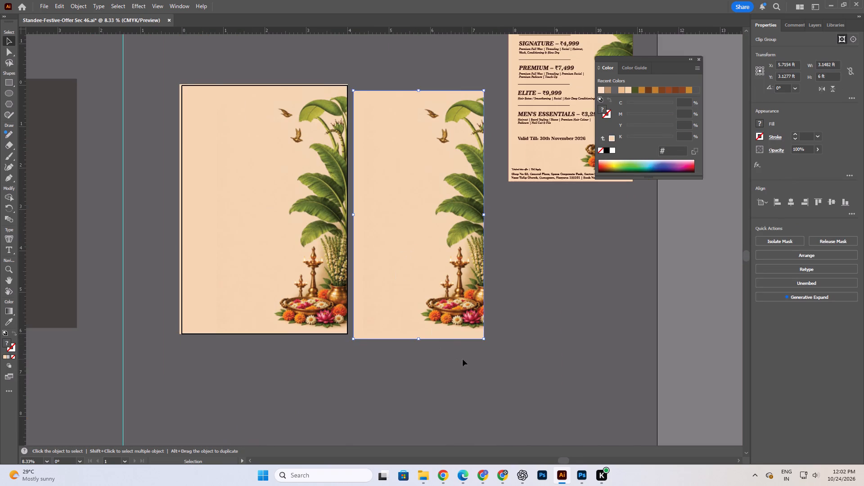
pyautogui.click(387, 244)
pyautogui.moveTo(399, 236); pyautogui.dragTo(411, 250)
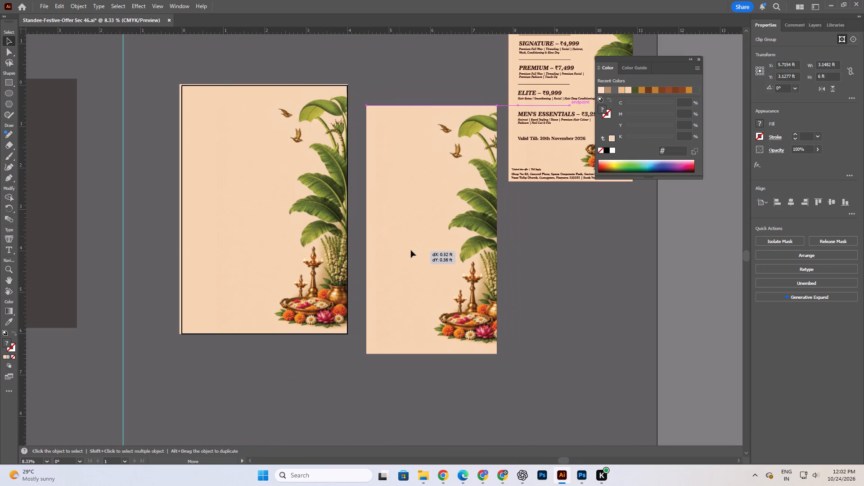
pyautogui.moveTo(411, 250); pyautogui.dragTo(412, 250)
pyautogui.click(496, 293)
# Examine the package offers in the existing standee layout, from Basic Essential to Elite.
pyautogui.press('space')
pyautogui.press('space')
pyautogui.press('space')
pyautogui.press('space')
pyautogui.press('space')
pyautogui.press('space')
pyautogui.moveTo(463, 130); pyautogui.dragTo(272, 295)
pyautogui.keyDown('alt'); pyautogui.scroll(4, 399, 210); pyautogui.keyUp('alt')
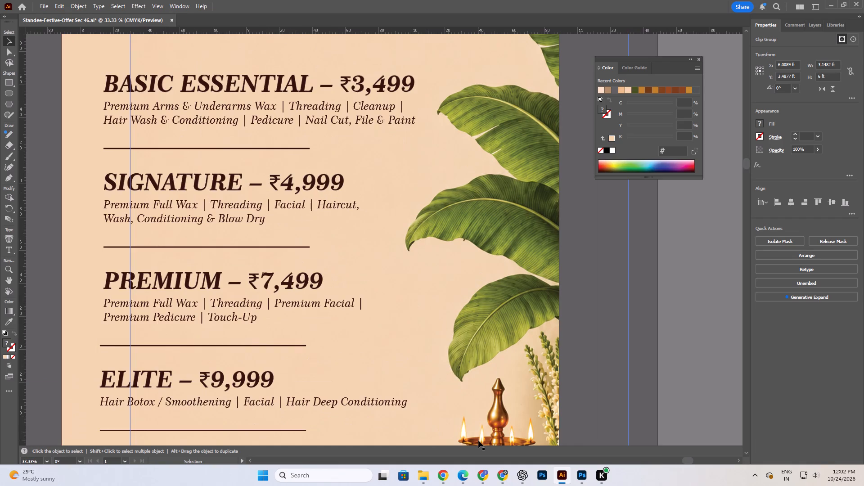
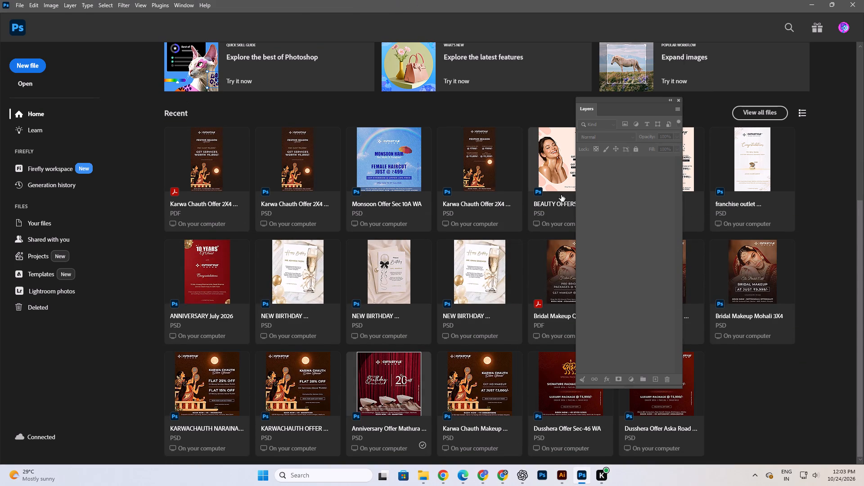
# Switch to Illustrator and examine the remaining package offers in the existing standee layout, down to Men's Essentials.
pyautogui.scroll(5, 488, 345)
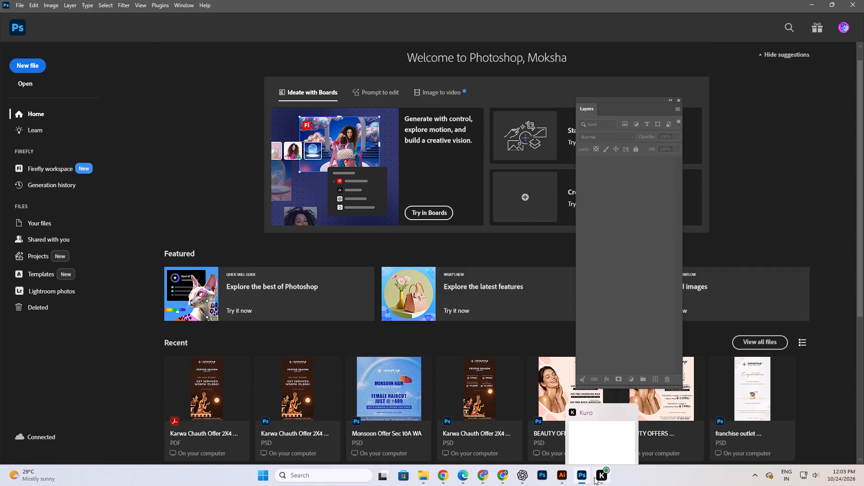
pyautogui.click(560, 476)
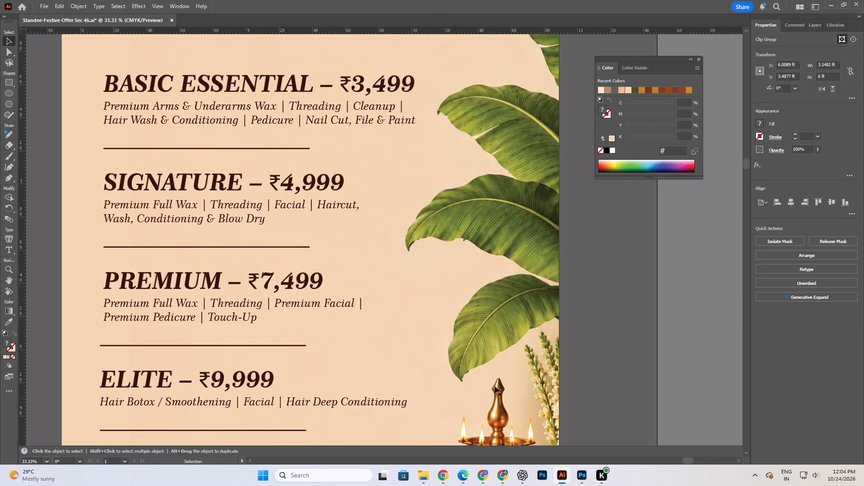
pyautogui.scroll(-6, 441, 363)
pyautogui.keyDown('alt'); pyautogui.scroll(-2, 337, 324); pyautogui.keyUp('alt')
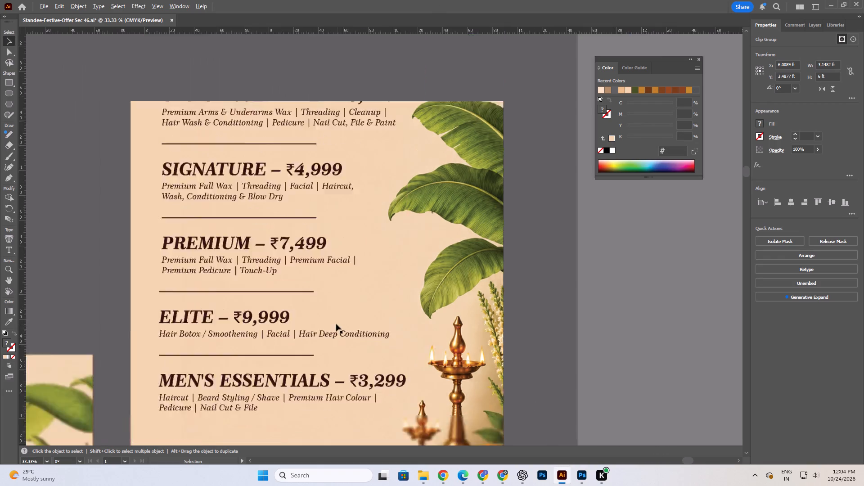
pyautogui.keyDown('alt'); pyautogui.scroll(-3, 336, 324); pyautogui.keyUp('alt')
pyautogui.press('space')
pyautogui.press('space')
pyautogui.press('space')
pyautogui.press('space')
pyautogui.press('space')
pyautogui.press('space')
pyautogui.press('space')
pyautogui.press('space')
pyautogui.press('space')
pyautogui.press('space')
pyautogui.press('space')
pyautogui.press('space')
pyautogui.press('space')
pyautogui.press('space')
pyautogui.press('space')
pyautogui.moveTo(341, 378); pyautogui.dragTo(449, 180)
pyautogui.click(484, 396)
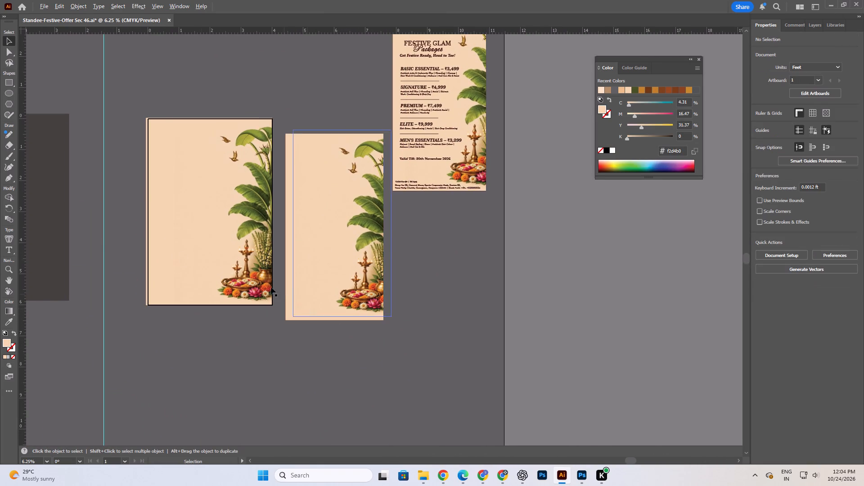
# Examine the artboard's festive background from bottom to top, including where the peach rectangle meets the artboard's left edge.
pyautogui.keyDown('alt'); pyautogui.scroll(3, 106, 236); pyautogui.keyUp('alt')
pyautogui.press('space')
pyautogui.press('space')
pyautogui.press('space')
pyautogui.press('space')
pyautogui.press('space')
pyautogui.press('space')
pyautogui.press('space')
pyautogui.press('space')
pyautogui.press('space')
pyautogui.moveTo(449, 351); pyautogui.dragTo(424, 354)
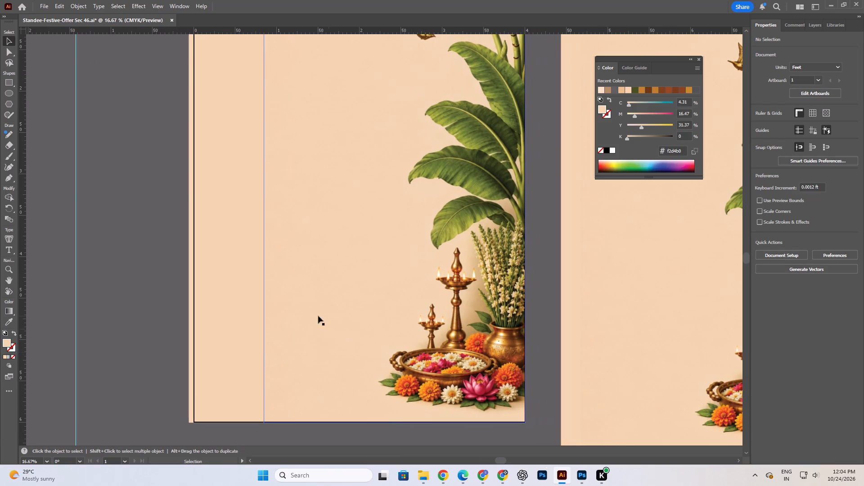
pyautogui.click(313, 309)
pyautogui.scroll(8, 347, 344)
pyautogui.scroll(4, 434, 393)
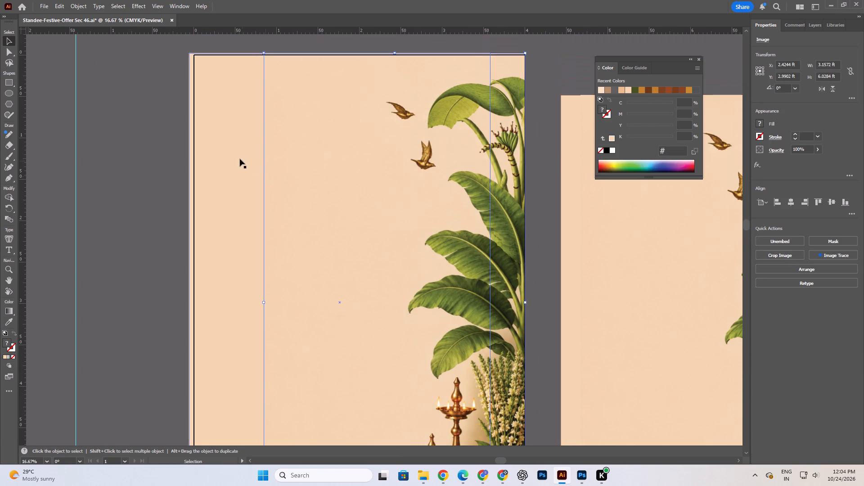
pyautogui.keyDown('alt'); pyautogui.scroll(-2, 258, 160); pyautogui.keyUp('alt')
pyautogui.click(172, 217)
pyautogui.press('space')
pyautogui.press('space')
pyautogui.press('space')
pyautogui.press('space')
pyautogui.press('space')
pyautogui.press('space')
pyautogui.press('space')
pyautogui.press('space')
pyautogui.press('space')
pyautogui.press('space')
pyautogui.moveTo(364, 409); pyautogui.dragTo(374, 377)
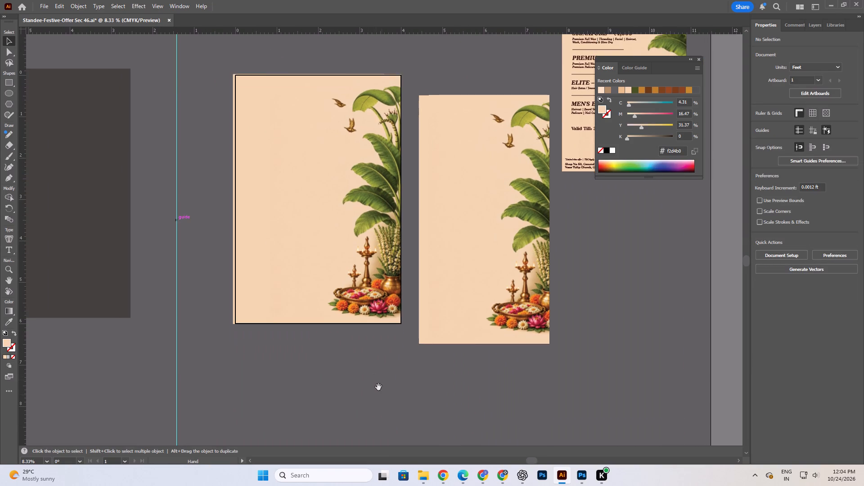
# Pull the peach background rectangle's left edge inward to align with the artboard's left edge.
pyautogui.scroll(5, 370, 400)
pyautogui.keyDown('alt'); pyautogui.scroll(3, 250, 194); pyautogui.keyUp('alt')
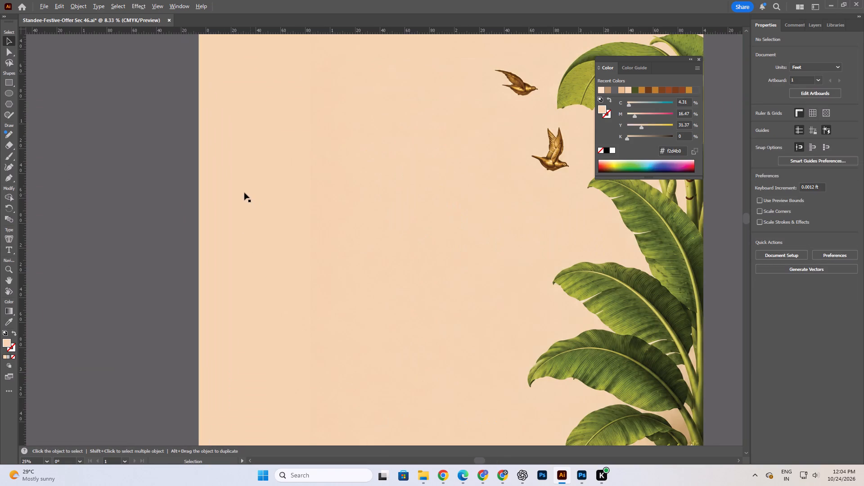
pyautogui.click(200, 192)
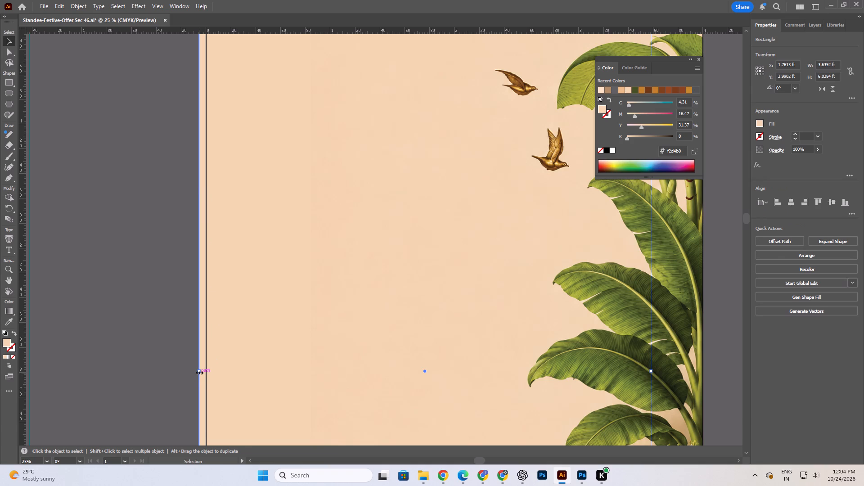
pyautogui.moveTo(198, 372); pyautogui.dragTo(205, 371)
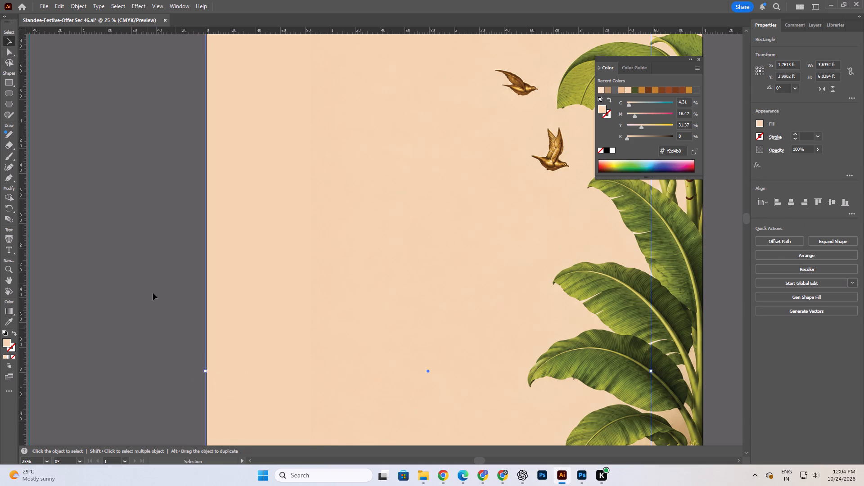
pyautogui.click(147, 283)
# Examine the full artboard background for the join between the peach rectangle and the festive image, beside the spare image.
pyautogui.keyDown('alt'); pyautogui.scroll(-2, 151, 256); pyautogui.keyUp('alt')
pyautogui.press('space')
pyautogui.press('space')
pyautogui.press('space')
pyautogui.press('space')
pyautogui.press('space')
pyautogui.press('space')
pyautogui.press('space')
pyautogui.press('space')
pyautogui.press('space')
pyautogui.press('space')
pyautogui.press('space')
pyautogui.press('space')
pyautogui.press('space')
pyautogui.press('space')
pyautogui.moveTo(400, 351); pyautogui.dragTo(394, 249)
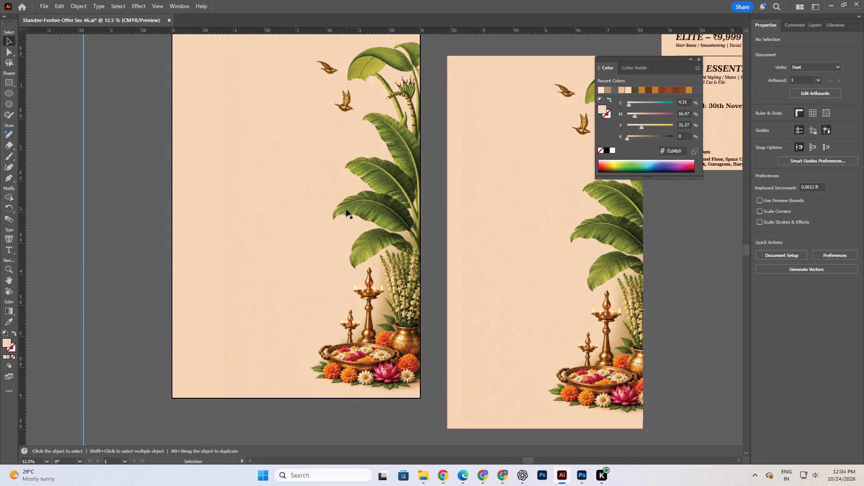
pyautogui.click(346, 209)
pyautogui.scroll(4, 395, 373)
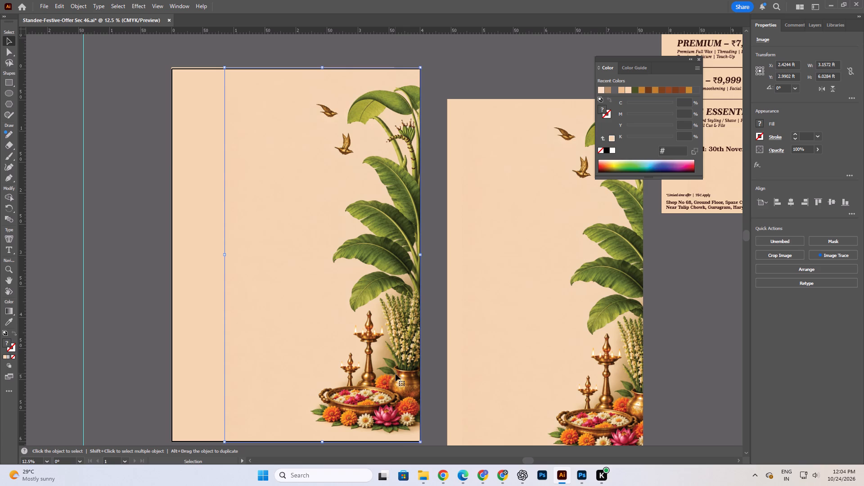
pyautogui.click(455, 62)
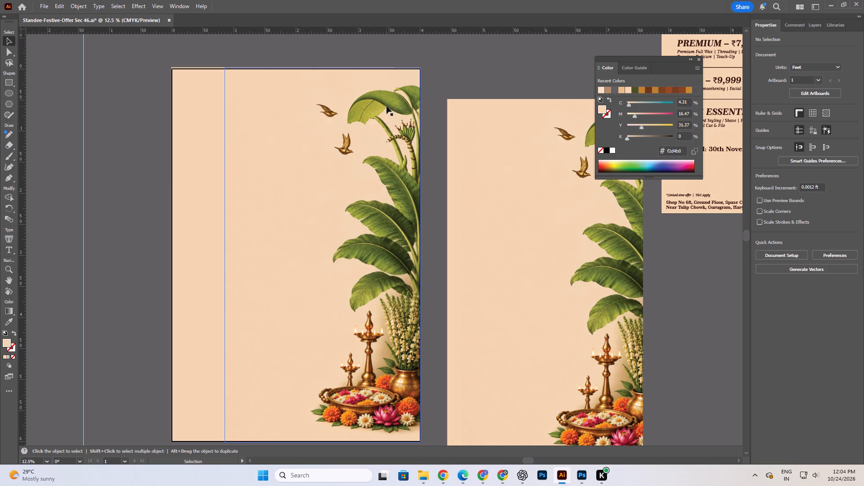
pyautogui.press('space')
pyautogui.press('space')
pyautogui.press('space')
pyautogui.press('space')
pyautogui.press('space')
pyautogui.press('space')
pyautogui.press('space')
pyautogui.press('space')
pyautogui.press('space')
pyautogui.press('space')
pyautogui.press('space')
pyautogui.press('space')
pyautogui.press('space')
pyautogui.press('space')
pyautogui.press('space')
pyautogui.press('space')
pyautogui.press('space')
pyautogui.press('space')
pyautogui.press('space')
pyautogui.press('space')
pyautogui.moveTo(351, 271); pyautogui.dragTo(345, 225)
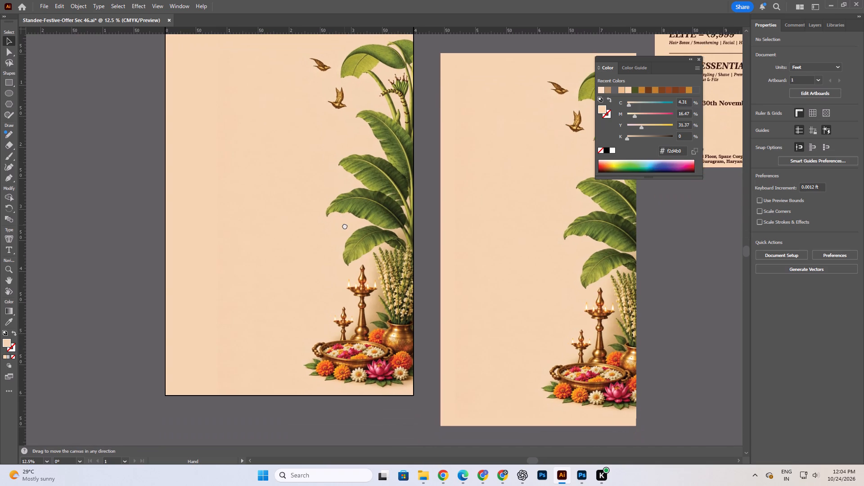
pyautogui.moveTo(345, 225); pyautogui.dragTo(350, 226)
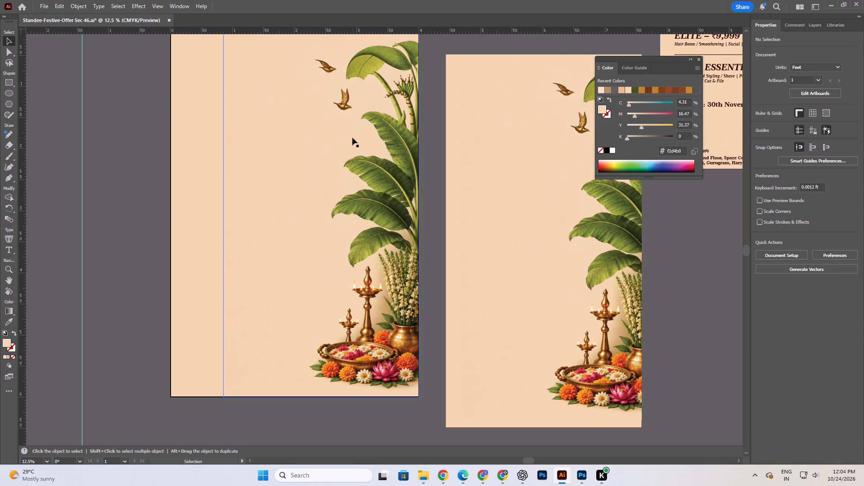
pyautogui.click(352, 138)
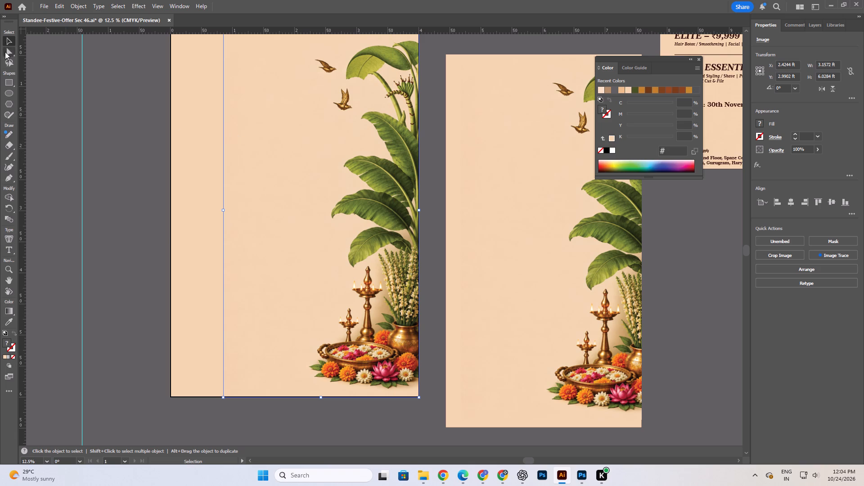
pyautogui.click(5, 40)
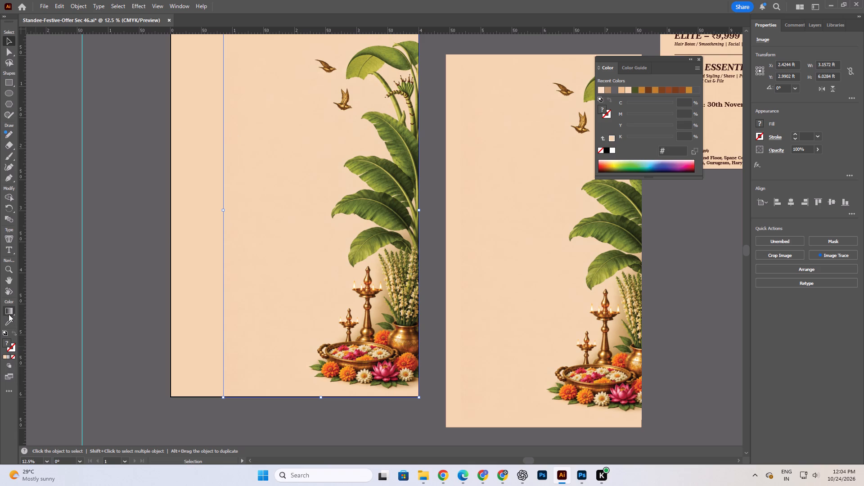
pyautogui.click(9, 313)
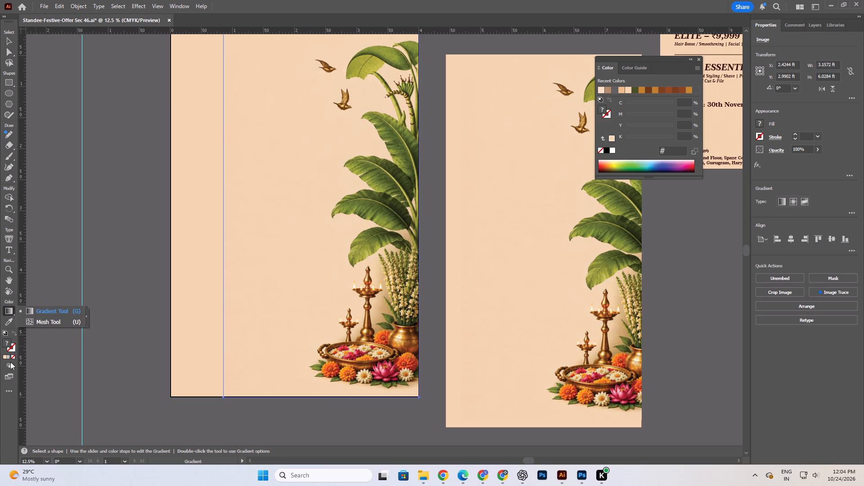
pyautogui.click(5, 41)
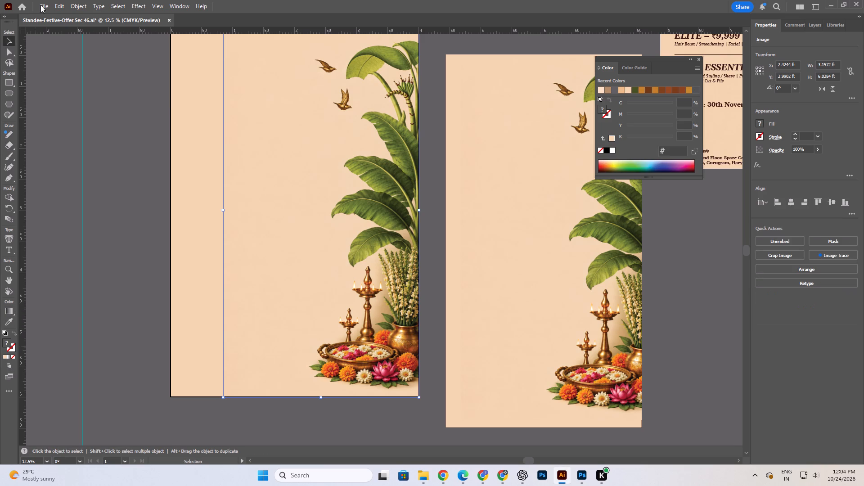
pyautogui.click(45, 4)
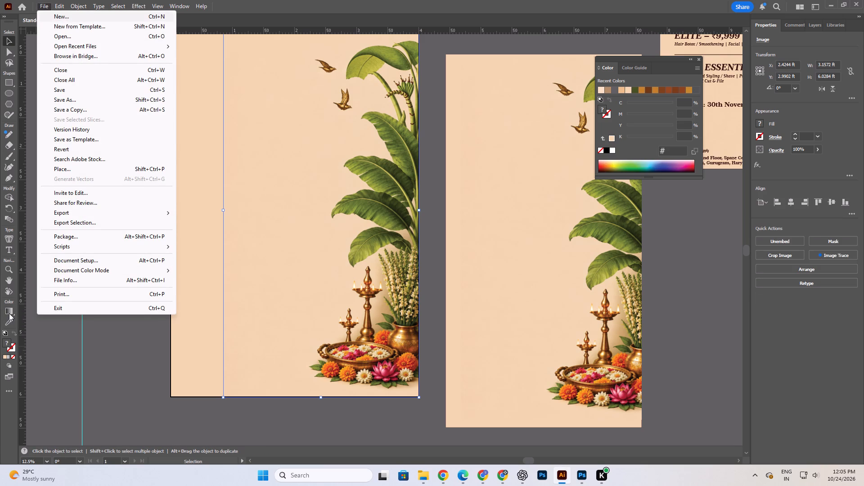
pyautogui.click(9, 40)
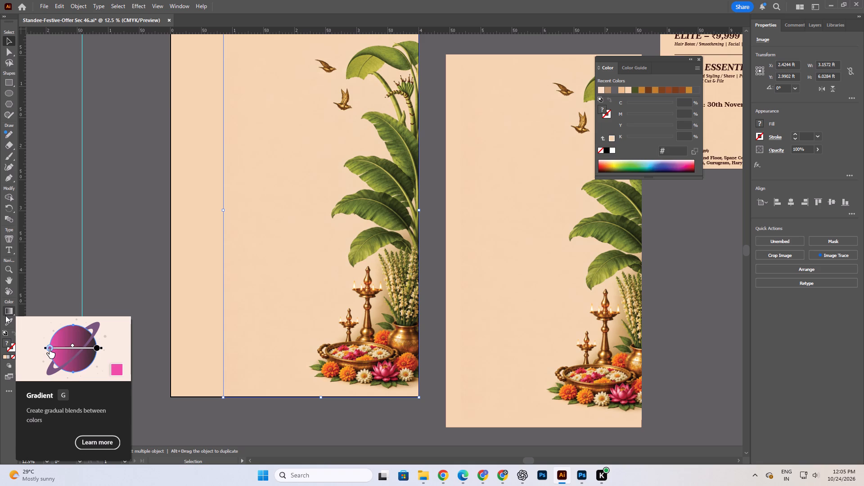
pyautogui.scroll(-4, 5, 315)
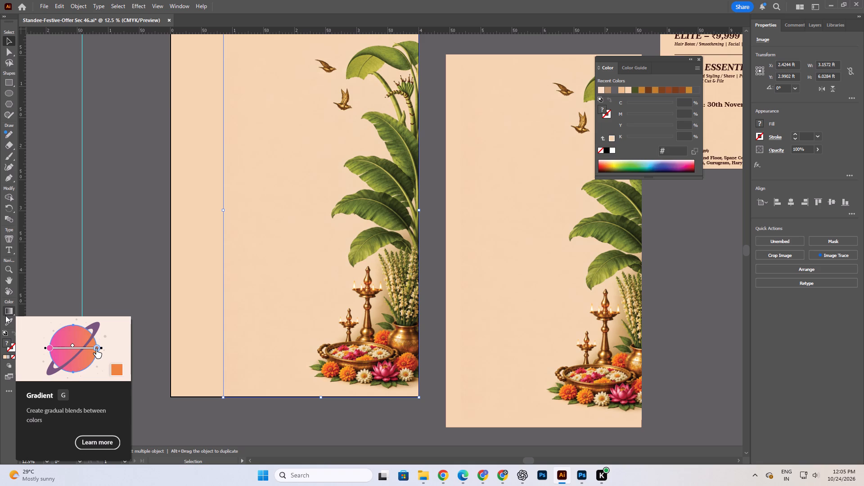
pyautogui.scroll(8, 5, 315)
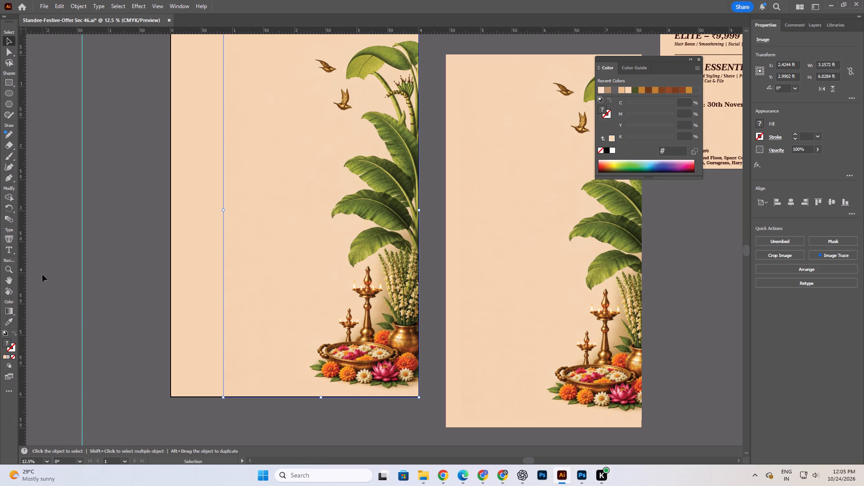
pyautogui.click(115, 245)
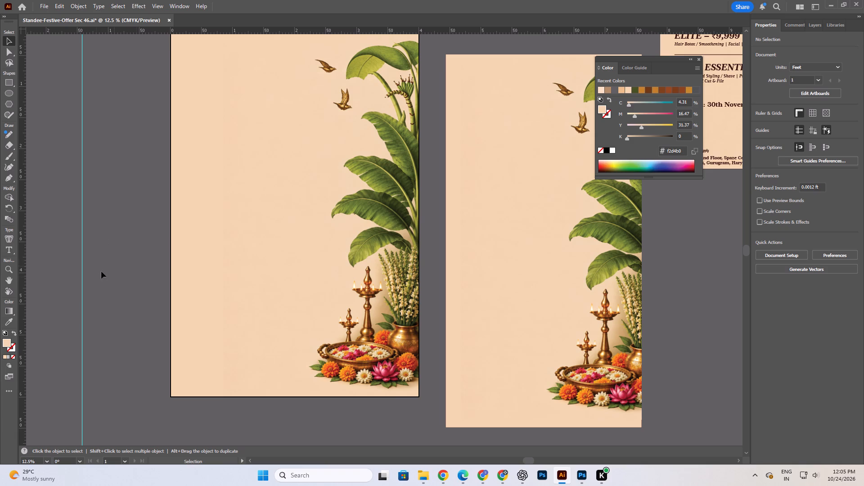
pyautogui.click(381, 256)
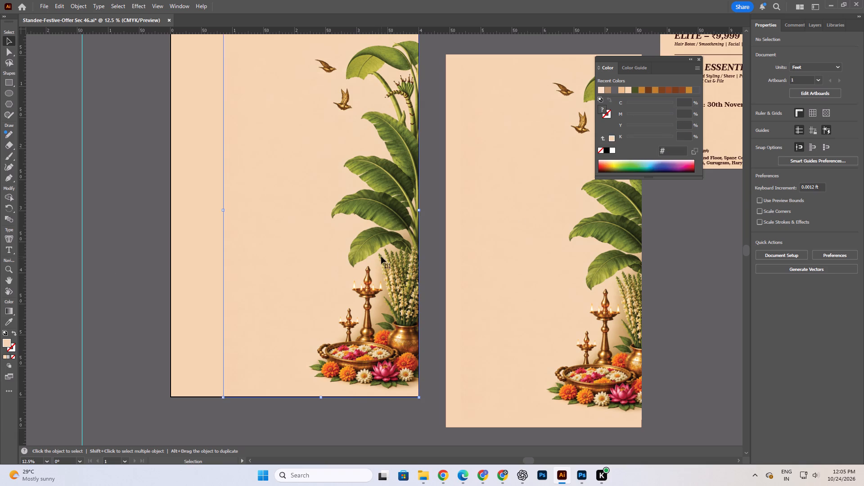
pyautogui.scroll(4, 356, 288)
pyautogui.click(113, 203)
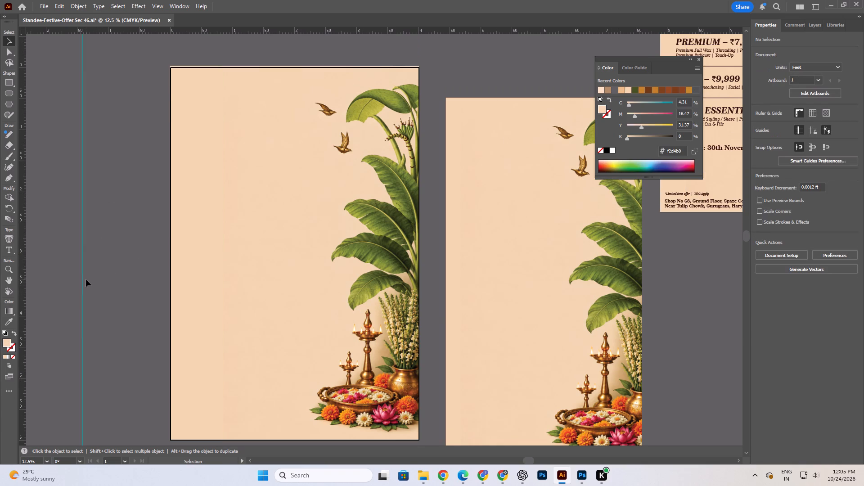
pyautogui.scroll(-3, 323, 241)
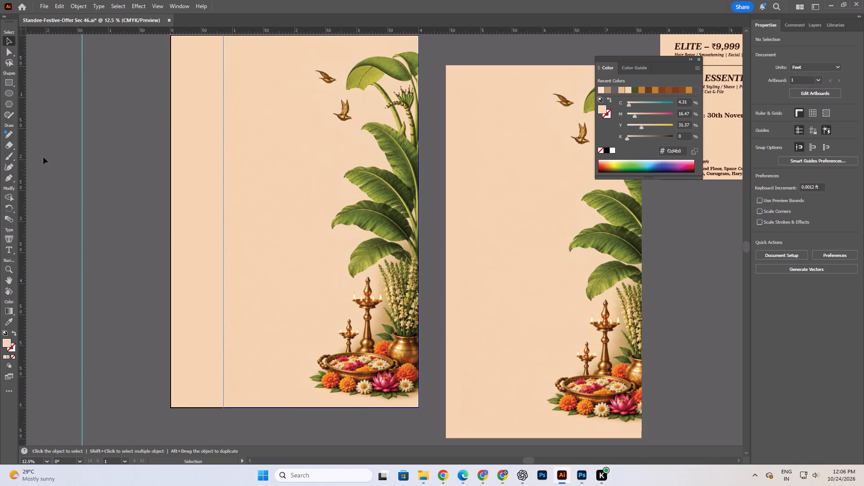
# Draw a tall peach rectangle about 1.51 ft wide and 5.96 ft high over the plain left part of the artboard background.
pyautogui.click(7, 82)
pyautogui.scroll(3, 269, 236)
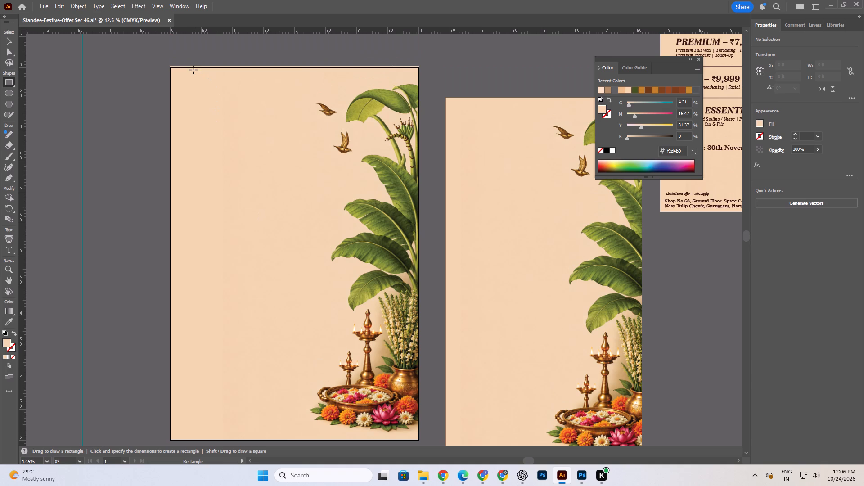
pyautogui.moveTo(192, 69); pyautogui.dragTo(286, 438)
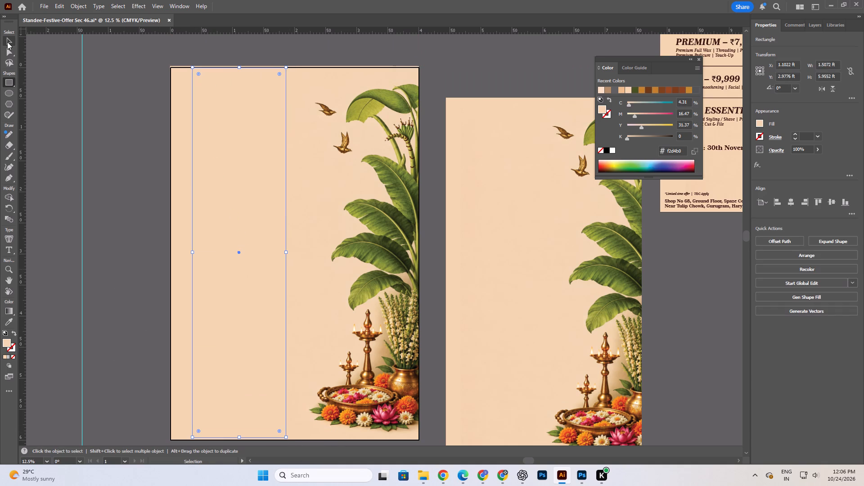
pyautogui.click(7, 41)
pyautogui.click(119, 123)
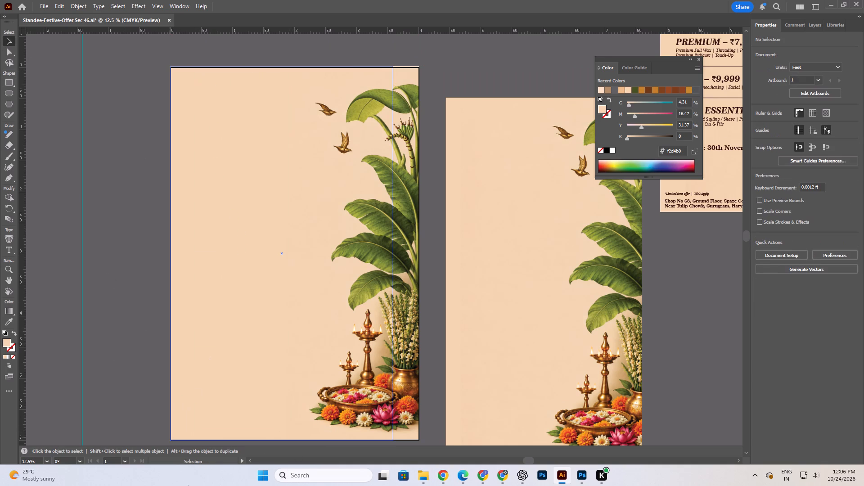
# Extend the peach rectangle from the artboard's left edge toward the banana leaves, to a width of about 2.22 ft.
pyautogui.scroll(-3, 206, 363)
pyautogui.click(222, 260)
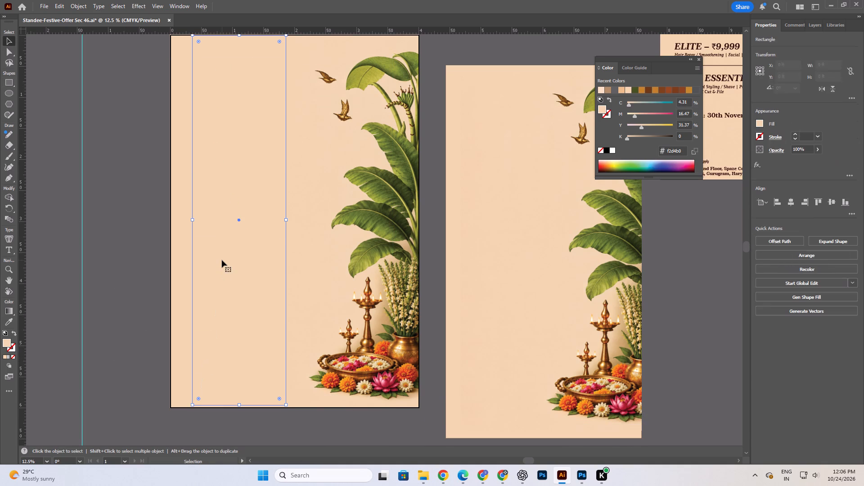
pyautogui.moveTo(190, 221); pyautogui.dragTo(171, 220)
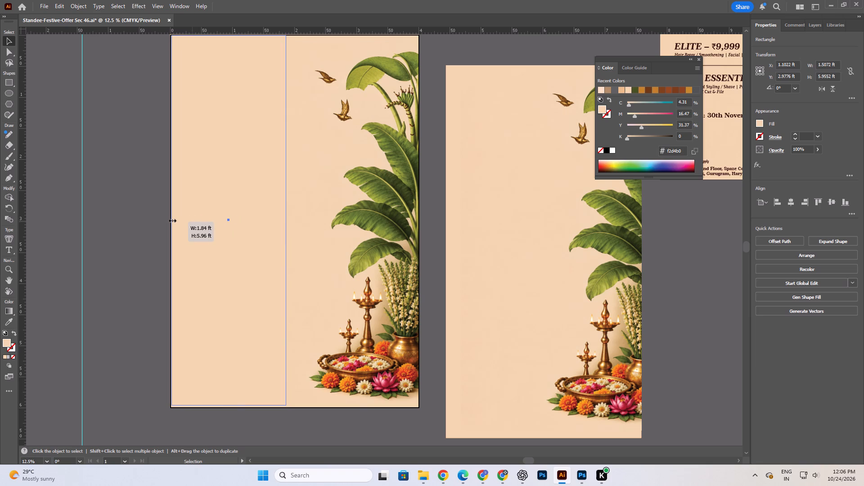
pyautogui.moveTo(171, 220); pyautogui.dragTo(171, 220)
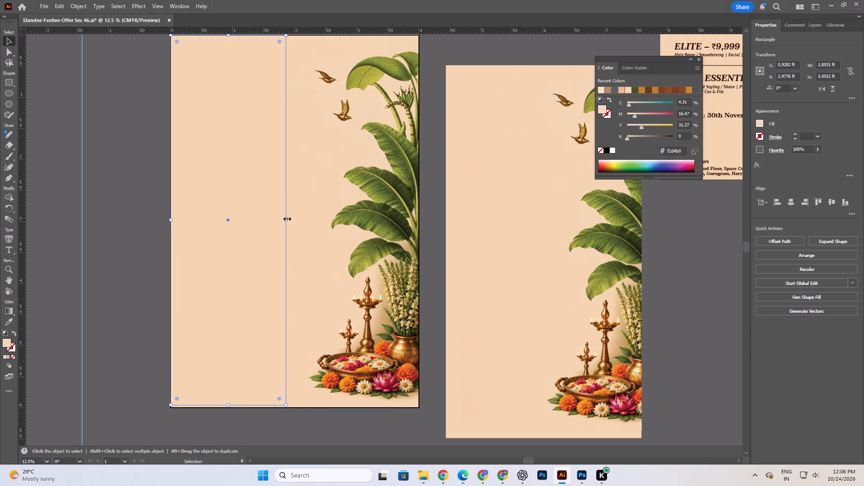
pyautogui.moveTo(286, 218); pyautogui.dragTo(309, 218)
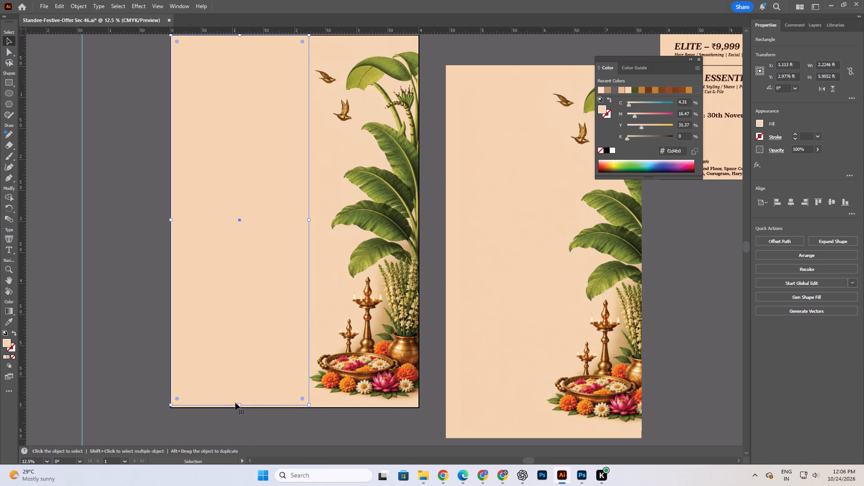
# Stretch the peach rectangle vertically to about 6.01 ft so it covers the artboard's full height, keeping its left side on the artboard edge.
pyautogui.click(238, 406)
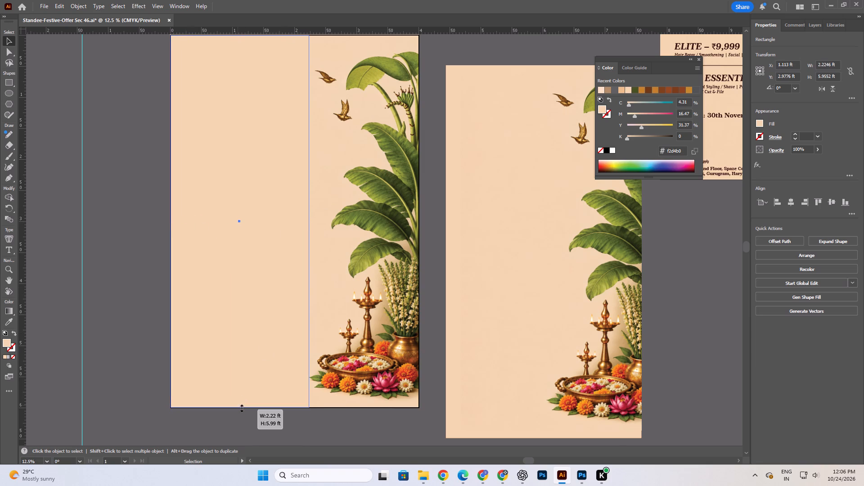
pyautogui.scroll(4, 345, 152)
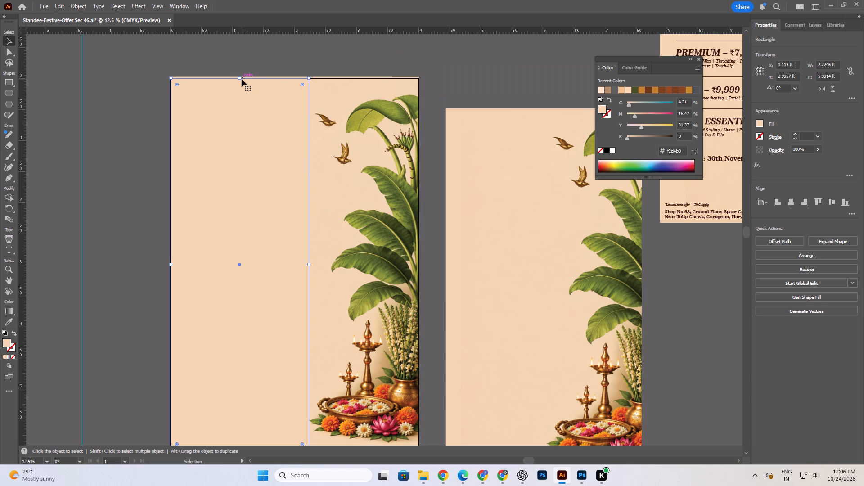
pyautogui.click(241, 77)
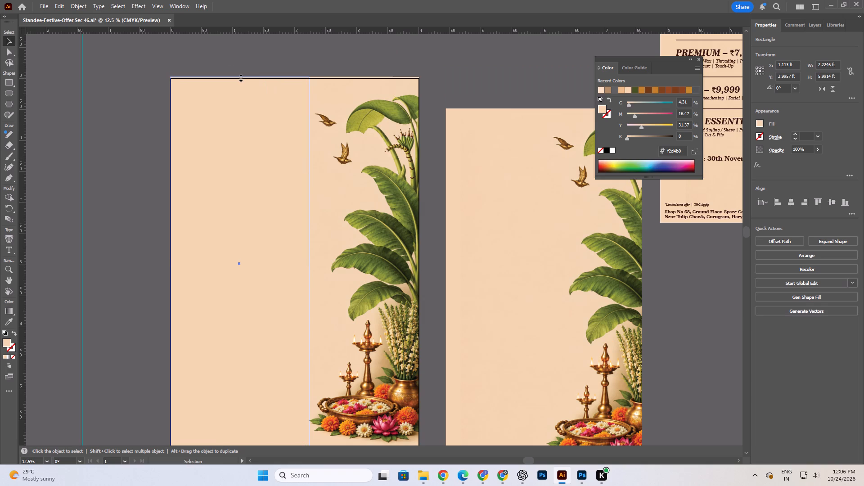
pyautogui.click(170, 265)
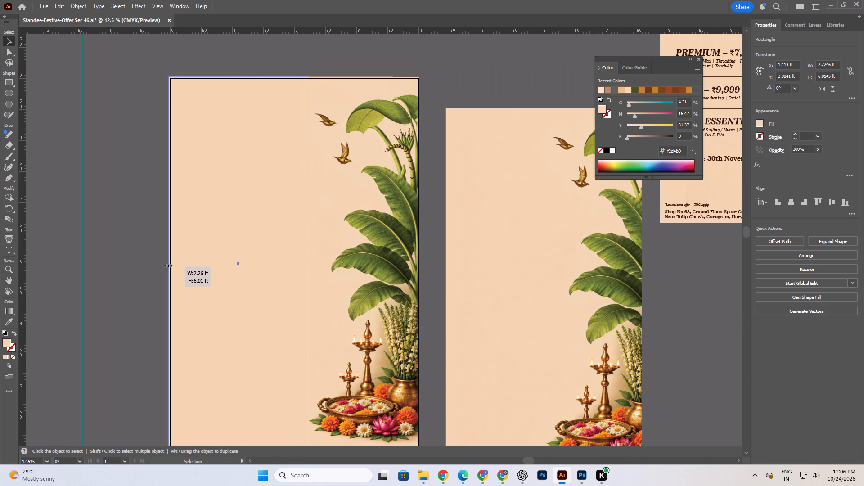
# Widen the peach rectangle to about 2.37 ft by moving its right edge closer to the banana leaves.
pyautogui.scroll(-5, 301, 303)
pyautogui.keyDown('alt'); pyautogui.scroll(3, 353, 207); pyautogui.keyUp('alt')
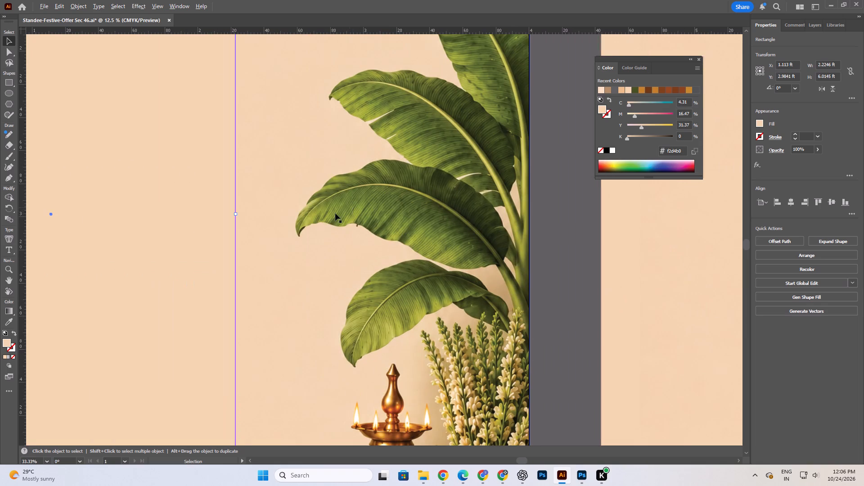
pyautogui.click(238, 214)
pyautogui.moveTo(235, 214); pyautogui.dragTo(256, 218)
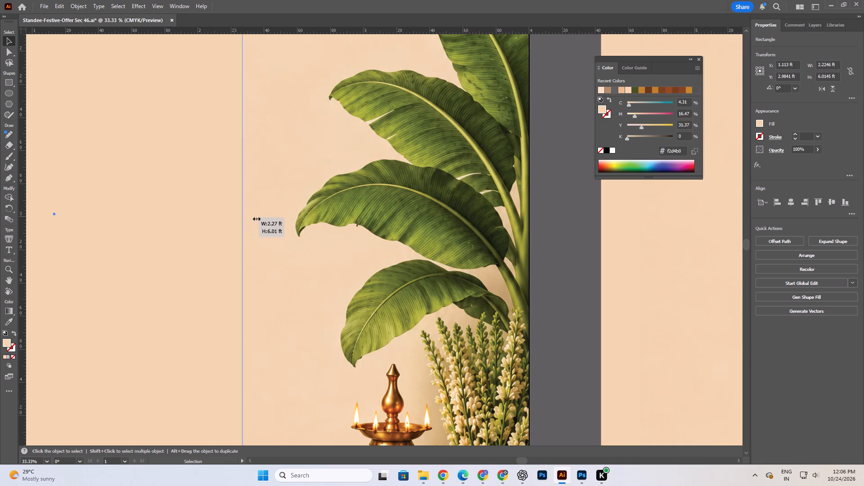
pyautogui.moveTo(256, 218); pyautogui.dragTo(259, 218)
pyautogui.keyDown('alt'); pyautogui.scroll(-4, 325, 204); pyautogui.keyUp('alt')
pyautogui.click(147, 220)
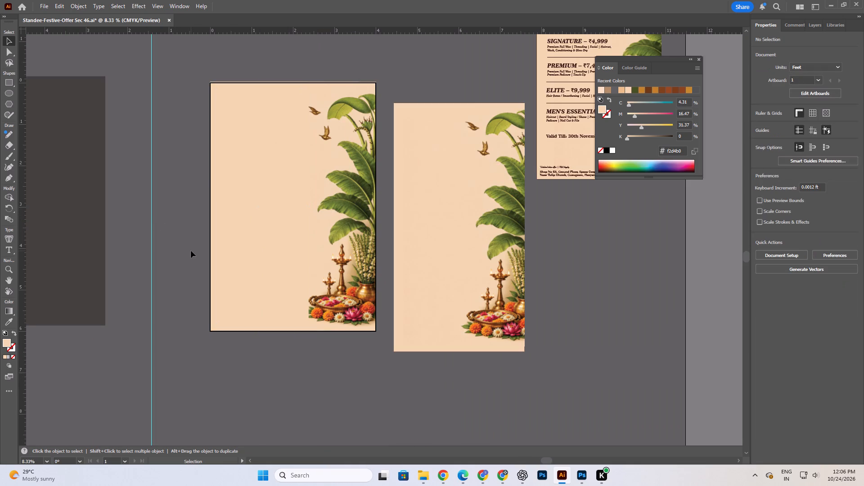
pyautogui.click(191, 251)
# Pull the peach rectangle's right edge back inward so it clears the leaves of the flower arrangement at the artboard's bottom.
pyautogui.keyDown('alt'); pyautogui.scroll(2, 328, 314); pyautogui.keyUp('alt')
pyautogui.scroll(6, 351, 388)
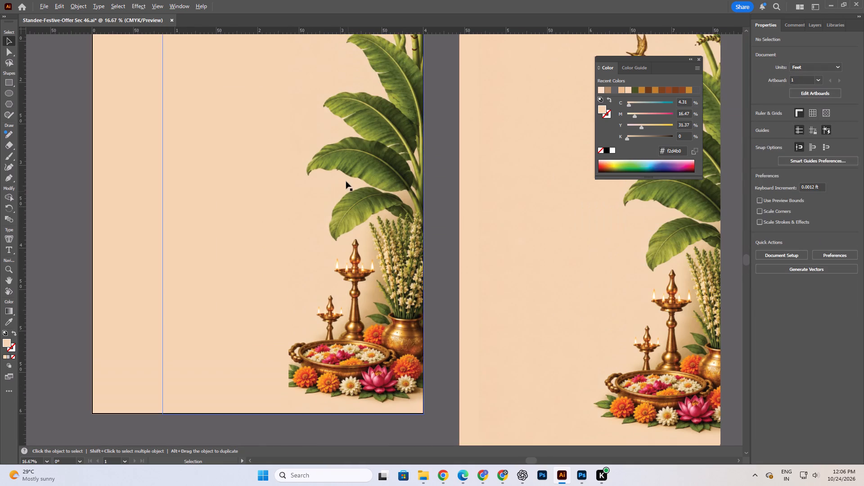
pyautogui.keyDown('alt'); pyautogui.scroll(3, 346, 180); pyautogui.keyUp('alt')
pyautogui.keyDown('alt'); pyautogui.scroll(-3, 305, 158); pyautogui.keyUp('alt')
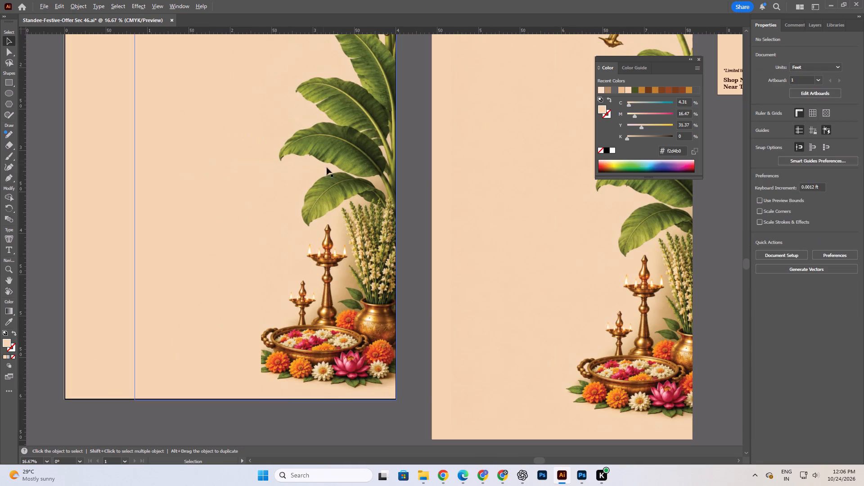
pyautogui.click(221, 274)
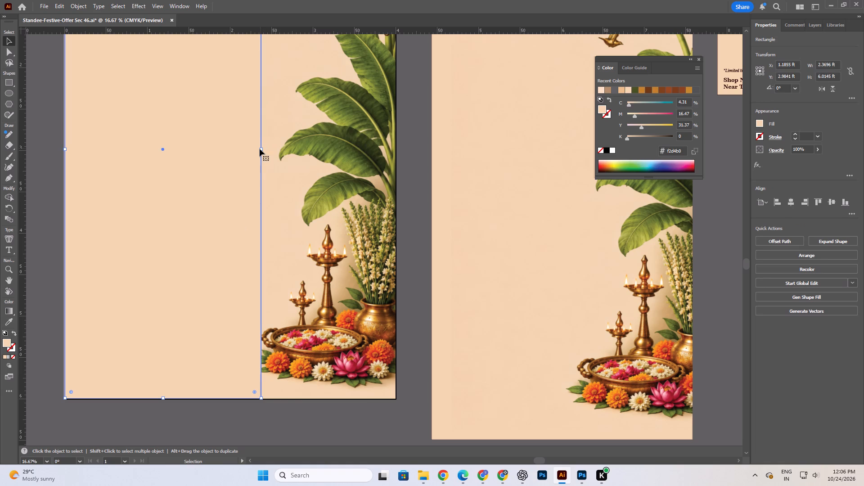
pyautogui.click(260, 149)
pyautogui.moveTo(261, 149); pyautogui.dragTo(245, 151)
pyautogui.click(317, 427)
# Examine the artboard background, from the floral bowl at the bottom up to the birds, for a visible join with the peach rectangle.
pyautogui.press('space')
pyautogui.press('space')
pyautogui.press('space')
pyautogui.press('space')
pyautogui.press('space')
pyautogui.press('space')
pyautogui.press('space')
pyautogui.press('space')
pyautogui.press('space')
pyautogui.press('space')
pyautogui.press('space')
pyautogui.press('space')
pyautogui.press('space')
pyautogui.press('space')
pyautogui.press('space')
pyautogui.press('space')
pyautogui.moveTo(333, 399); pyautogui.dragTo(353, 390)
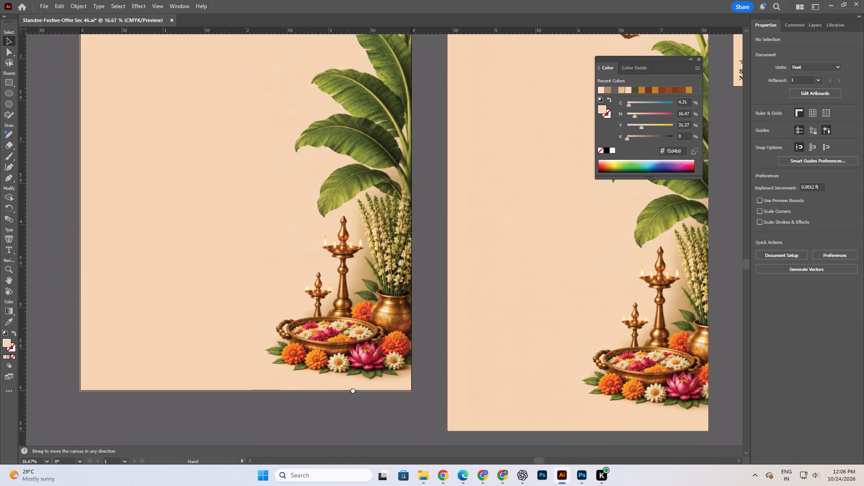
pyautogui.moveTo(353, 390); pyautogui.dragTo(358, 390)
pyautogui.keyDown('alt'); pyautogui.scroll(3, 325, 382); pyautogui.keyUp('alt')
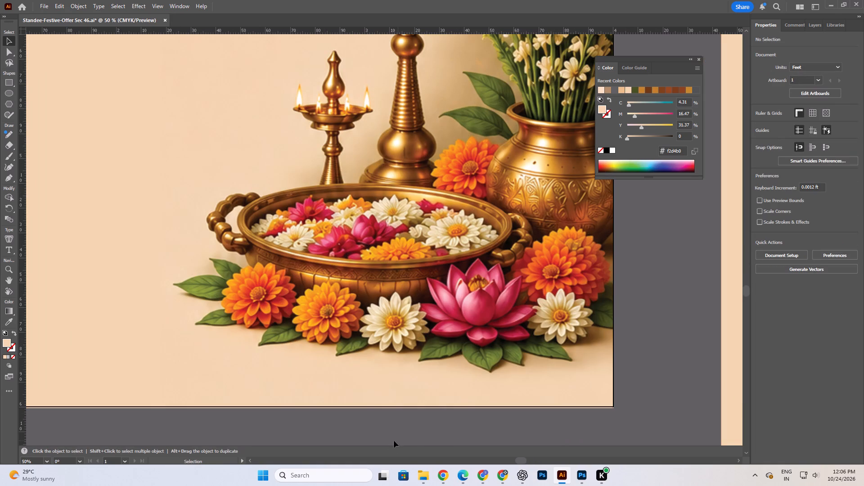
pyautogui.keyDown('alt'); pyautogui.scroll(-4, 327, 413); pyautogui.keyUp('alt')
pyautogui.scroll(5, 352, 427)
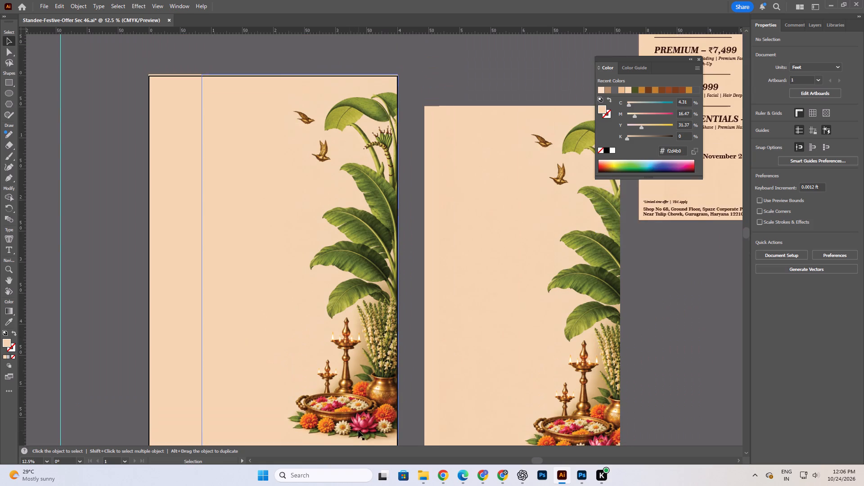
pyautogui.keyDown('alt'); pyautogui.scroll(3, 355, 193); pyautogui.keyUp('alt')
pyautogui.keyDown('alt'); pyautogui.scroll(-3, 337, 213); pyautogui.keyUp('alt')
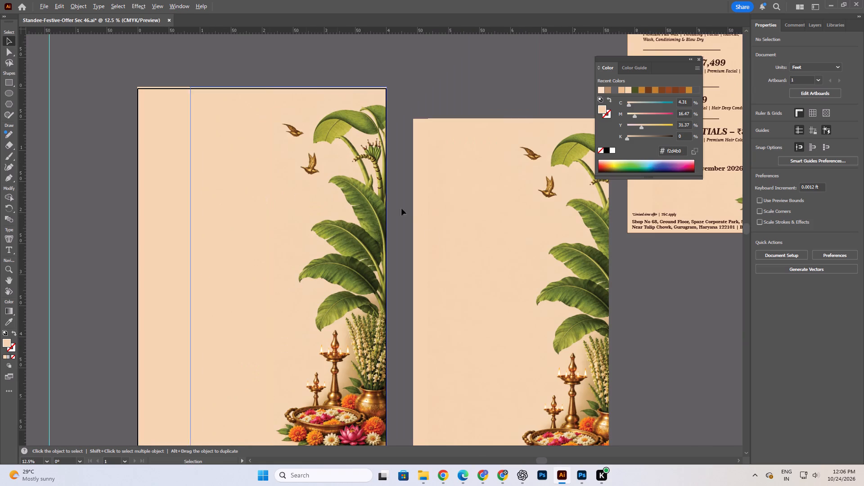
pyautogui.scroll(-4, 427, 454)
pyautogui.keyDown('alt'); pyautogui.scroll(3, 339, 340); pyautogui.keyUp('alt')
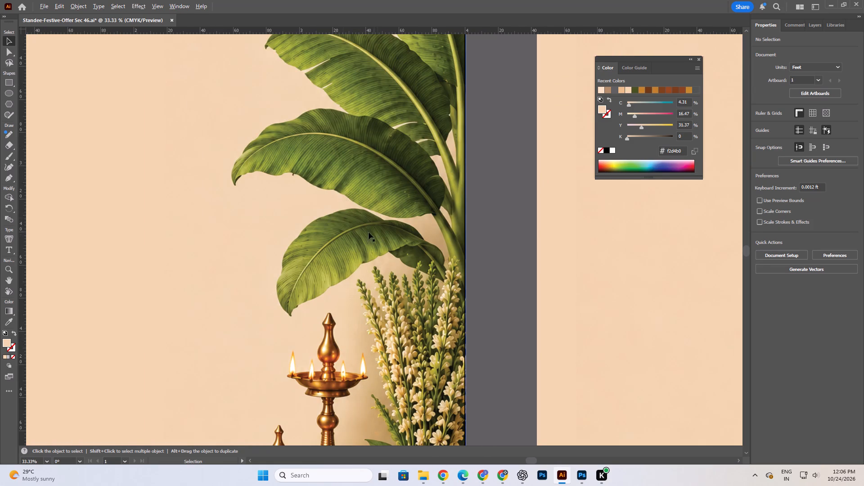
pyautogui.keyDown('alt'); pyautogui.scroll(-4, 316, 169); pyautogui.keyUp('alt')
pyautogui.click(332, 360)
pyautogui.press('space')
pyautogui.press('space')
pyautogui.press('space')
pyautogui.press('space')
pyautogui.press('space')
pyautogui.press('space')
pyautogui.press('space')
pyautogui.press('space')
pyautogui.moveTo(359, 193); pyautogui.dragTo(359, 231)
# Save the Sector 46 standee document.
pyautogui.hotkey('ctrl', 's')
pyautogui.click(155, 57)
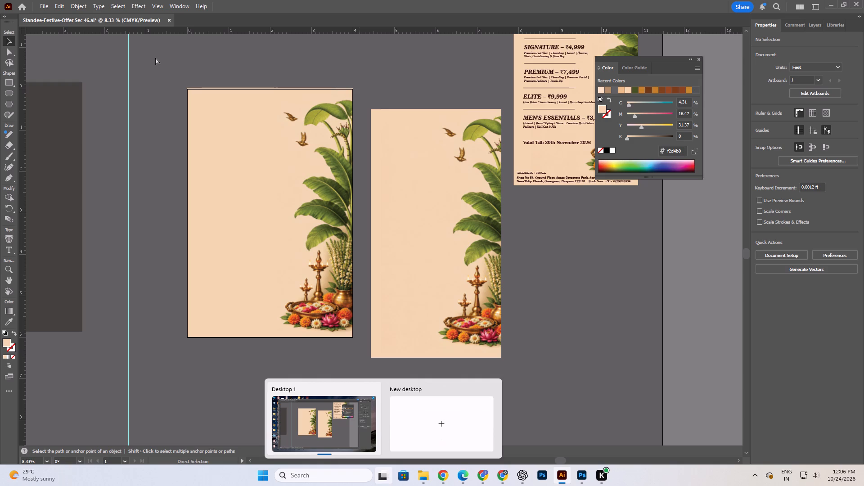
pyautogui.click(355, 413)
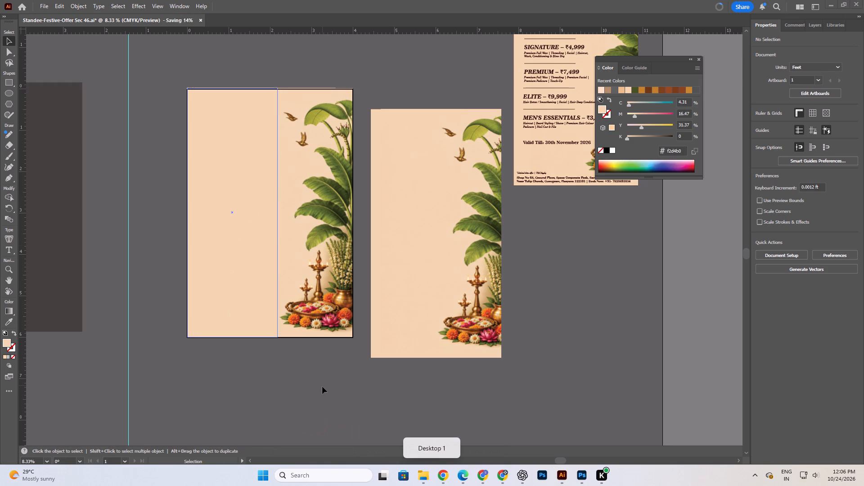
pyautogui.click(322, 387)
pyautogui.click(537, 365)
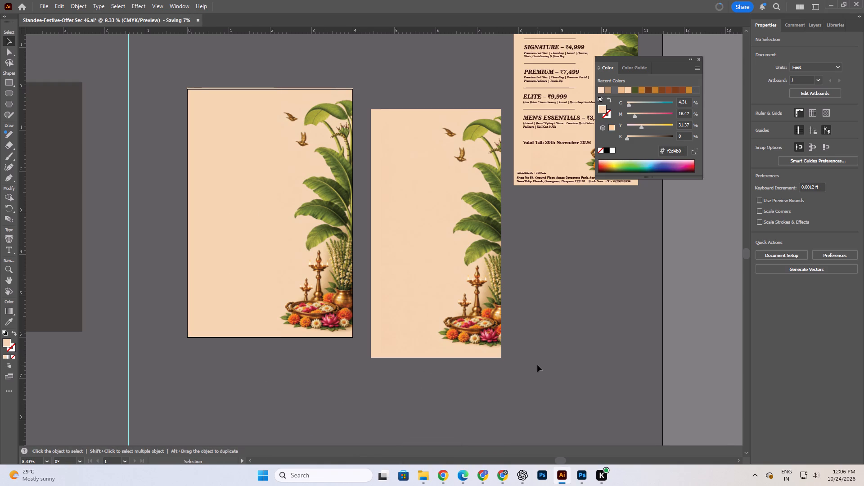
# Examine the artboard's top edge and banana-leaf corner for background coverage beyond the artboard border.
pyautogui.press('space')
pyautogui.press('space')
pyautogui.press('space')
pyautogui.press('space')
pyautogui.press('space')
pyautogui.press('space')
pyautogui.press('space')
pyautogui.press('space')
pyautogui.press('space')
pyautogui.press('space')
pyautogui.press('space')
pyautogui.press('space')
pyautogui.press('space')
pyautogui.press('space')
pyautogui.press('space')
pyautogui.press('space')
pyautogui.press('space')
pyautogui.press('space')
pyautogui.press('space')
pyautogui.press('space')
pyautogui.moveTo(409, 283); pyautogui.dragTo(423, 288)
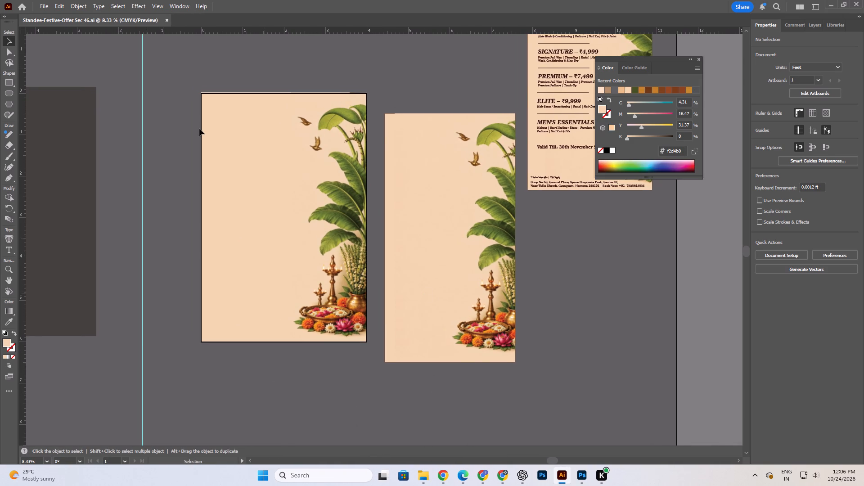
pyautogui.scroll(7, 308, 67)
pyautogui.keyDown('alt'); pyautogui.scroll(1, 344, 121); pyautogui.keyUp('alt')
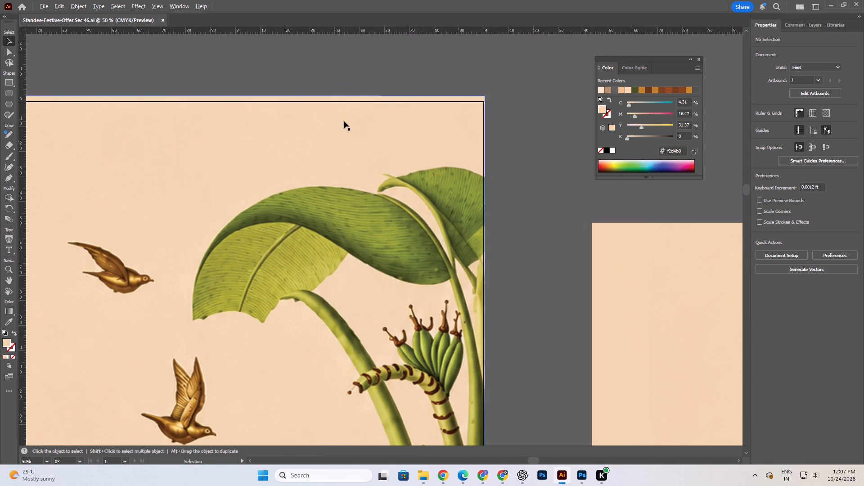
pyautogui.keyDown('alt'); pyautogui.scroll(-5, 287, 125); pyautogui.keyUp('alt')
pyautogui.keyDown('alt'); pyautogui.scroll(-1, 344, 169); pyautogui.keyUp('alt')
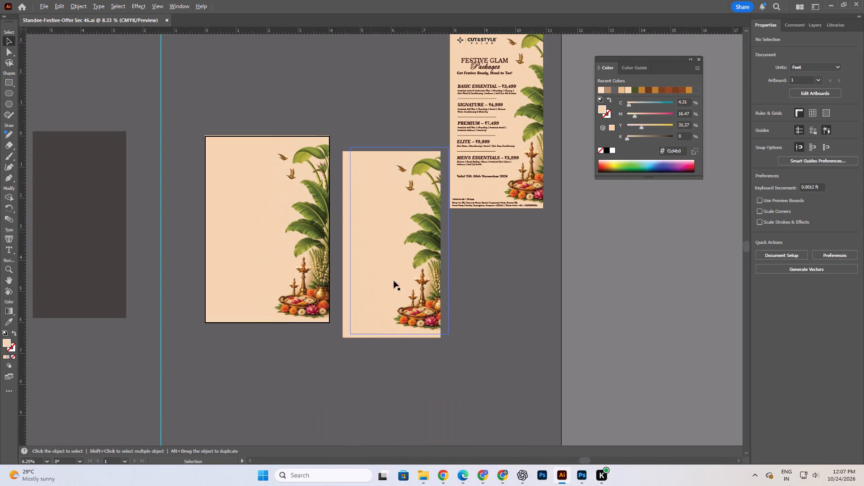
# Copy the original flyer's logo, Festive Glam Packages heading, five package listings with dividers, validity line, terms and address to the 4 x 6 ft artboard's upper left.
pyautogui.press('space')
pyautogui.press('space')
pyautogui.press('space')
pyautogui.press('space')
pyautogui.press('space')
pyautogui.press('space')
pyautogui.press('space')
pyautogui.press('space')
pyautogui.press('space')
pyautogui.press('space')
pyautogui.press('space')
pyautogui.press('space')
pyautogui.press('space')
pyautogui.press('space')
pyautogui.press('space')
pyautogui.press('space')
pyautogui.press('space')
pyautogui.press('space')
pyautogui.press('space')
pyautogui.moveTo(403, 294); pyautogui.dragTo(435, 287)
pyautogui.click(324, 383)
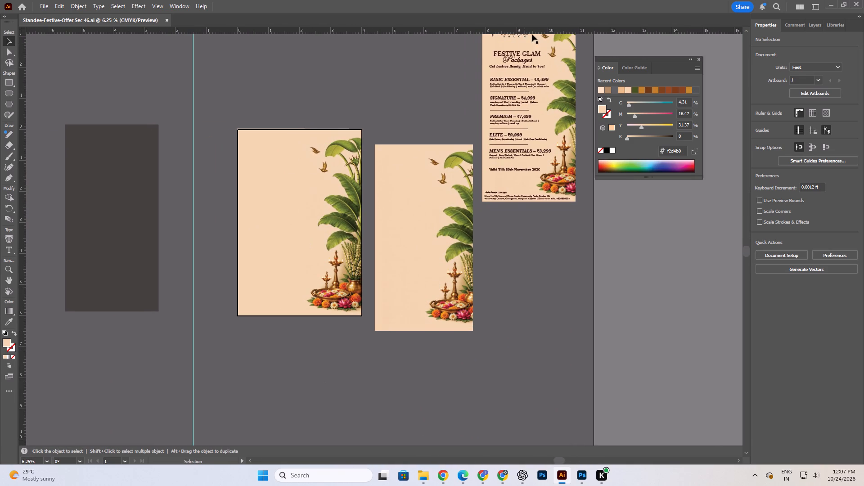
pyautogui.click(515, 50)
pyautogui.scroll(4, 525, 84)
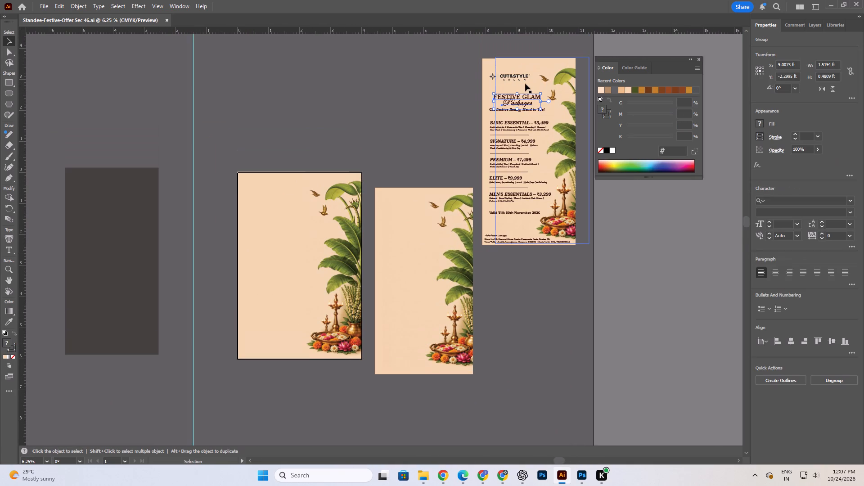
pyautogui.keyDown('shift'); pyautogui.click(519, 80); pyautogui.keyUp('shift')
pyautogui.keyDown('shift'); pyautogui.click(513, 121); pyautogui.keyUp('shift')
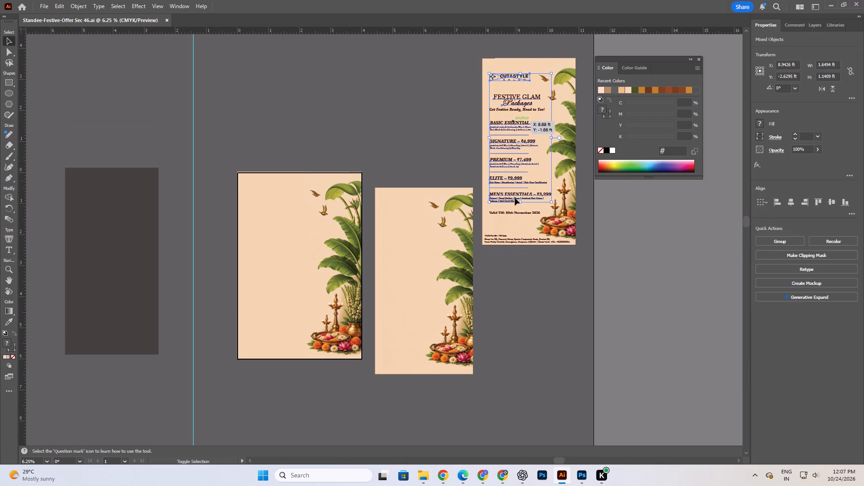
pyautogui.keyDown('shift'); pyautogui.click(514, 214); pyautogui.keyUp('shift')
pyautogui.keyDown('shift'); pyautogui.click(502, 238); pyautogui.keyUp('shift')
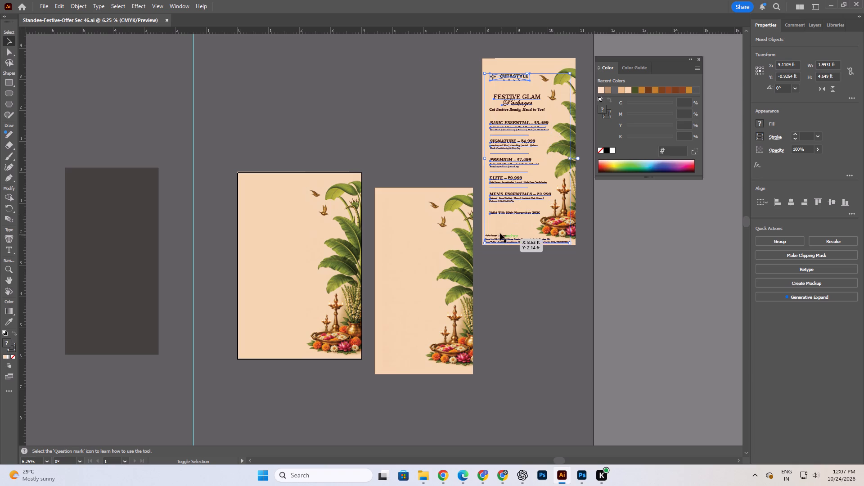
pyautogui.keyDown('shift'); pyautogui.click(495, 235); pyautogui.keyUp('shift')
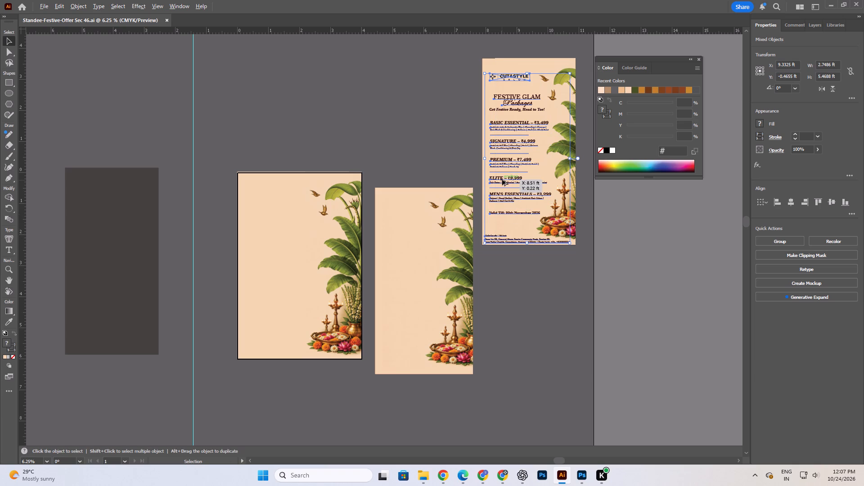
pyautogui.keyDown('alt'); pyautogui.moveTo(502, 179); pyautogui.dragTo(257, 133); pyautogui.keyUp('alt')
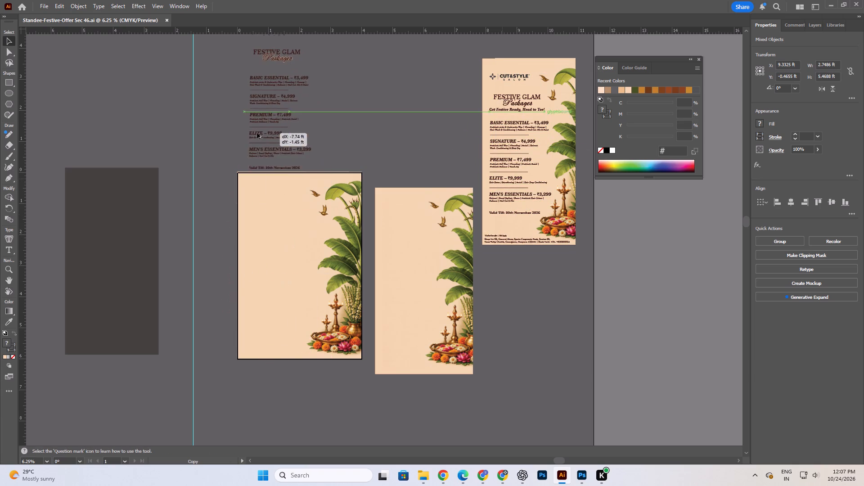
pyautogui.keyDown('alt'); pyautogui.moveTo(257, 133); pyautogui.dragTo(207, 129); pyautogui.keyUp('alt')
# Bring the copied logo and offer text to the front and place them over the plain left area of the 4 x 6 ft festive artboard.
pyautogui.rightClick(207, 129)
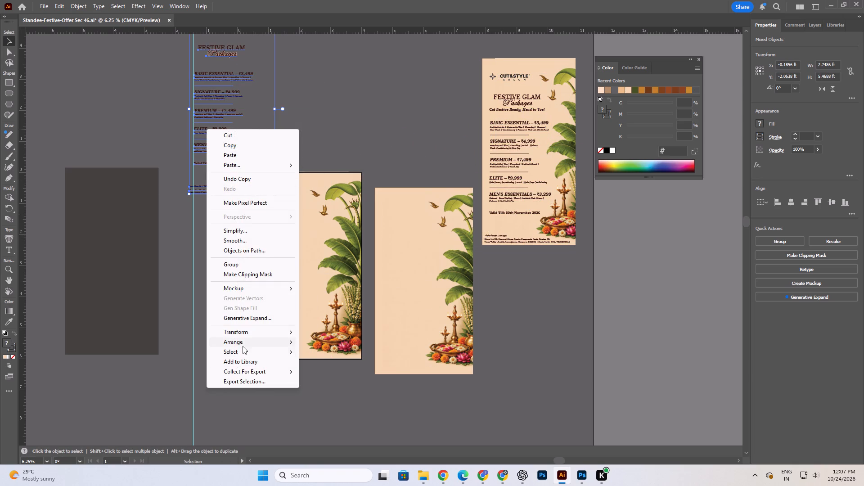
pyautogui.click(244, 339)
pyautogui.click(352, 345)
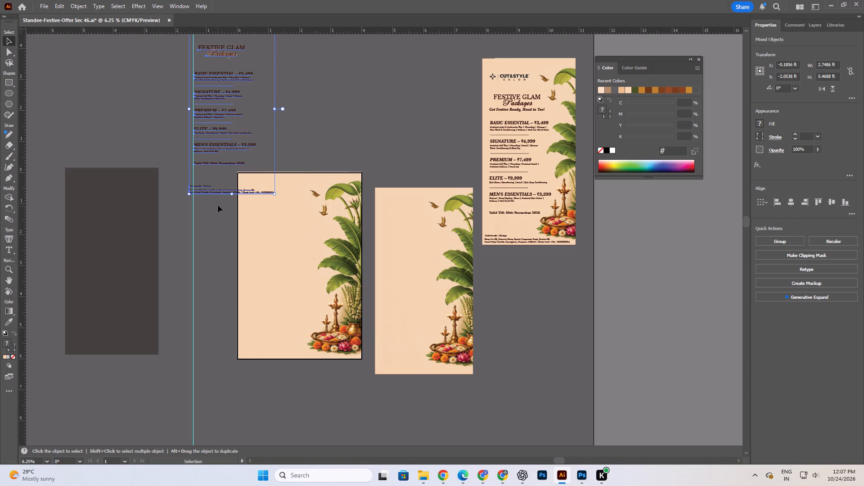
pyautogui.moveTo(216, 193); pyautogui.dragTo(270, 343)
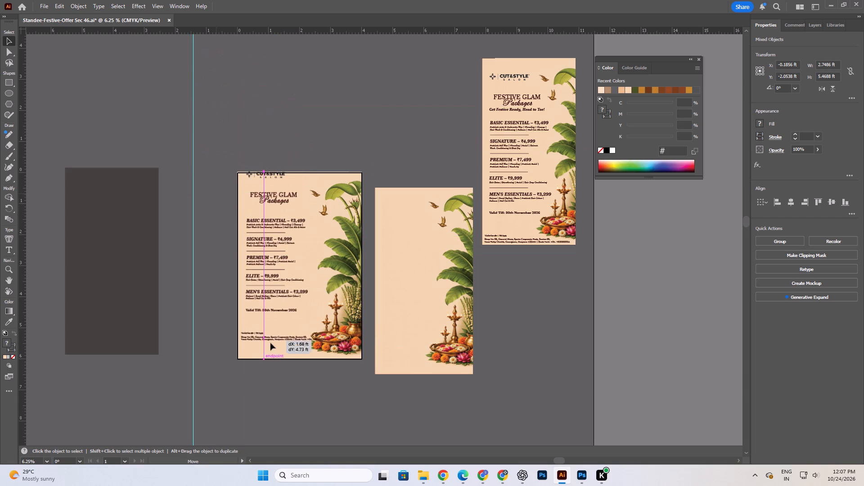
pyautogui.moveTo(270, 343); pyautogui.dragTo(270, 354)
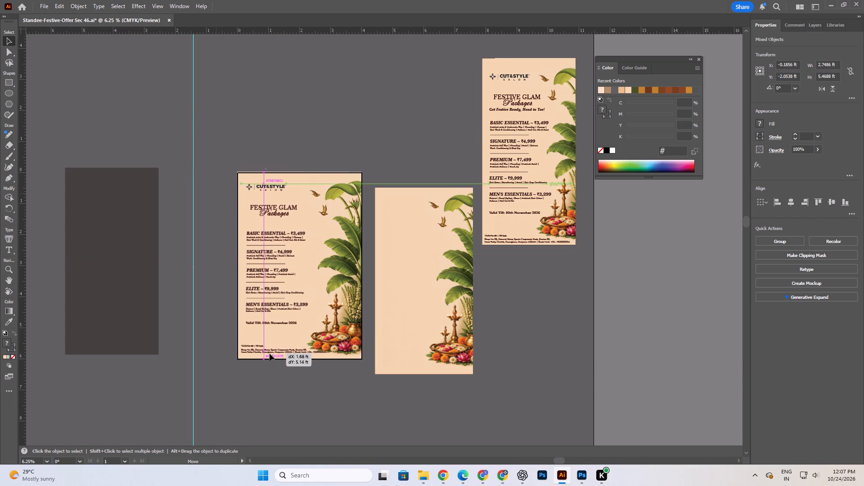
# Fine-tune the position of the copied logo and offer text over the artboard's plain left area, clear of the top and bottom edges.
pyautogui.moveTo(270, 354); pyautogui.dragTo(270, 356)
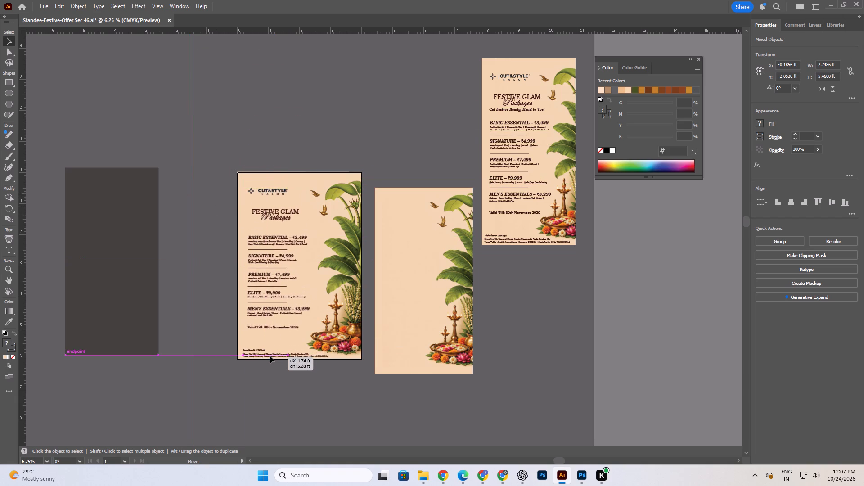
pyautogui.moveTo(270, 356); pyautogui.dragTo(270, 356)
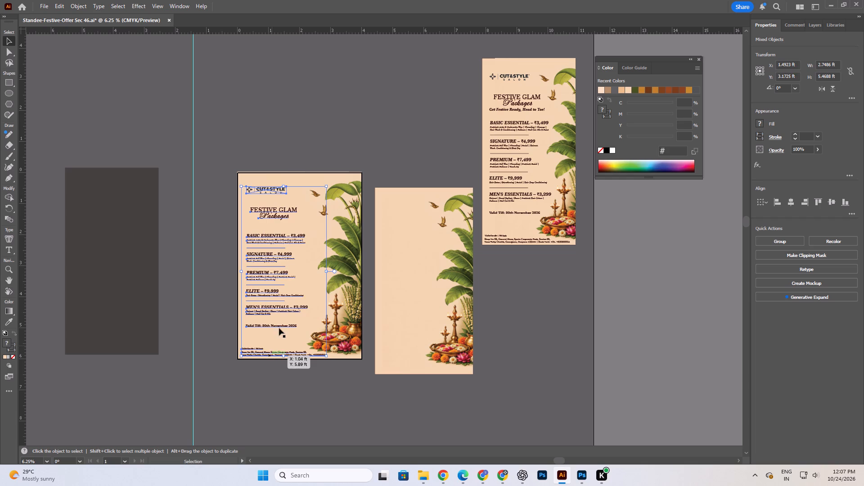
pyautogui.click(275, 189)
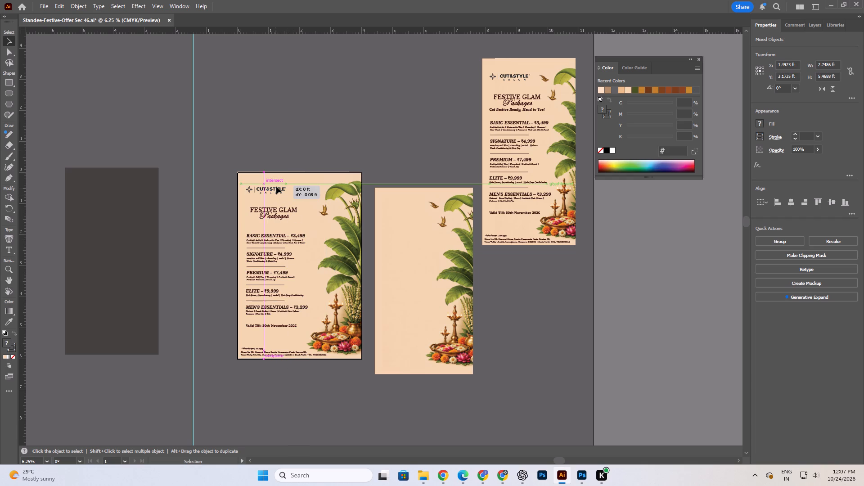
# Examine the placed offer listings, logo and heading, and the background along the artboard's top edge.
pyautogui.click(287, 119)
pyautogui.press('space')
pyautogui.press('space')
pyautogui.press('space')
pyautogui.press('space')
pyautogui.press('space')
pyautogui.press('space')
pyautogui.press('space')
pyautogui.press('space')
pyautogui.press('space')
pyautogui.press('space')
pyautogui.press('space')
pyautogui.press('space')
pyautogui.press('space')
pyautogui.press('space')
pyautogui.press('space')
pyautogui.press('space')
pyautogui.press('space')
pyautogui.press('space')
pyautogui.moveTo(330, 243); pyautogui.dragTo(290, 181)
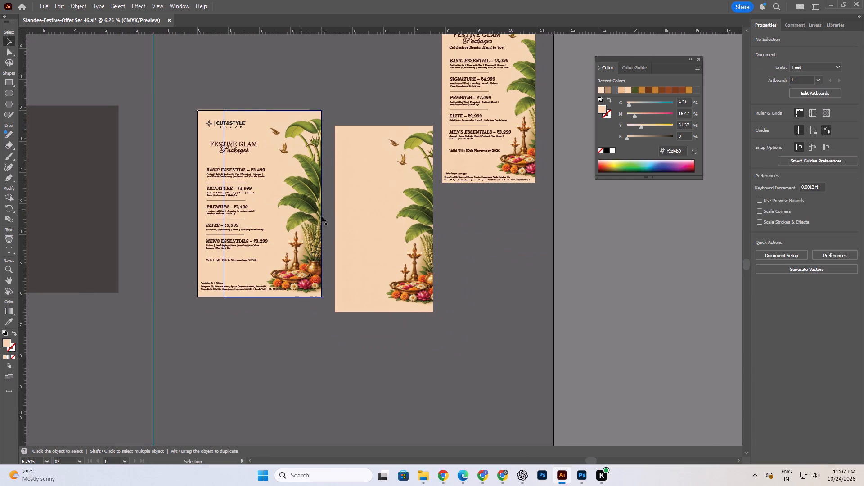
pyautogui.scroll(5, 210, 292)
pyautogui.scroll(3, 247, 236)
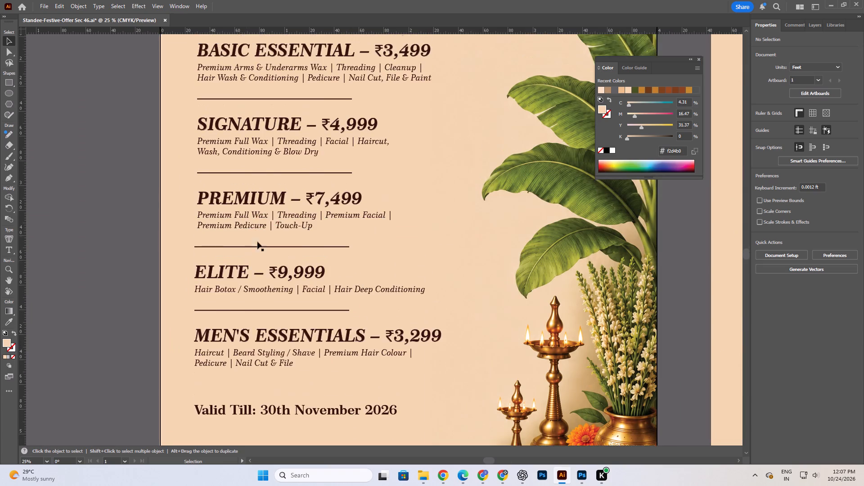
pyautogui.press('space')
pyautogui.press('space')
pyautogui.press('space')
pyautogui.press('space')
pyautogui.moveTo(433, 308); pyautogui.dragTo(357, 319)
pyautogui.keyDown('alt'); pyautogui.scroll(-3, 255, 301); pyautogui.keyUp('alt')
pyautogui.keyDown('alt'); pyautogui.scroll(2, 290, 137); pyautogui.keyUp('alt')
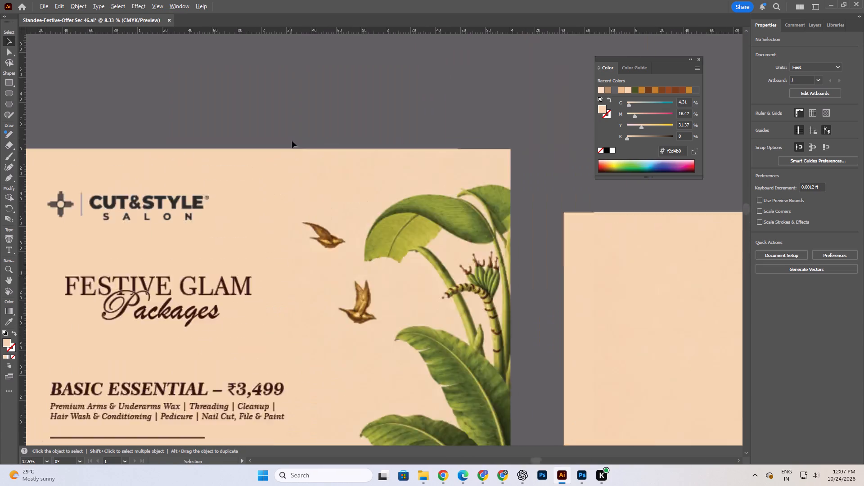
pyautogui.keyDown('alt'); pyautogui.scroll(2, 292, 141); pyautogui.keyUp('alt')
pyautogui.click(296, 152)
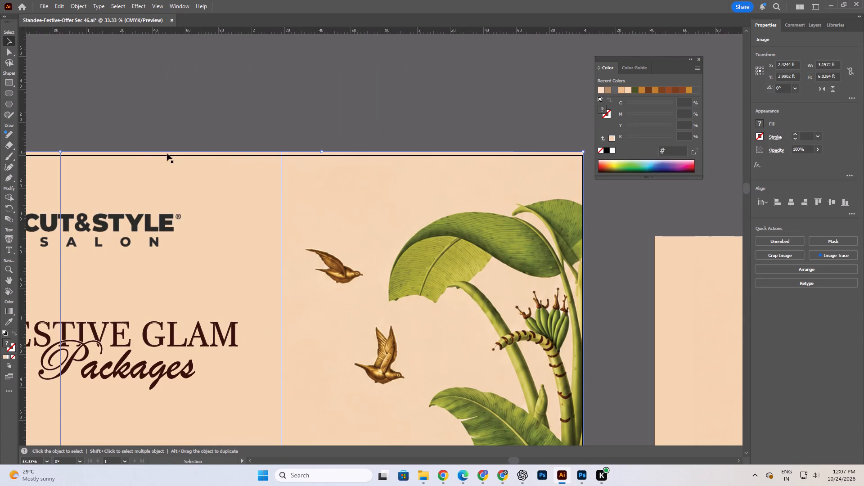
pyautogui.keyDown('alt'); pyautogui.scroll(-1, 374, 118); pyautogui.keyUp('alt')
pyautogui.click(243, 118)
pyautogui.press('space')
pyautogui.press('space')
pyautogui.press('space')
pyautogui.press('space')
pyautogui.press('space')
pyautogui.press('space')
pyautogui.press('space')
pyautogui.press('space')
pyautogui.press('space')
pyautogui.press('space')
pyautogui.press('space')
pyautogui.press('space')
pyautogui.press('space')
pyautogui.press('space')
pyautogui.press('space')
pyautogui.moveTo(362, 266); pyautogui.dragTo(368, 216)
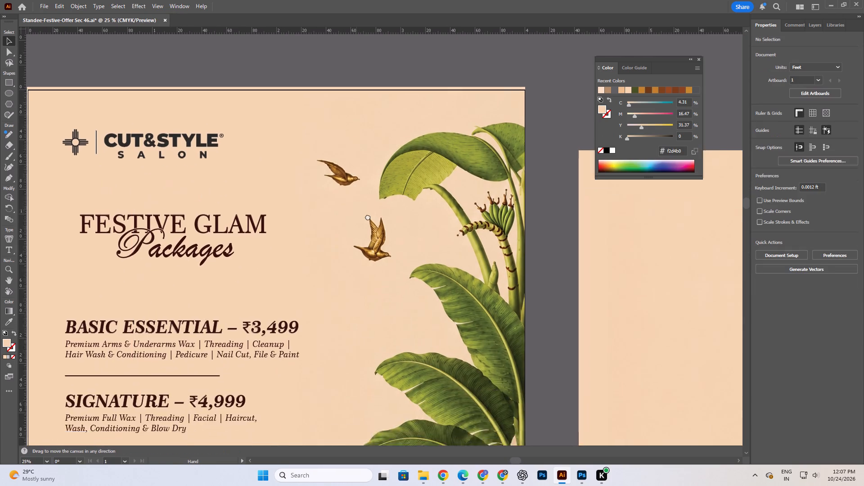
pyautogui.moveTo(368, 216); pyautogui.dragTo(384, 226)
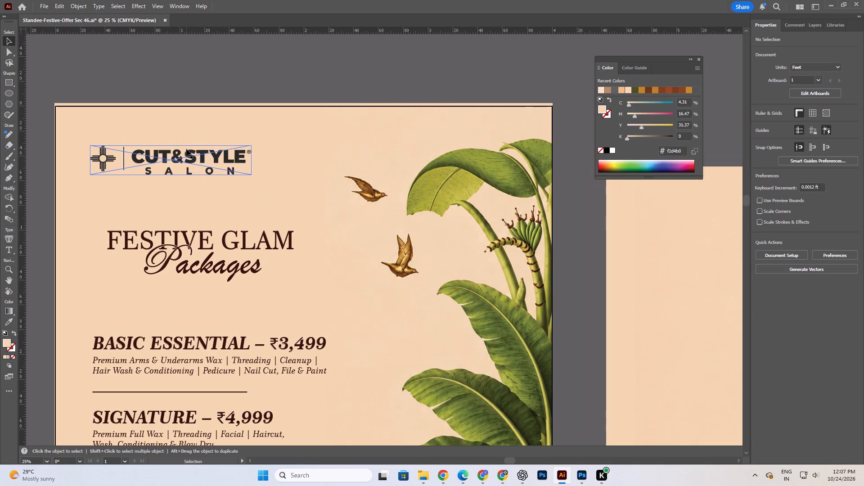
# Move the Festive Glam Packages heading slightly down, farther below the logo.
pyautogui.click(214, 262)
pyautogui.moveTo(214, 262); pyautogui.dragTo(213, 271)
# Spread the footer text by moving the limited-time-offer line slightly up and the two-line shop address slightly down.
pyautogui.keyDown('alt'); pyautogui.scroll(-4, 233, 168); pyautogui.keyUp('alt')
pyautogui.scroll(-2, 242, 306)
pyautogui.keyDown('alt'); pyautogui.scroll(4, 241, 296); pyautogui.keyUp('alt')
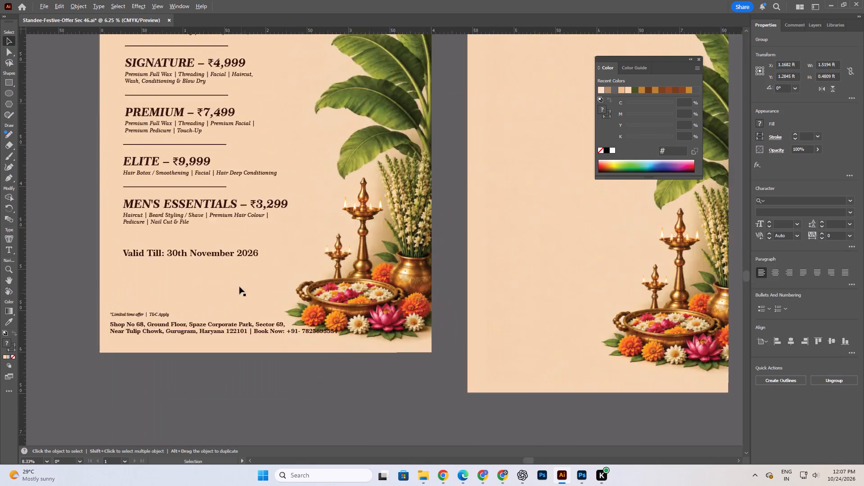
pyautogui.click(207, 233)
pyautogui.scroll(2, 242, 259)
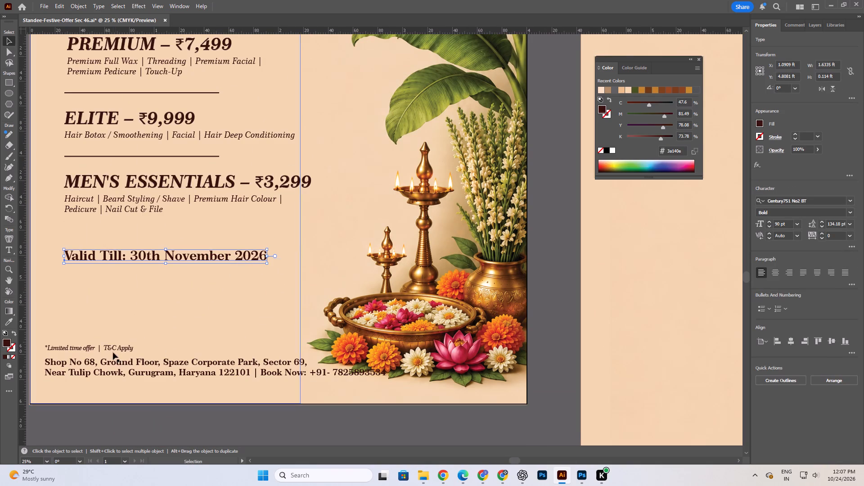
pyautogui.moveTo(113, 347); pyautogui.dragTo(114, 336)
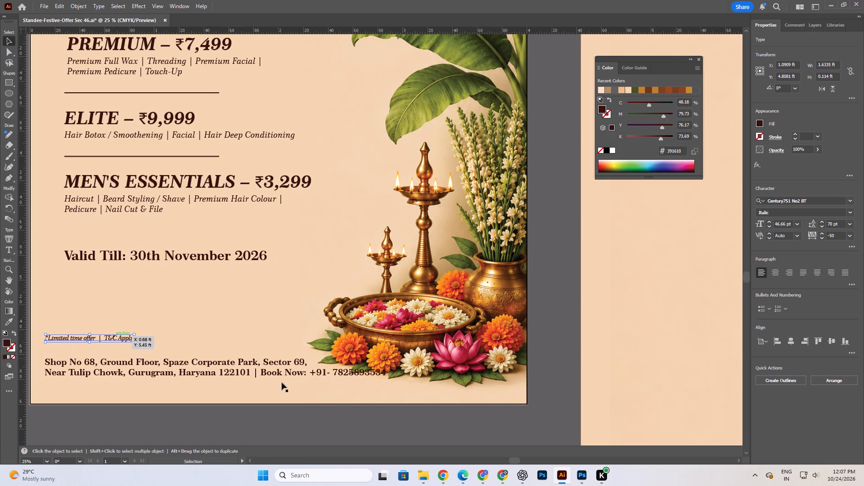
pyautogui.click(311, 367)
pyautogui.click(306, 376)
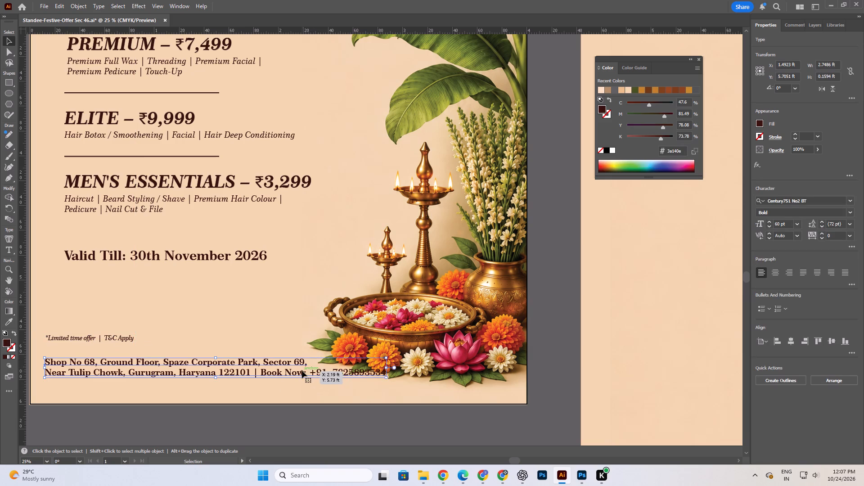
pyautogui.moveTo(302, 371); pyautogui.dragTo(301, 380)
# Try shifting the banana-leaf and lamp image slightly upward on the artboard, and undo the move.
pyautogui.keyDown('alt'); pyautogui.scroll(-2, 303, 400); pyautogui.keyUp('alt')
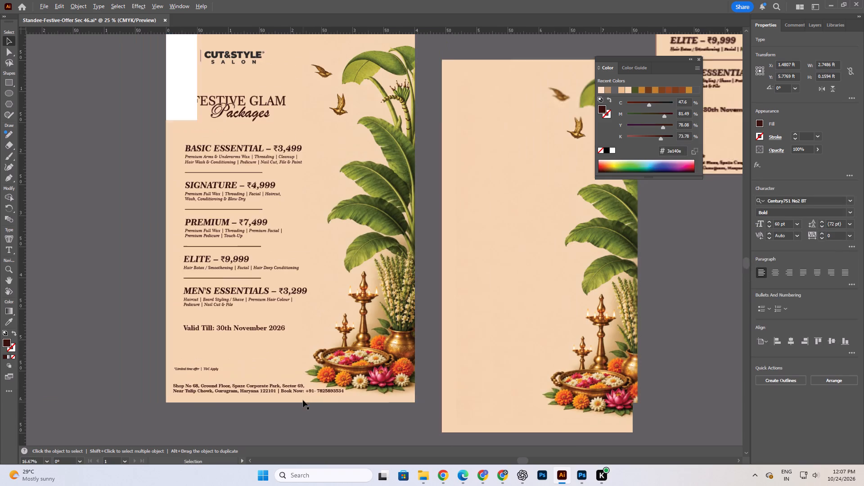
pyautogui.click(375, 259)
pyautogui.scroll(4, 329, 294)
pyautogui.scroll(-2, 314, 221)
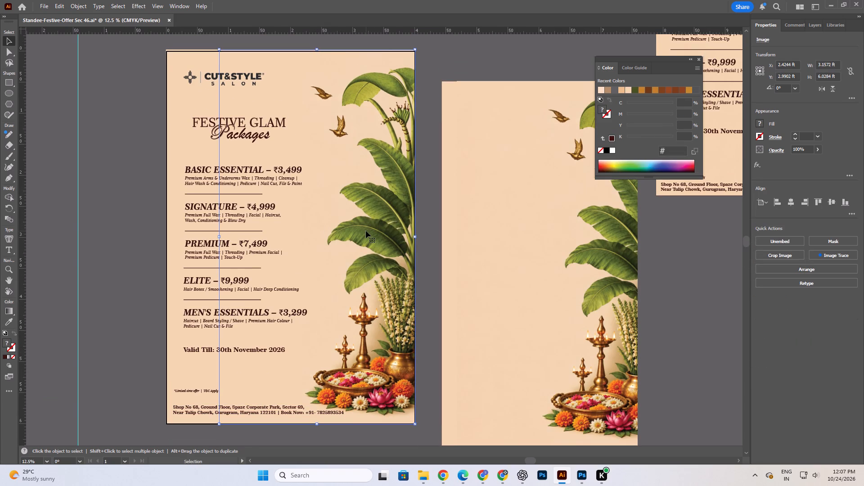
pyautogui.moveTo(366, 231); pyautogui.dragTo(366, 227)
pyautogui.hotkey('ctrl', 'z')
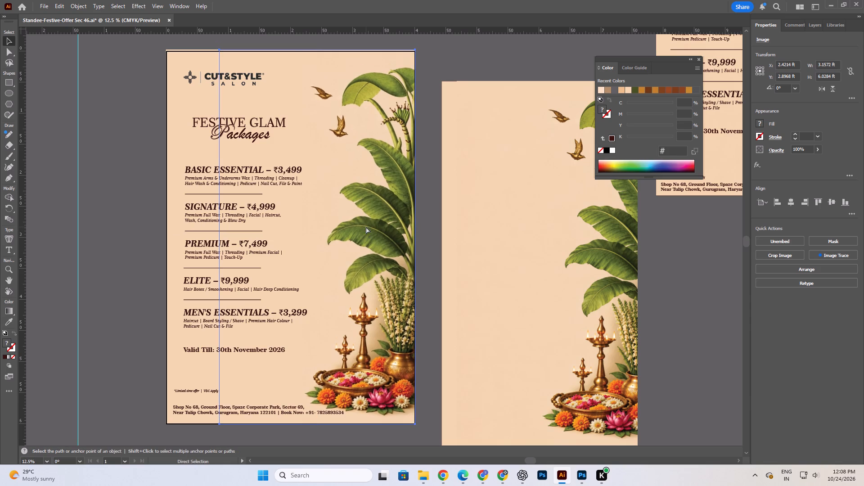
# Move the limited-time-offer line up and inward to align with the left edge of the Valid Till line.
pyautogui.click(415, 445)
pyautogui.press('space')
pyautogui.press('space')
pyautogui.press('space')
pyautogui.press('space')
pyautogui.press('space')
pyautogui.press('space')
pyautogui.press('space')
pyautogui.press('space')
pyautogui.press('space')
pyautogui.press('space')
pyautogui.press('space')
pyautogui.press('space')
pyautogui.press('space')
pyautogui.press('space')
pyautogui.press('space')
pyautogui.press('space')
pyautogui.press('space')
pyautogui.press('space')
pyautogui.press('space')
pyautogui.press('space')
pyautogui.moveTo(381, 384); pyautogui.dragTo(371, 350)
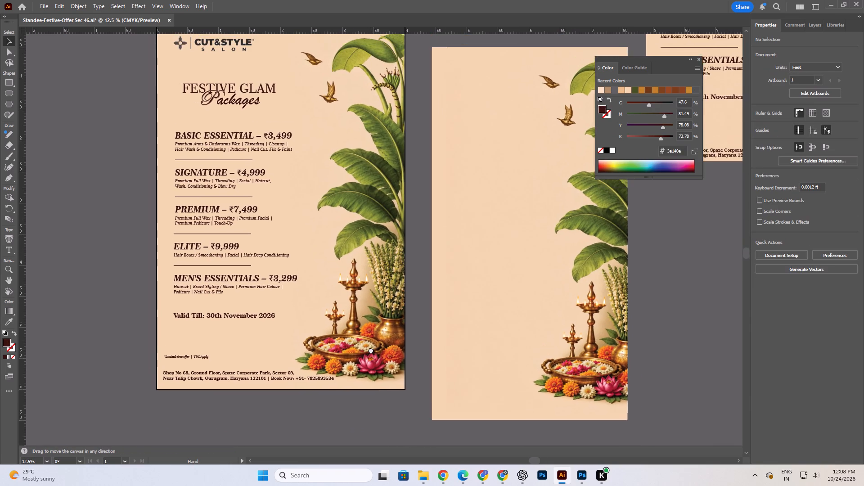
pyautogui.moveTo(371, 350); pyautogui.dragTo(402, 355)
pyautogui.click(145, 331)
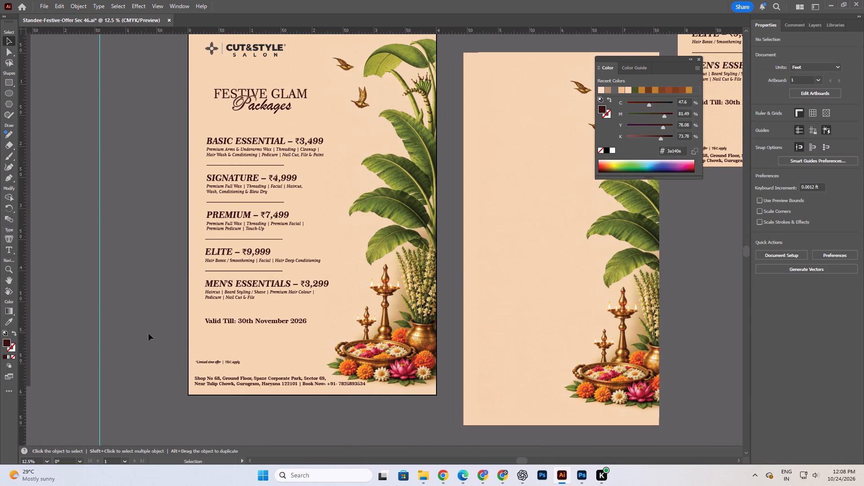
pyautogui.moveTo(207, 360); pyautogui.dragTo(216, 356)
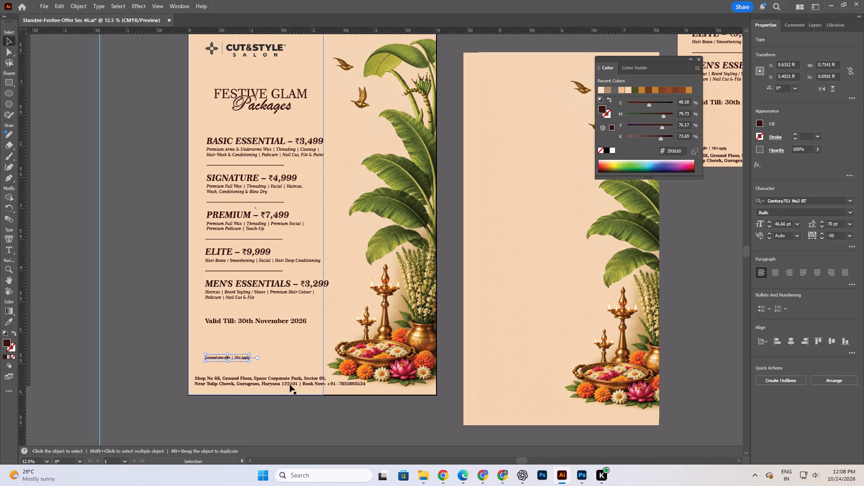
# Scale the banana-leaf and lamp image down to about 2.92 x 5.58 ft and shift it toward the artboard's right edge.
pyautogui.keyDown('alt'); pyautogui.scroll(-2, 179, 329); pyautogui.keyUp('alt')
pyautogui.keyDown('alt'); pyautogui.scroll(1, 237, 283); pyautogui.keyUp('alt')
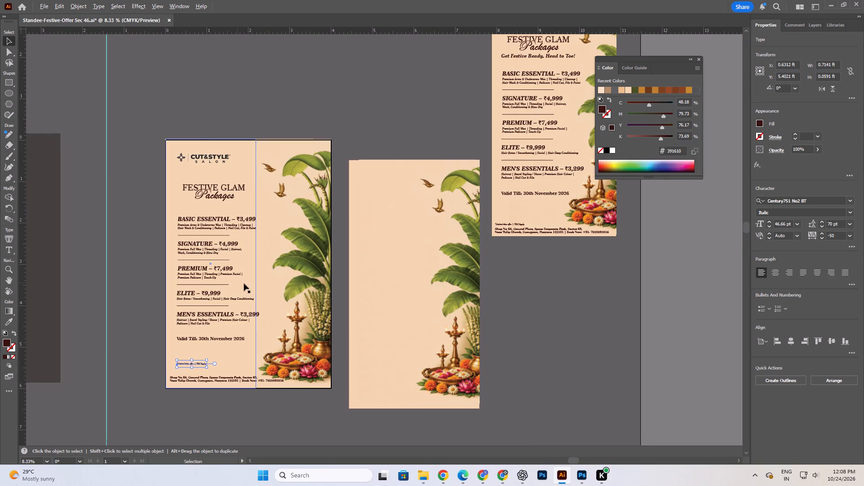
pyautogui.click(299, 256)
pyautogui.keyDown('alt'); pyautogui.keyDown('shift'); pyautogui.click(329, 389); pyautogui.keyUp('shift'); pyautogui.keyUp('alt')
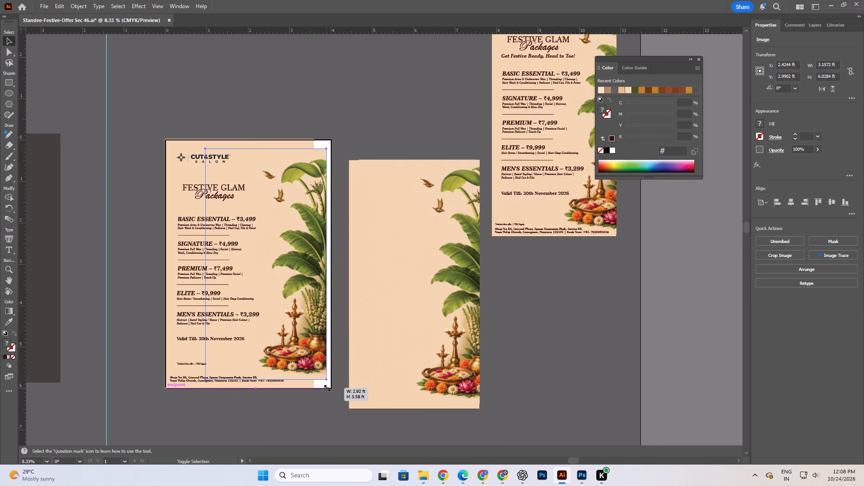
pyautogui.keyDown('alt'); pyautogui.scroll(2, 291, 250); pyautogui.keyUp('alt')
pyautogui.moveTo(294, 225); pyautogui.dragTo(298, 225)
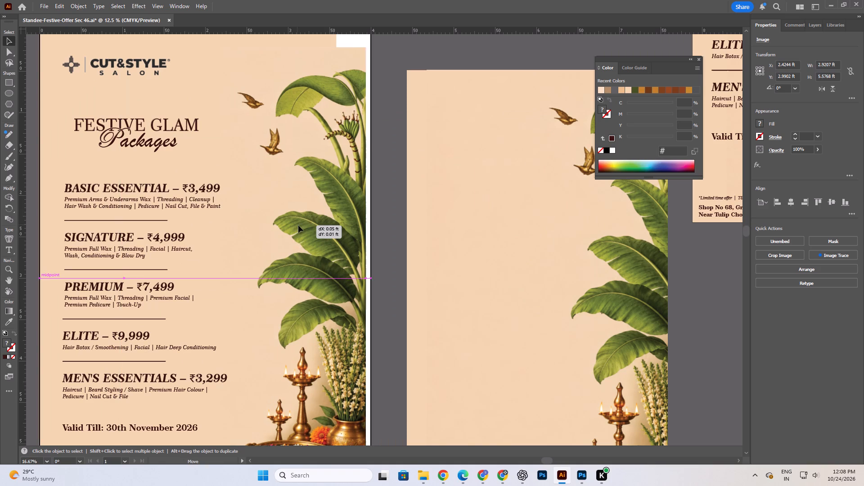
pyautogui.moveTo(298, 225); pyautogui.dragTo(302, 225)
# Widen the peach background rectangle to 4 ft so that it reaches the artboard's right edge behind the image.
pyautogui.keyDown('alt'); pyautogui.scroll(-2, 289, 197); pyautogui.keyUp('alt')
pyautogui.click(338, 405)
pyautogui.keyDown('alt'); pyautogui.scroll(3, 307, 371); pyautogui.keyUp('alt')
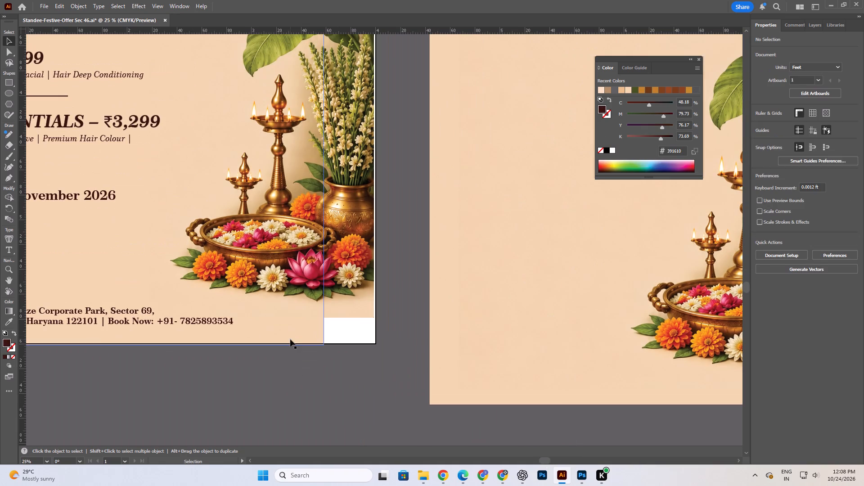
pyautogui.click(288, 335)
pyautogui.keyDown('alt'); pyautogui.scroll(-2, 263, 352); pyautogui.keyUp('alt')
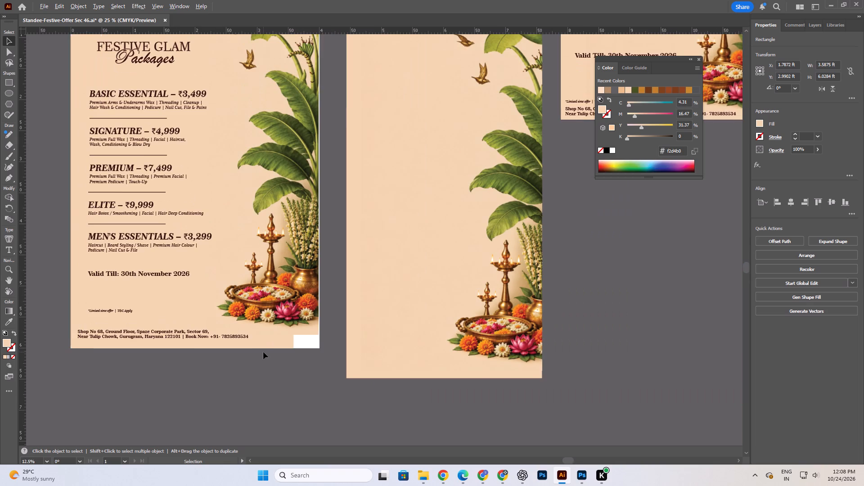
pyautogui.scroll(4, 267, 353)
pyautogui.moveTo(296, 203); pyautogui.dragTo(303, 204)
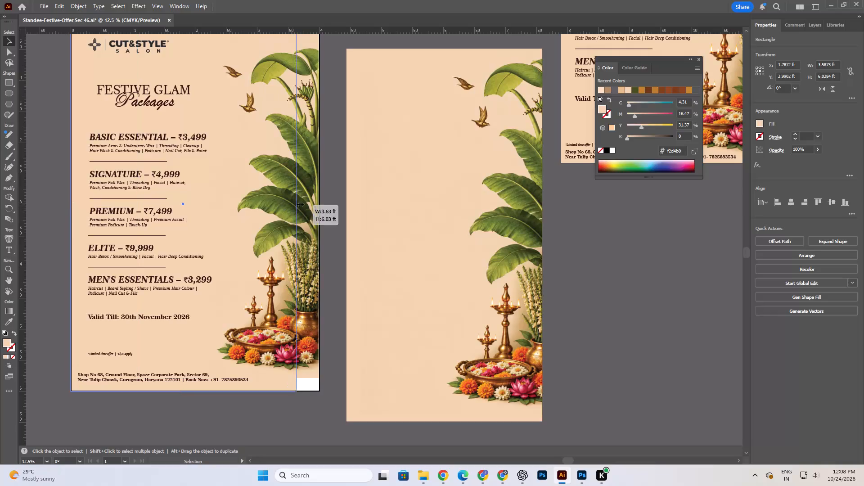
pyautogui.moveTo(303, 204); pyautogui.dragTo(319, 208)
pyautogui.scroll(4, 292, 262)
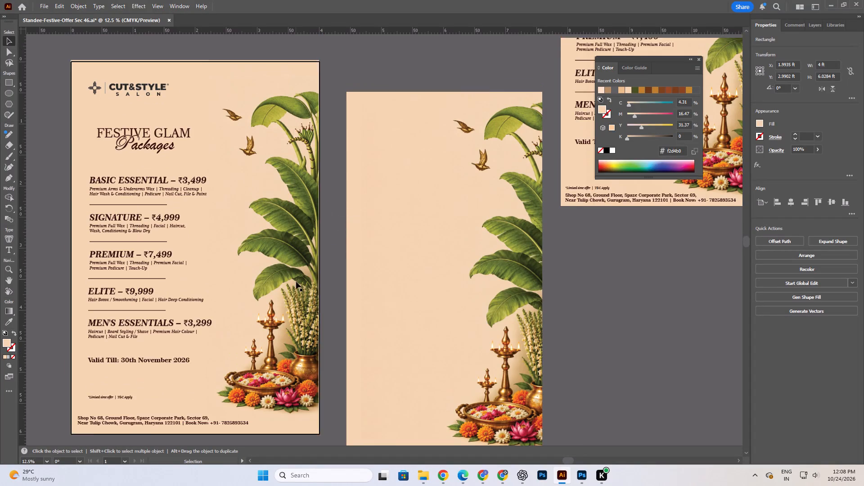
pyautogui.scroll(4, 297, 297)
pyautogui.scroll(3, 224, 74)
pyautogui.click(294, 123)
# Enlarge the shop address text to about 72.69 pt and move it inward from the artboard's left edge, below the flower tray.
pyautogui.press('space')
pyautogui.press('space')
pyautogui.press('space')
pyautogui.press('space')
pyautogui.press('space')
pyautogui.press('space')
pyautogui.press('space')
pyautogui.press('space')
pyautogui.press('space')
pyautogui.press('space')
pyautogui.press('space')
pyautogui.press('space')
pyautogui.press('space')
pyautogui.press('space')
pyautogui.press('space')
pyautogui.press('space')
pyautogui.press('space')
pyautogui.press('space')
pyautogui.press('space')
pyautogui.press('space')
pyautogui.moveTo(306, 329); pyautogui.dragTo(307, 327)
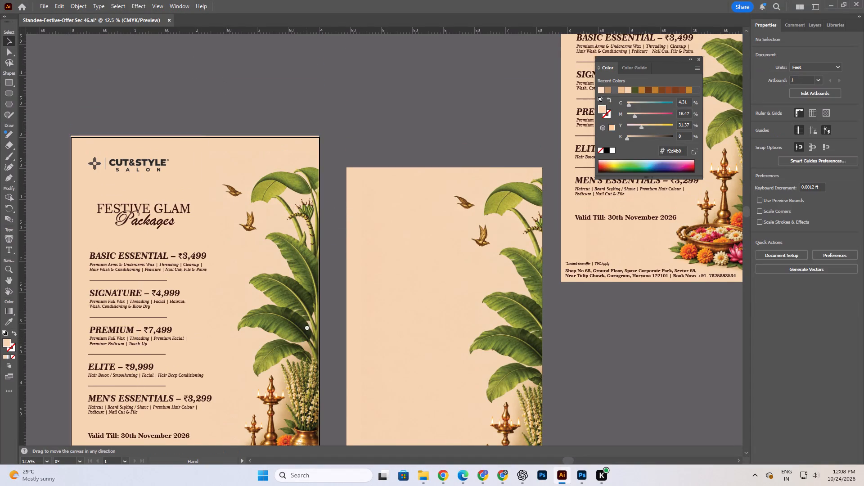
pyautogui.moveTo(307, 327); pyautogui.dragTo(355, 181)
pyautogui.click(246, 411)
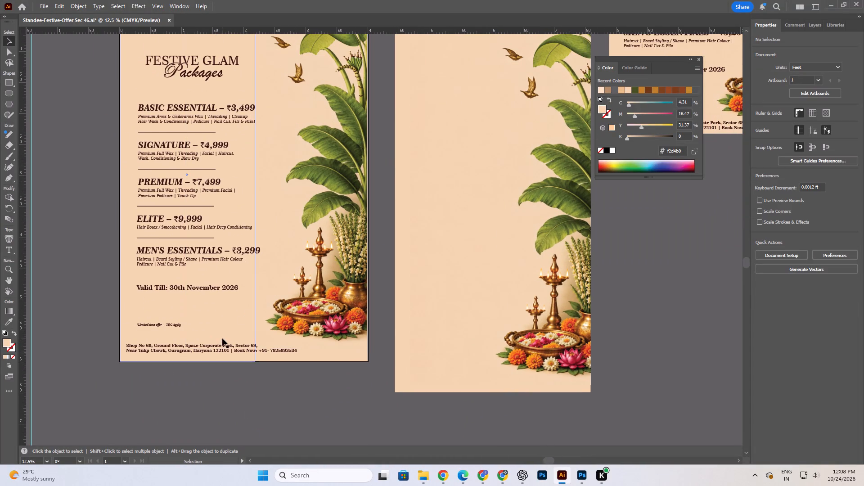
pyautogui.click(226, 352)
pyautogui.keyDown('alt'); pyautogui.keyDown('shift'); pyautogui.moveTo(296, 354); pyautogui.dragTo(301, 355); pyautogui.keyUp('shift'); pyautogui.keyUp('alt')
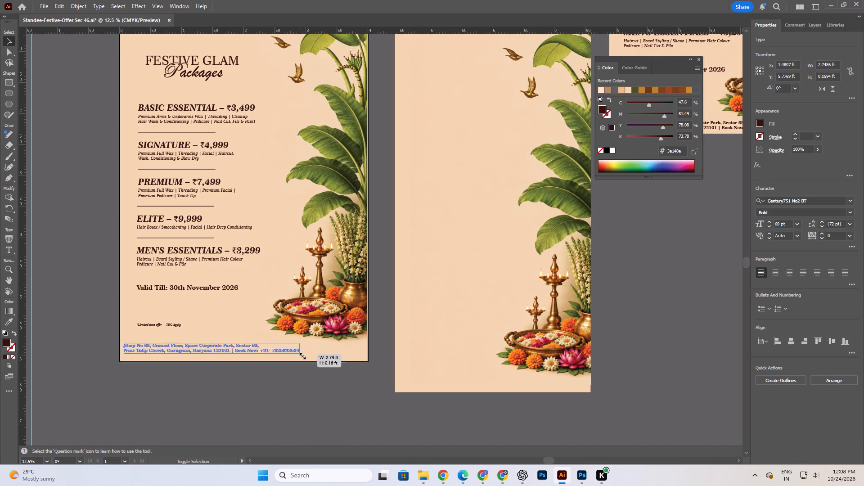
pyautogui.keyDown('alt'); pyautogui.keyDown('shift'); pyautogui.moveTo(301, 355); pyautogui.dragTo(315, 358); pyautogui.keyUp('shift'); pyautogui.keyUp('alt')
pyautogui.moveTo(276, 348); pyautogui.dragTo(300, 351)
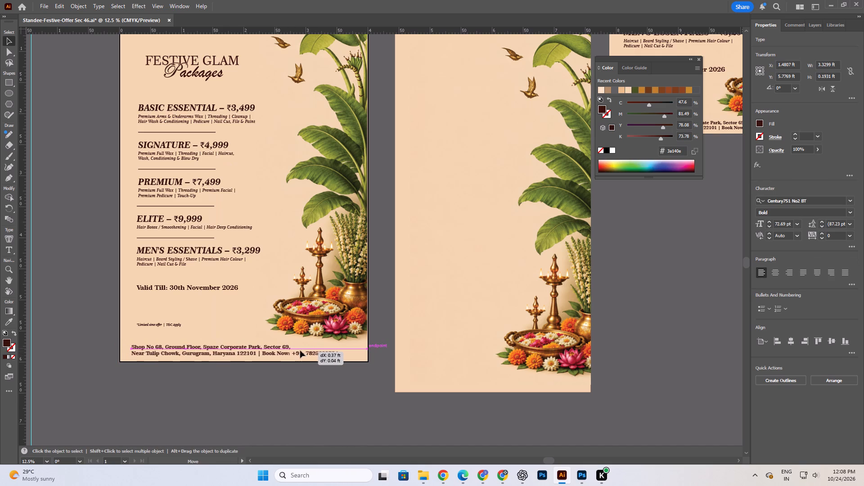
pyautogui.moveTo(300, 351); pyautogui.dragTo(302, 351)
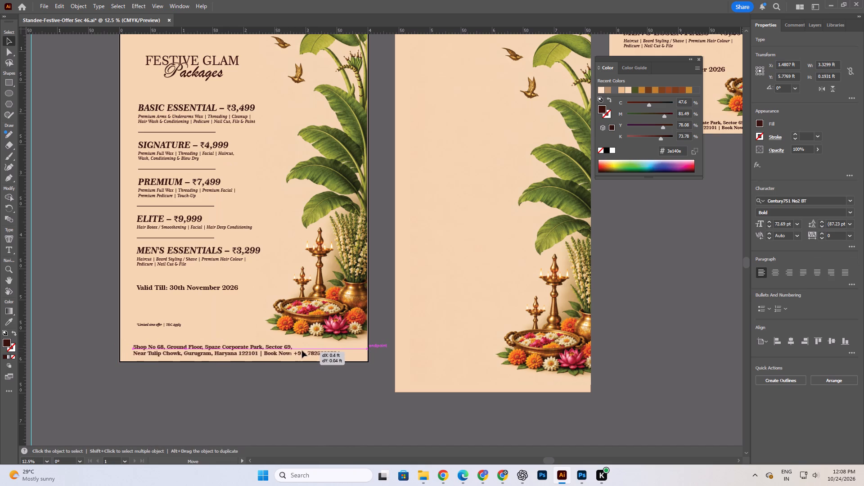
pyautogui.moveTo(302, 351); pyautogui.dragTo(300, 350)
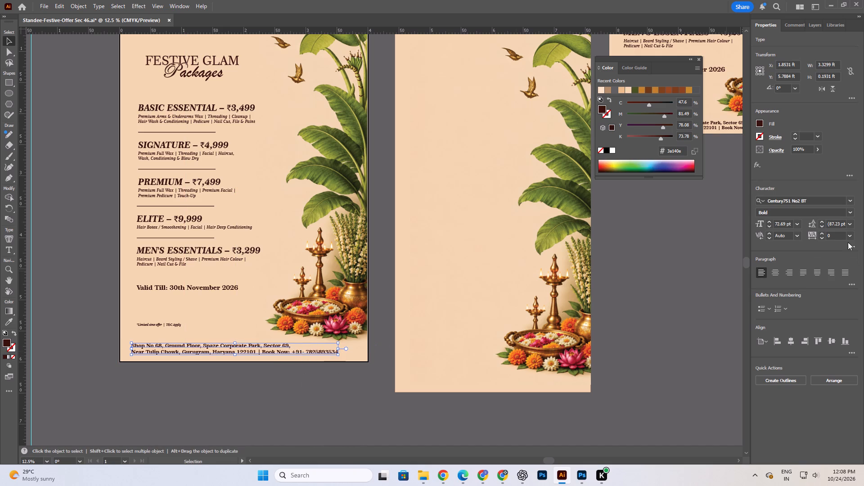
# Increase the shop address text's line spacing to 93 pt.
pyautogui.tripleClick(822, 221)
pyautogui.tripleClick(822, 221)
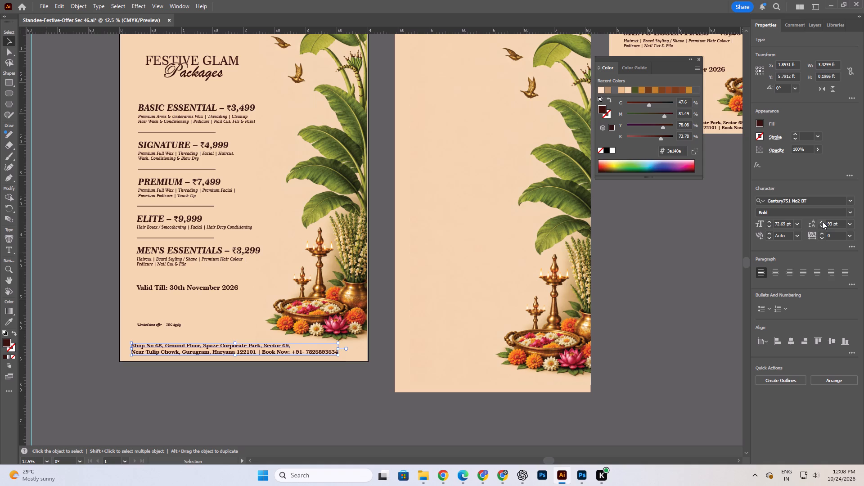
# Increase the shop address text's line spacing by one more increment.
pyautogui.click(822, 221)
pyautogui.click(258, 426)
# Move the banana-leaf and lamp image about 0.01 ft outward so it sits flush with the artboard's right edge.
pyautogui.press('space')
pyautogui.press('space')
pyautogui.press('space')
pyautogui.press('space')
pyautogui.press('space')
pyautogui.press('space')
pyautogui.press('space')
pyautogui.press('space')
pyautogui.press('space')
pyautogui.press('space')
pyautogui.press('space')
pyautogui.press('space')
pyautogui.press('space')
pyautogui.press('space')
pyautogui.press('space')
pyautogui.press('space')
pyautogui.press('space')
pyautogui.press('space')
pyautogui.press('space')
pyautogui.press('space')
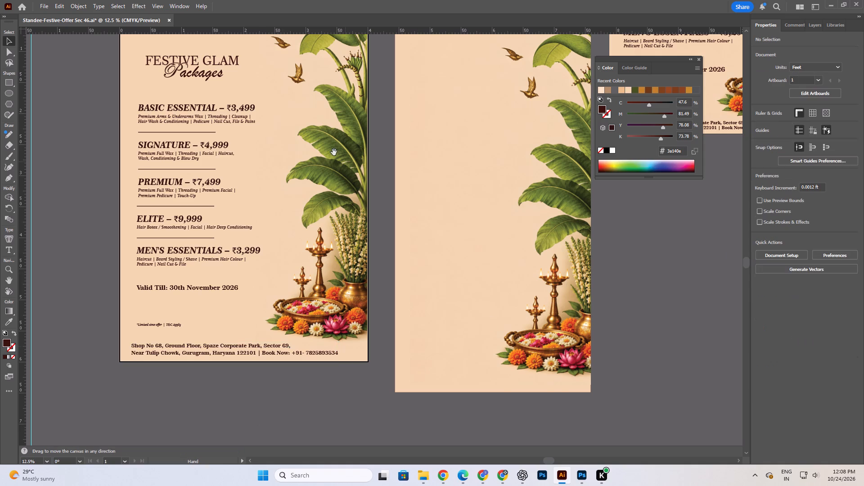
pyautogui.moveTo(328, 154); pyautogui.dragTo(342, 205)
pyautogui.scroll(-3, 373, 323)
pyautogui.keyDown('alt'); pyautogui.scroll(5, 377, 338); pyautogui.keyUp('alt')
pyautogui.click(370, 231)
pyautogui.keyDown('alt'); pyautogui.scroll(-4, 368, 306); pyautogui.keyUp('alt')
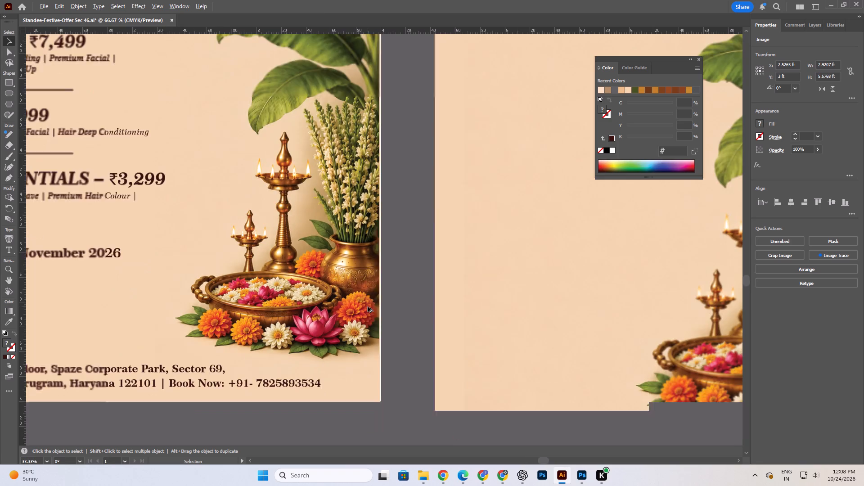
pyautogui.keyDown('alt'); pyautogui.scroll(-3, 373, 281); pyautogui.keyUp('alt')
pyautogui.click(358, 361)
pyautogui.press('space')
pyautogui.press('space')
pyautogui.moveTo(367, 307); pyautogui.dragTo(323, 320)
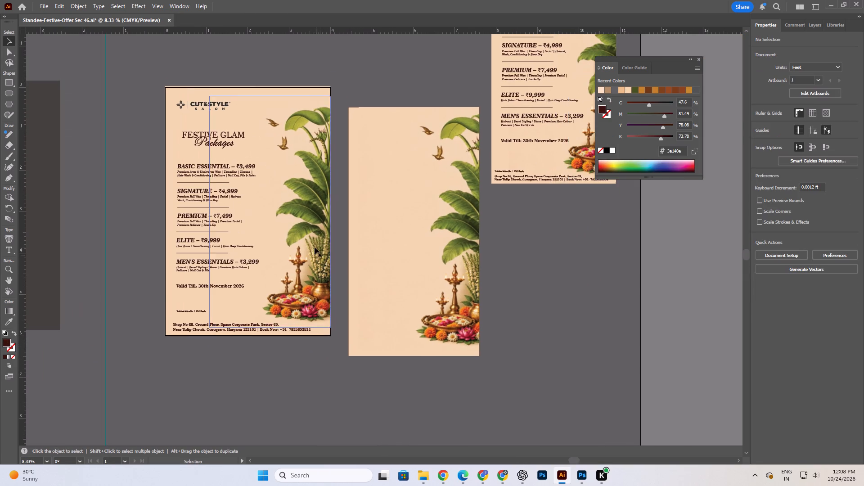
pyautogui.keyDown('alt'); pyautogui.scroll(4, 315, 245); pyautogui.keyUp('alt')
pyautogui.keyDown('alt'); pyautogui.scroll(3, 396, 315); pyautogui.keyUp('alt')
pyautogui.moveTo(269, 287); pyautogui.dragTo(273, 287)
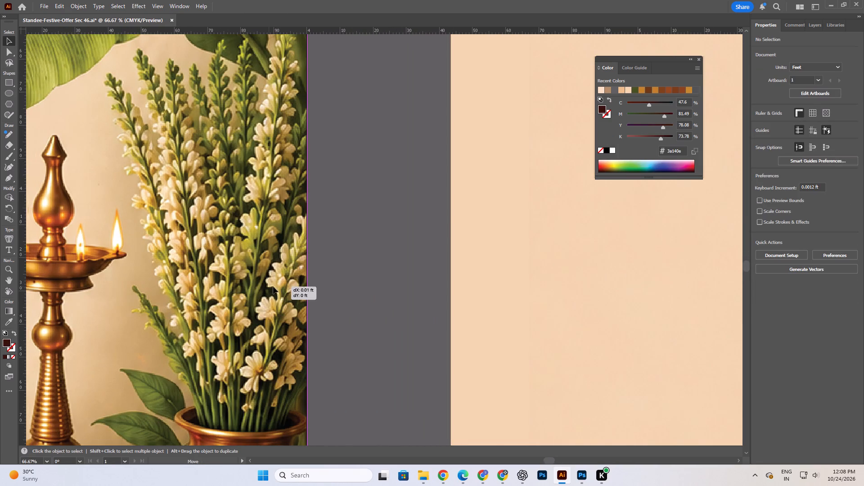
pyautogui.moveTo(273, 287); pyautogui.dragTo(274, 287)
# Stretch the peach background rectangle at its lower-right corner to about 4.01 x 6.03 ft so it covers the artboard's right edge.
pyautogui.keyDown('alt'); pyautogui.scroll(-4, 380, 236); pyautogui.keyUp('alt')
pyautogui.click(364, 408)
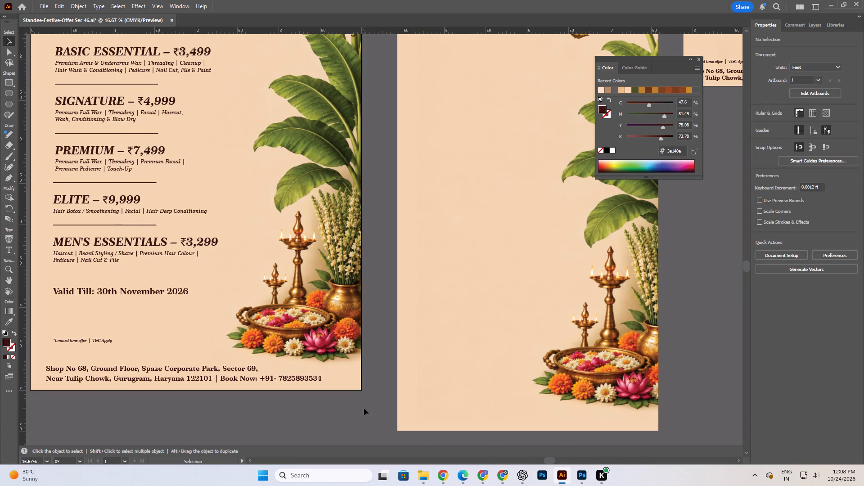
pyautogui.keyDown('alt'); pyautogui.scroll(5, 360, 399); pyautogui.keyUp('alt')
pyautogui.click(342, 325)
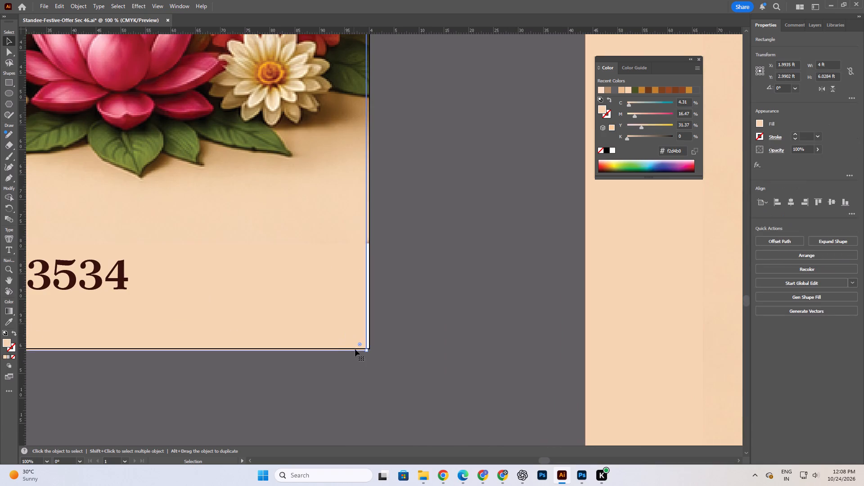
pyautogui.moveTo(365, 351); pyautogui.dragTo(370, 351)
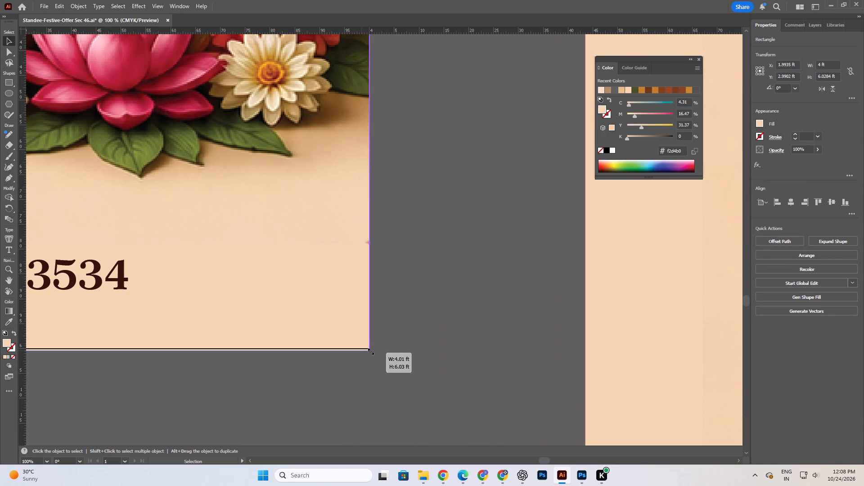
pyautogui.moveTo(370, 351); pyautogui.dragTo(371, 351)
pyautogui.click(438, 333)
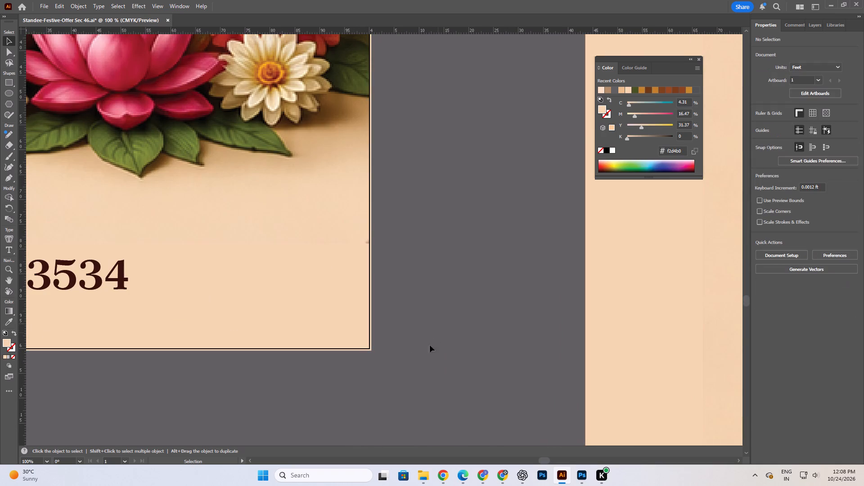
# Lower the top edges of both peach background rectangles slightly, closer to the artboard's top edge.
pyautogui.keyDown('alt'); pyautogui.scroll(-5, 420, 362); pyautogui.keyUp('alt')
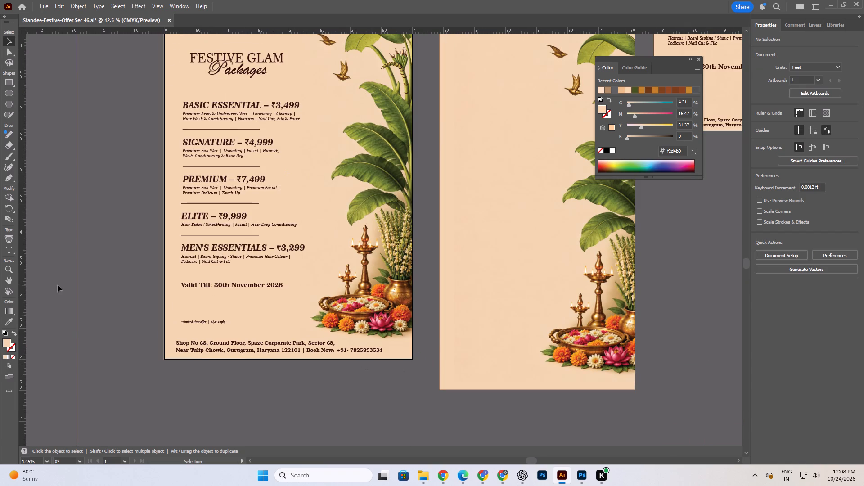
pyautogui.scroll(6, 178, 349)
pyautogui.scroll(4, 301, 357)
pyautogui.press('space')
pyautogui.press('space')
pyautogui.press('space')
pyautogui.moveTo(388, 62); pyautogui.dragTo(364, 72)
pyautogui.keyDown('alt'); pyautogui.scroll(3, 251, 107); pyautogui.keyUp('alt')
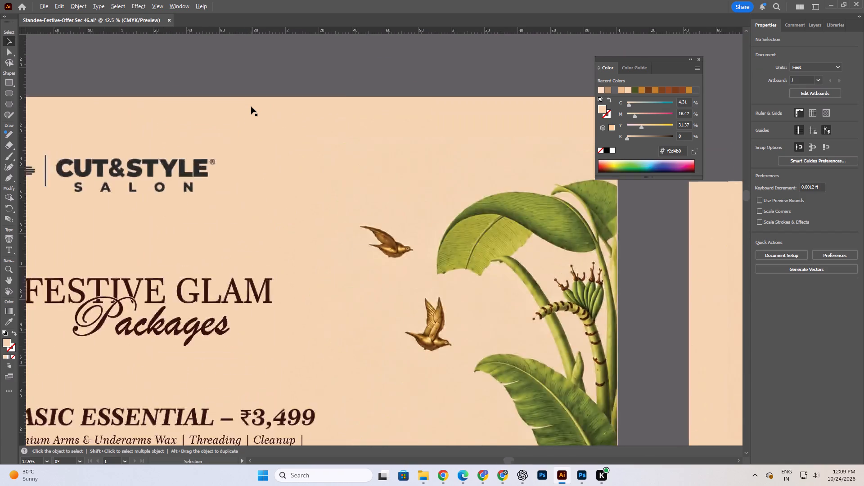
pyautogui.keyDown('alt'); pyautogui.scroll(1, 251, 107); pyautogui.keyUp('alt')
pyautogui.click(367, 95)
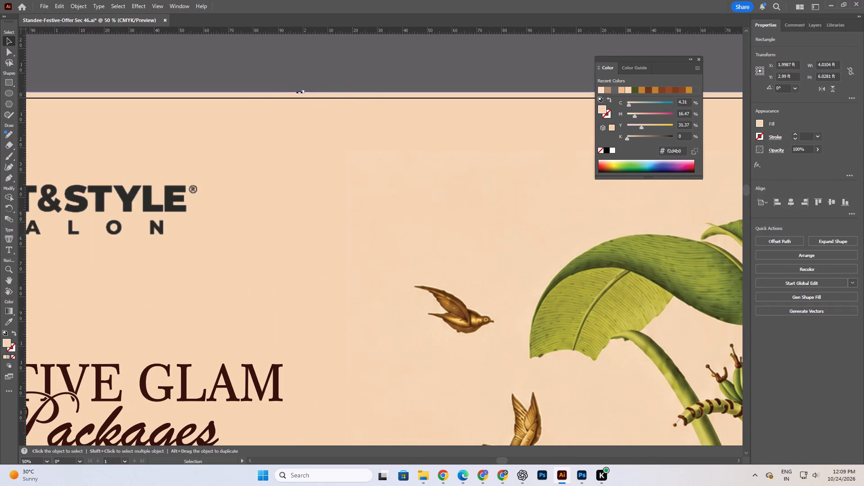
pyautogui.moveTo(304, 91); pyautogui.dragTo(304, 95)
pyautogui.click(315, 51)
pyautogui.click(302, 91)
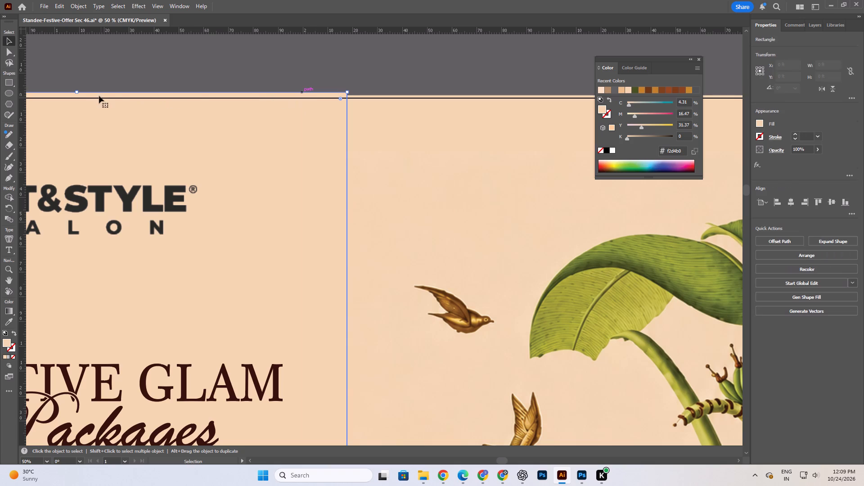
pyautogui.moveTo(76, 91); pyautogui.dragTo(77, 96)
pyautogui.click(246, 79)
# Check the standee's background and image edges against the artboard boundary, especially around the lower-right corner, and the overall layout.
pyautogui.keyDown('alt'); pyautogui.scroll(-4, 245, 81); pyautogui.keyUp('alt')
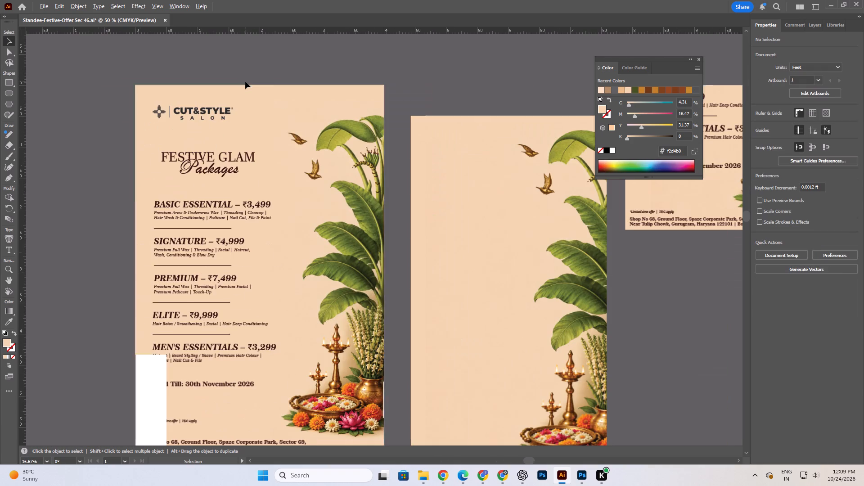
pyautogui.keyDown('alt'); pyautogui.scroll(-1, 247, 82); pyautogui.keyUp('alt')
pyautogui.press('space')
pyautogui.press('space')
pyautogui.press('space')
pyautogui.press('space')
pyautogui.press('space')
pyautogui.press('space')
pyautogui.press('space')
pyautogui.press('space')
pyautogui.click(301, 370)
pyautogui.moveTo(310, 311); pyautogui.dragTo(329, 267)
pyautogui.keyDown('alt'); pyautogui.scroll(4, 325, 268); pyautogui.keyUp('alt')
pyautogui.scroll(3, 360, 408)
pyautogui.press('space')
pyautogui.press('space')
pyautogui.press('space')
pyautogui.press('space')
pyautogui.press('space')
pyautogui.press('space')
pyautogui.press('space')
pyautogui.press('space')
pyautogui.press('space')
pyautogui.press('space')
pyautogui.press('space')
pyautogui.press('space')
pyautogui.press('space')
pyautogui.press('space')
pyautogui.press('space')
pyautogui.press('space')
pyautogui.press('space')
pyautogui.press('space')
pyautogui.press('space')
pyautogui.click(360, 409)
pyautogui.moveTo(369, 334); pyautogui.dragTo(381, 317)
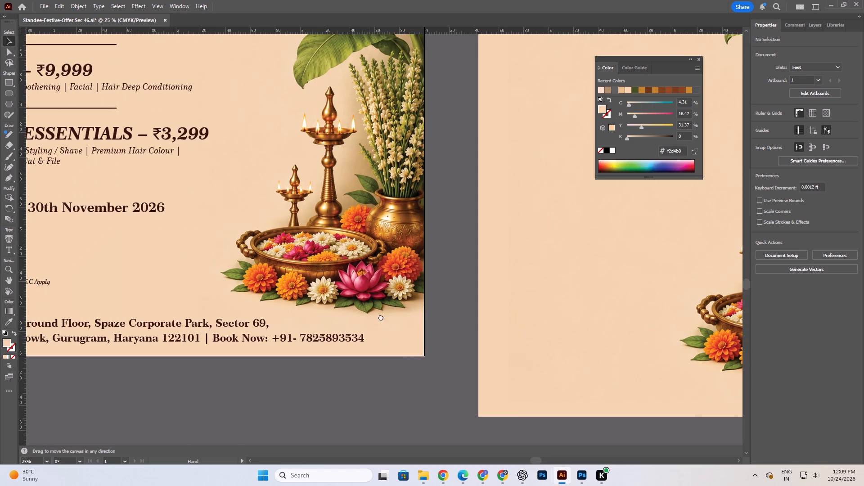
pyautogui.moveTo(381, 317); pyautogui.dragTo(411, 306)
pyautogui.scroll(2, 537, 201)
pyautogui.keyDown('alt'); pyautogui.scroll(4, 450, 197); pyautogui.keyUp('alt')
pyautogui.keyDown('alt'); pyautogui.scroll(3, 526, 195); pyautogui.keyUp('alt')
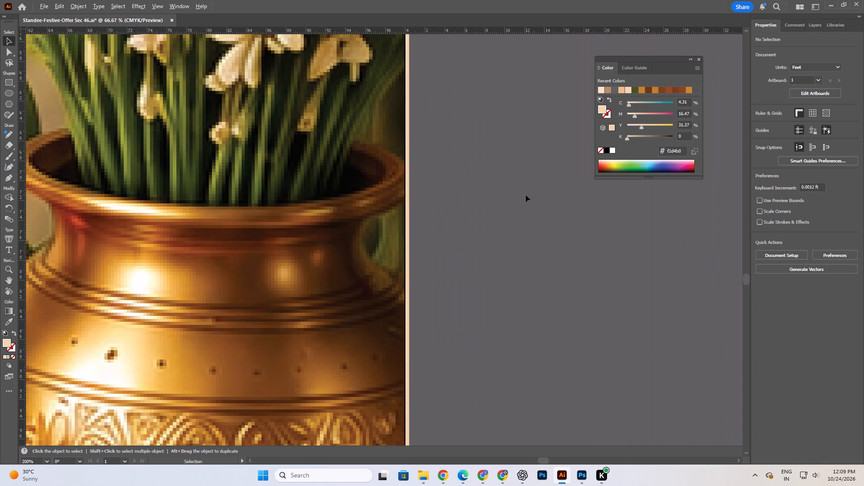
pyautogui.click(356, 200)
pyautogui.keyDown('alt'); pyautogui.scroll(-5, 385, 213); pyautogui.keyUp('alt')
pyautogui.keyDown('alt'); pyautogui.scroll(-5, 339, 249); pyautogui.keyUp('alt')
pyautogui.click(331, 352)
pyautogui.press('space')
pyautogui.press('space')
pyautogui.moveTo(332, 256); pyautogui.dragTo(337, 253)
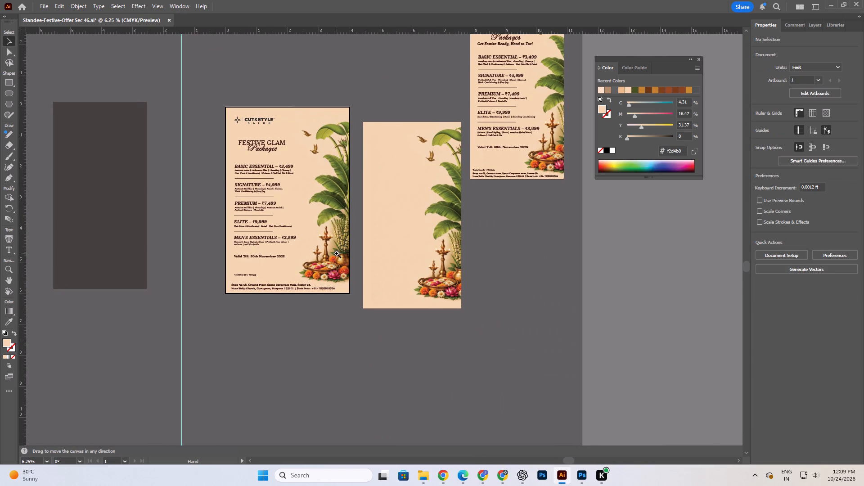
# Save the standee document.
pyautogui.hotkey('ctrl', 's')
# Examine the package names, prices and service lines on the standee.
pyautogui.press('space')
pyautogui.press('space')
pyautogui.press('space')
pyautogui.press('space')
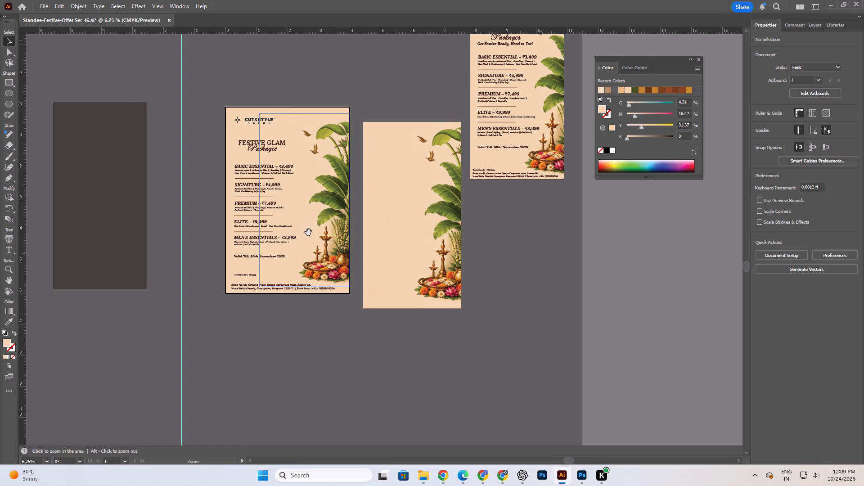
pyautogui.moveTo(306, 228); pyautogui.dragTo(290, 220)
pyautogui.keyDown('alt'); pyautogui.scroll(2, 286, 238); pyautogui.keyUp('alt')
pyautogui.scroll(6, 286, 238)
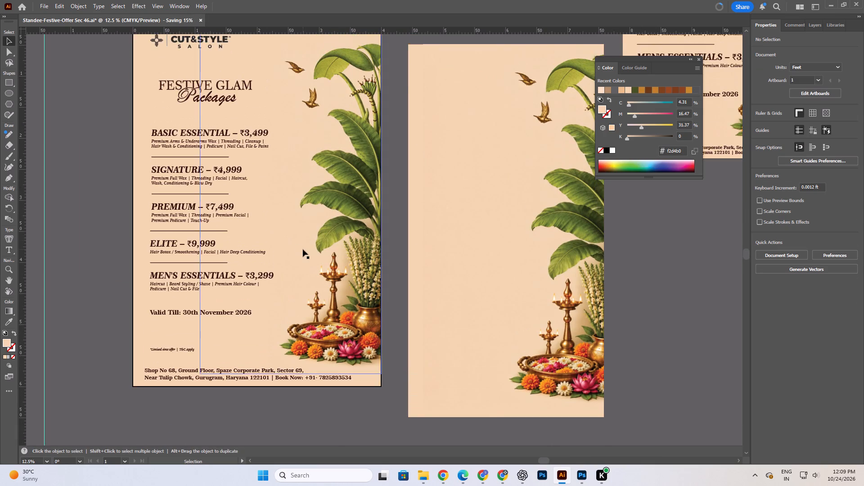
pyautogui.scroll(3, 303, 249)
pyautogui.keyDown('alt'); pyautogui.scroll(2, 157, 182); pyautogui.keyUp('alt')
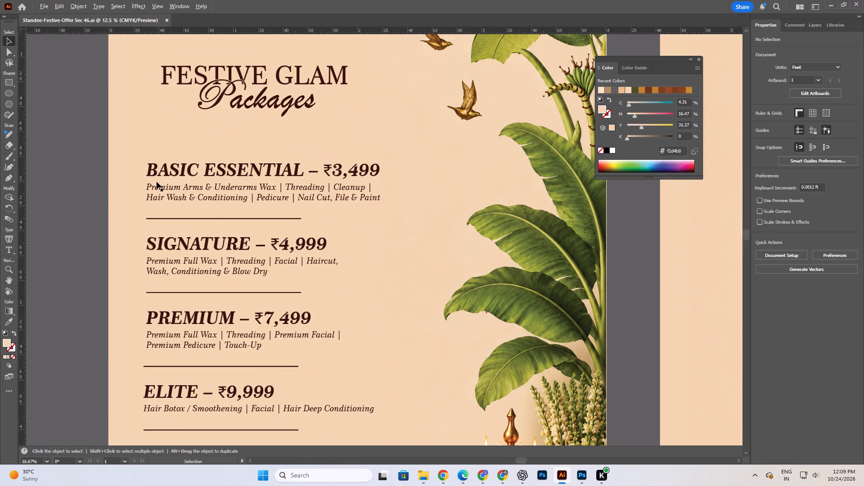
pyautogui.press('space')
pyautogui.press('space')
pyautogui.press('space')
pyautogui.press('space')
pyautogui.press('space')
pyautogui.press('space')
pyautogui.press('space')
pyautogui.press('space')
pyautogui.press('space')
pyautogui.press('space')
pyautogui.moveTo(447, 311); pyautogui.dragTo(429, 281)
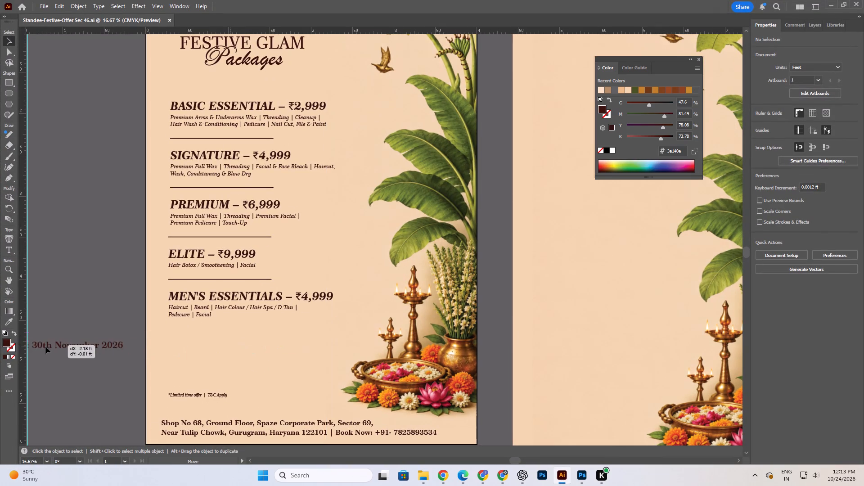
pyautogui.moveTo(45, 346); pyautogui.dragTo(31, 348)
pyautogui.click(67, 288)
pyautogui.moveTo(205, 394); pyautogui.dragTo(209, 350)
# Enlarge the grouped package list to about 2.21 x 2.88 ft and reposition it beneath the Festive Glam heading.
pyautogui.click(247, 301)
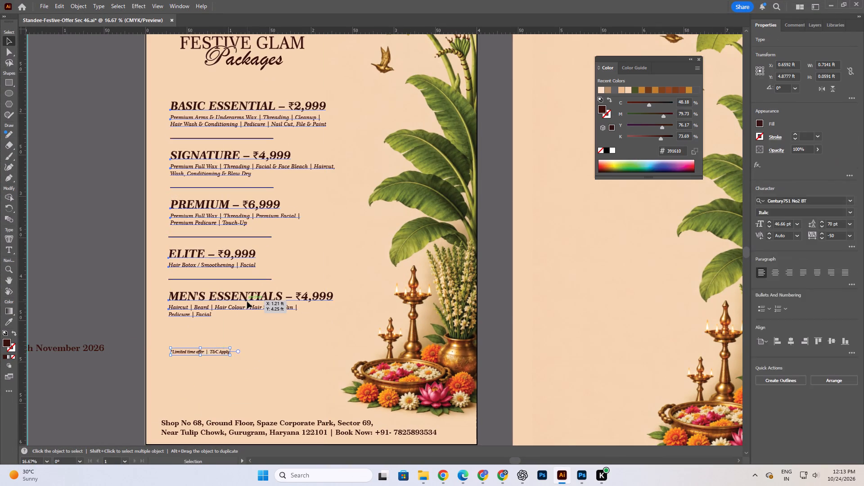
pyautogui.keyDown('alt'); pyautogui.keyDown('shift'); pyautogui.moveTo(337, 318); pyautogui.dragTo(344, 321); pyautogui.keyUp('shift'); pyautogui.keyUp('alt')
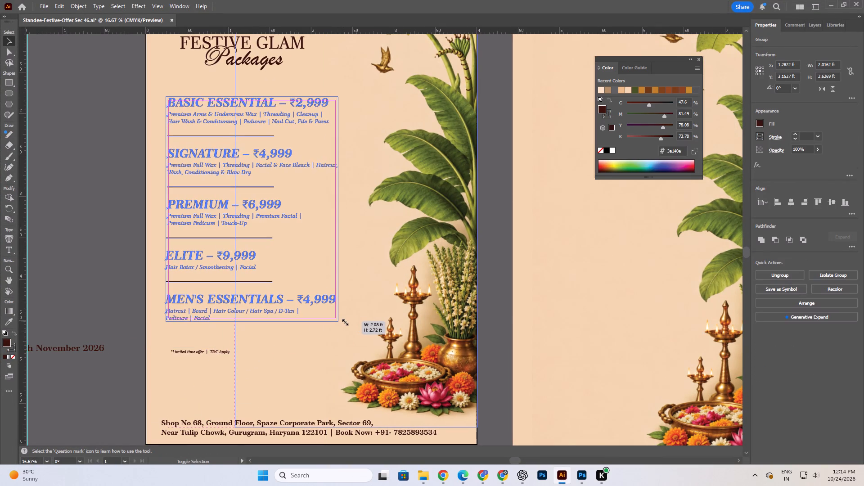
pyautogui.keyDown('alt'); pyautogui.keyDown('shift'); pyautogui.moveTo(344, 321); pyautogui.dragTo(347, 322); pyautogui.keyUp('shift'); pyautogui.keyUp('alt')
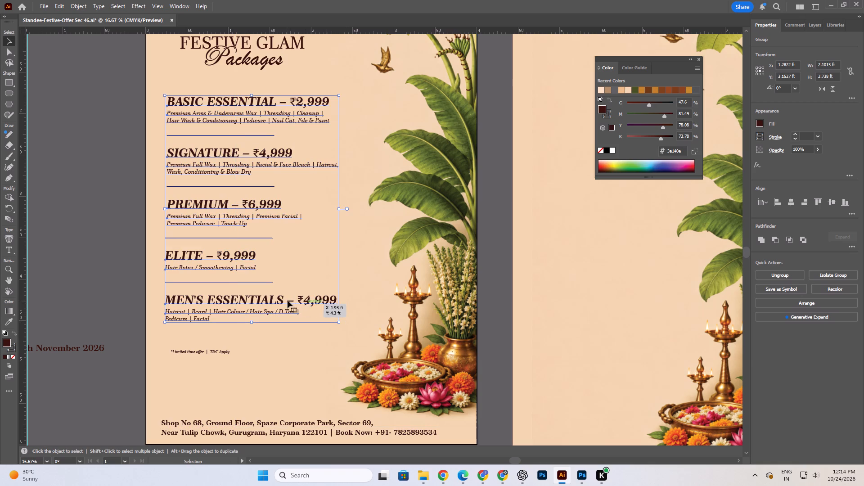
pyautogui.moveTo(288, 301); pyautogui.dragTo(295, 306)
pyautogui.keyDown('alt'); pyautogui.scroll(-1, 290, 344); pyautogui.keyUp('alt')
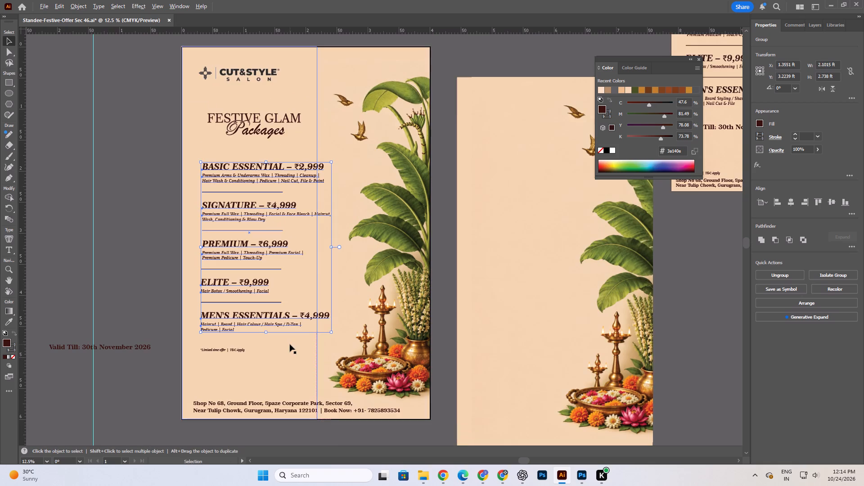
pyautogui.click(278, 314)
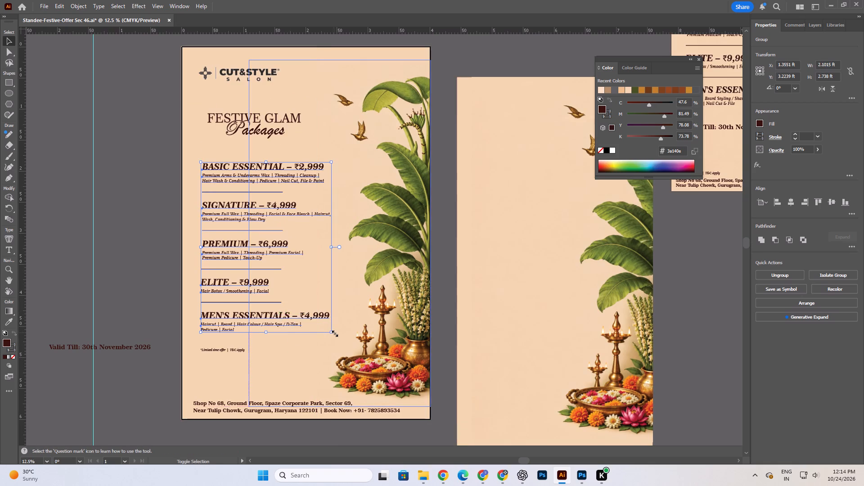
pyautogui.keyDown('alt'); pyautogui.keyDown('shift'); pyautogui.moveTo(333, 333); pyautogui.dragTo(338, 337); pyautogui.keyUp('shift'); pyautogui.keyUp('alt')
pyautogui.click(303, 319)
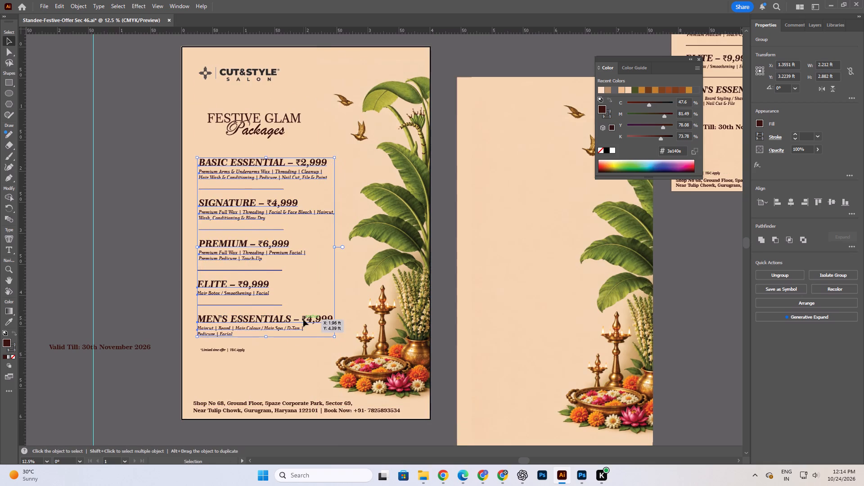
# Left-align the package list and the Festive Glam Packages heading with the Cut & Style logo.
pyautogui.keyDown('shift'); pyautogui.click(251, 127); pyautogui.keyUp('shift')
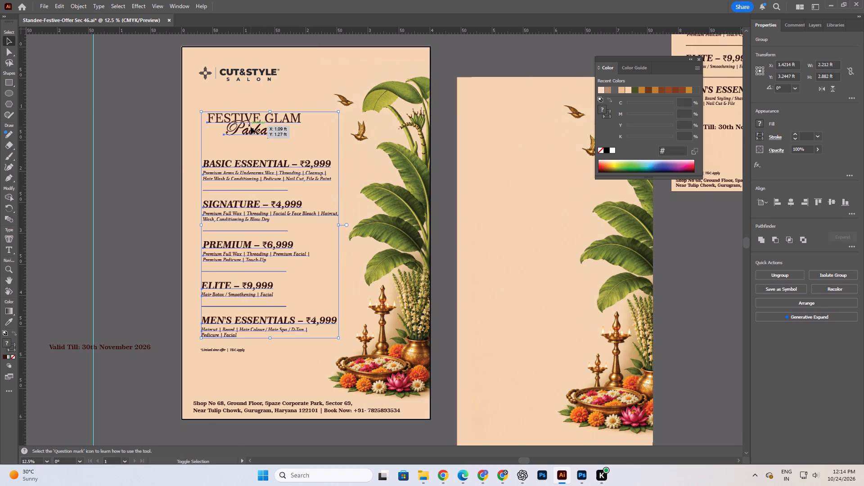
pyautogui.keyDown('shift'); pyautogui.click(236, 74); pyautogui.keyUp('shift')
pyautogui.click(779, 202)
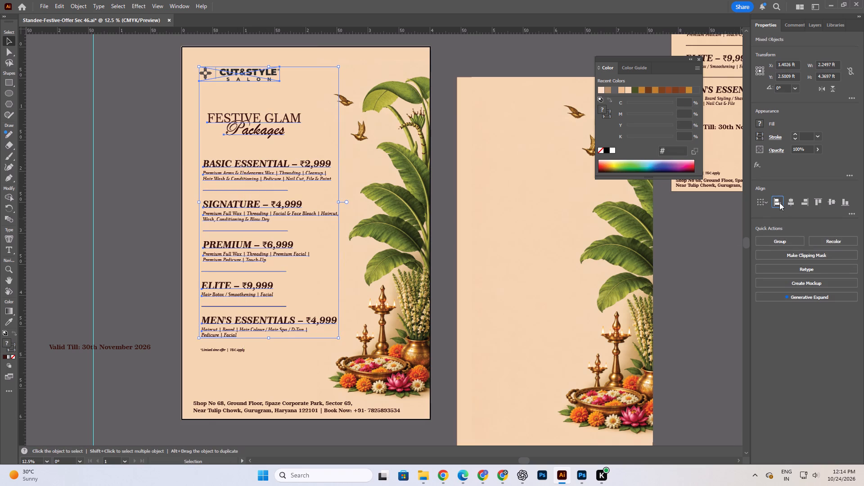
pyautogui.doubleClick(779, 202)
pyautogui.click(150, 279)
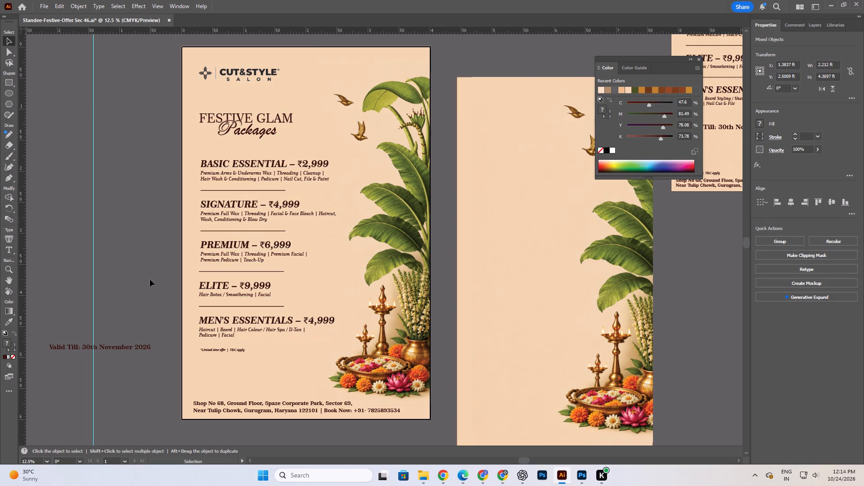
# Slightly enlarge the "Limited time offer" line and lower it a little beneath the package list.
pyautogui.click(222, 350)
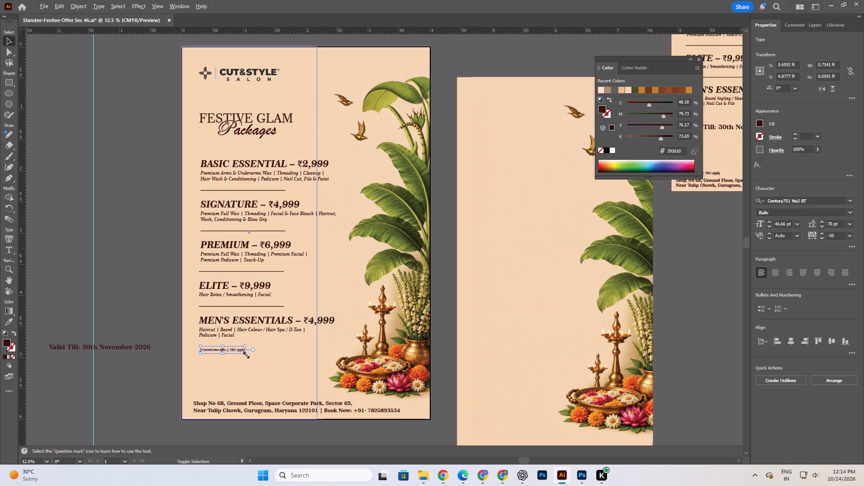
pyautogui.keyDown('alt'); pyautogui.keyDown('shift'); pyautogui.moveTo(245, 354); pyautogui.dragTo(250, 355); pyautogui.keyUp('shift'); pyautogui.keyUp('alt')
pyautogui.moveTo(239, 349); pyautogui.dragTo(242, 358)
# Left-align the "Limited time offer" line with the package list, Festive Glam heading and logo.
pyautogui.keyDown('shift'); pyautogui.click(246, 330); pyautogui.keyUp('shift')
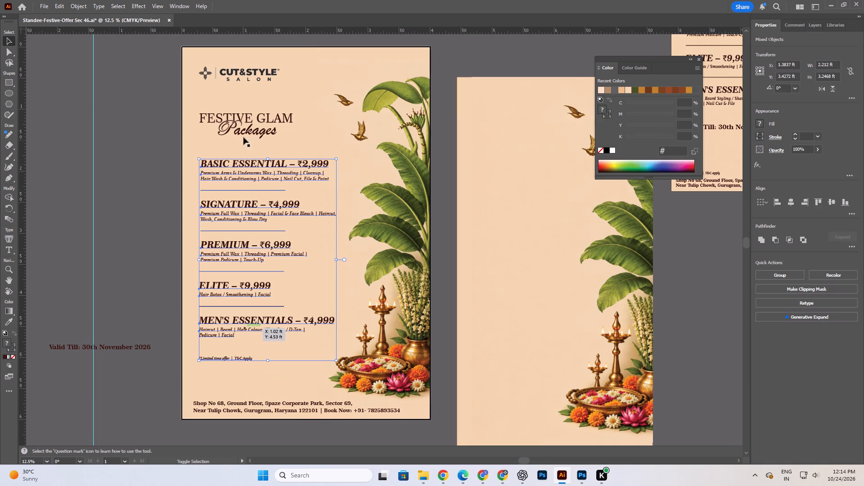
pyautogui.keyDown('shift'); pyautogui.click(245, 121); pyautogui.keyUp('shift')
pyautogui.keyDown('shift'); pyautogui.click(236, 75); pyautogui.keyUp('shift')
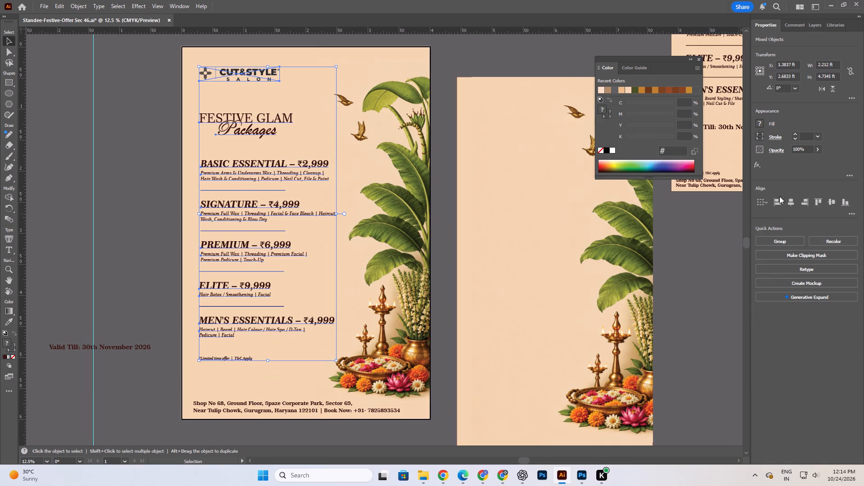
pyautogui.doubleClick(777, 203)
pyautogui.click(154, 207)
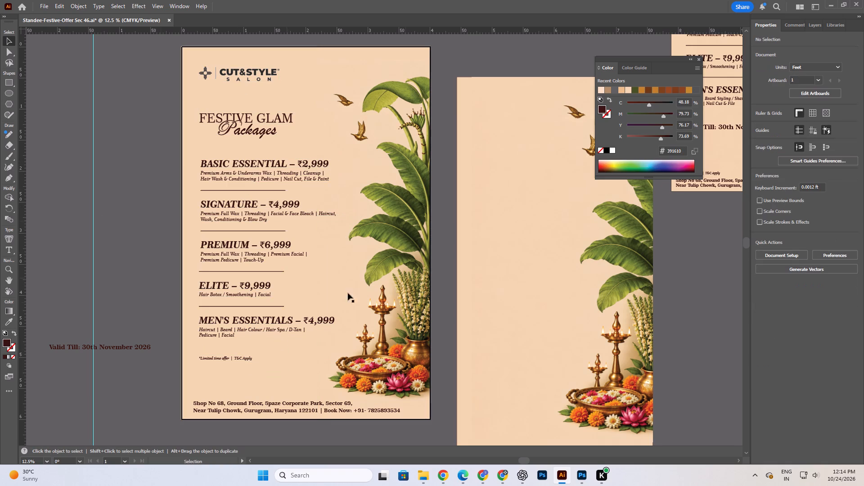
# Save the standee document with the revised layout.
pyautogui.press('space')
pyautogui.press('space')
pyautogui.press('space')
pyautogui.press('space')
pyautogui.moveTo(417, 303); pyautogui.dragTo(386, 297)
pyautogui.hotkey('ctrl', 's')
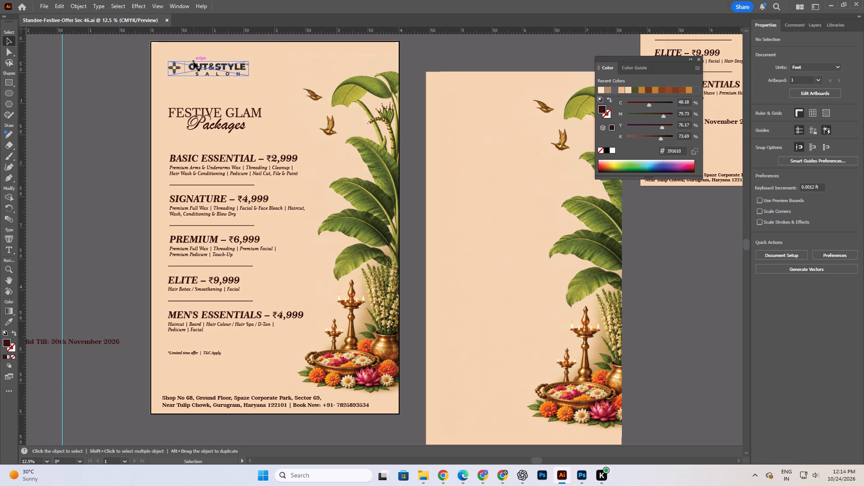
pyautogui.click(84, 190)
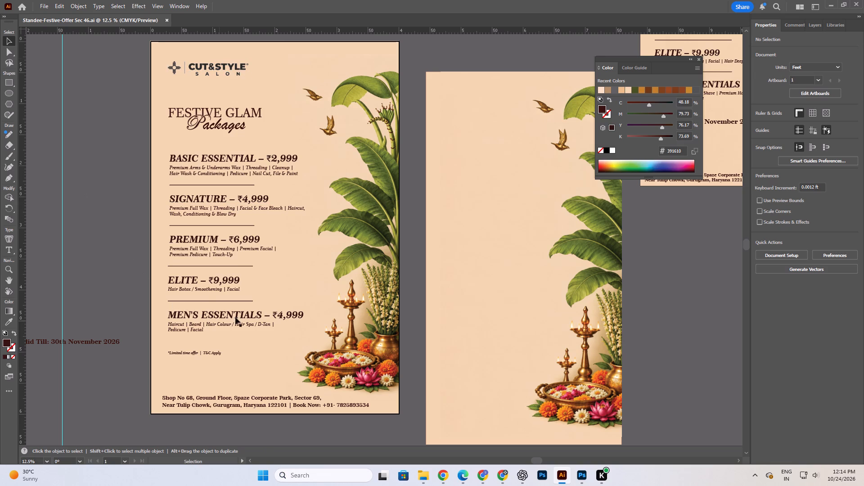
# Review the standee up close from the footer through the package list to the heading and logo.
pyautogui.press('space')
pyautogui.press('space')
pyautogui.press('space')
pyautogui.press('space')
pyautogui.press('space')
pyautogui.press('space')
pyautogui.press('space')
pyautogui.press('space')
pyautogui.press('space')
pyautogui.press('space')
pyautogui.press('space')
pyautogui.press('space')
pyautogui.press('space')
pyautogui.press('space')
pyautogui.press('space')
pyautogui.moveTo(299, 260); pyautogui.dragTo(290, 211)
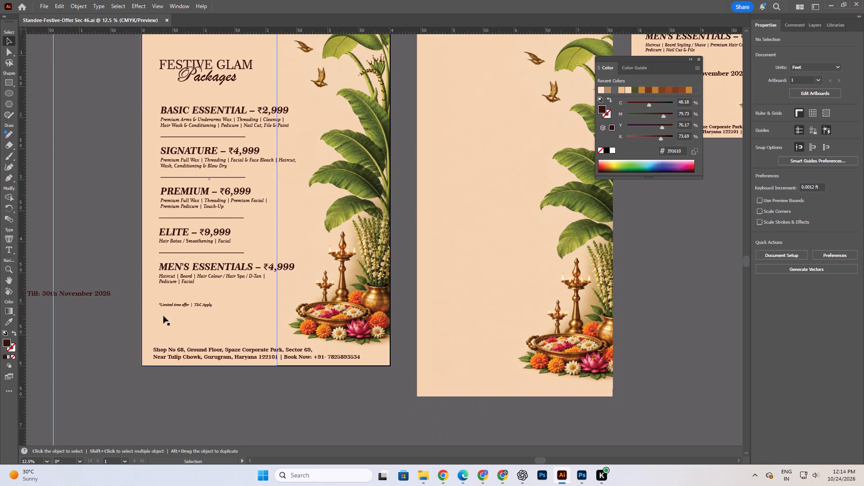
pyautogui.keyDown('alt'); pyautogui.scroll(2, 163, 316); pyautogui.keyUp('alt')
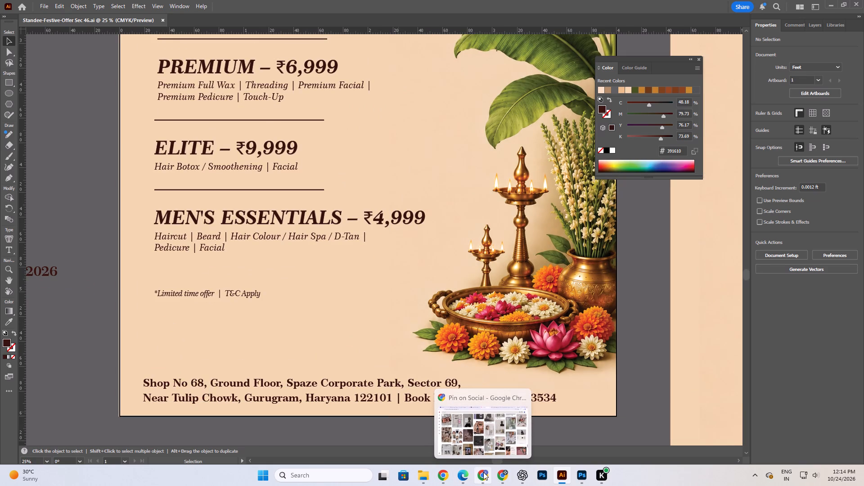
pyautogui.scroll(19, 382, 302)
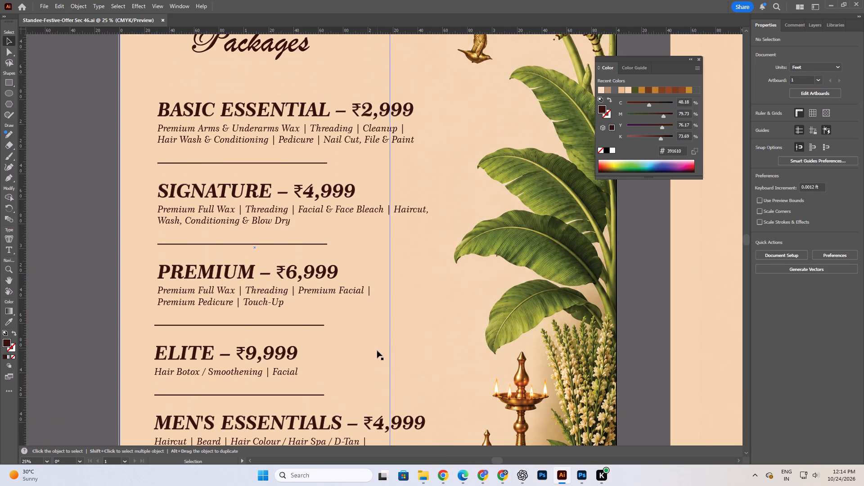
pyautogui.scroll(10, 377, 351)
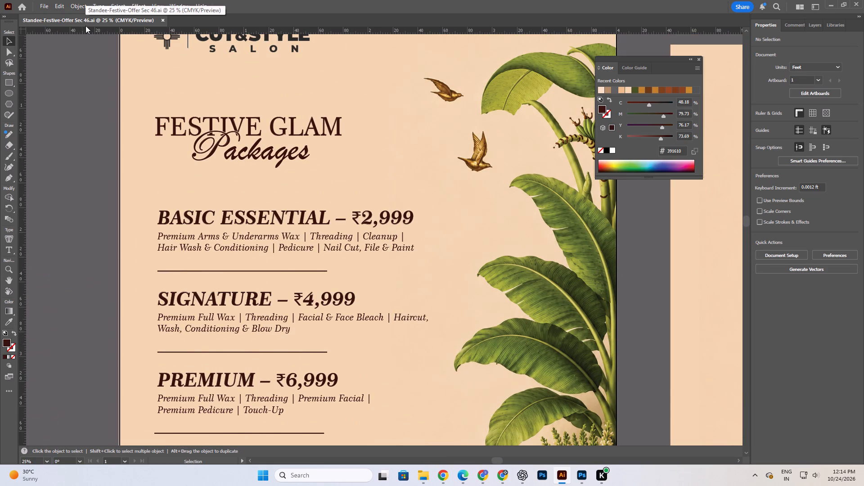
# Open the Photoshop file Dusshera Offer Sec-46 WA from the SECTOR-46 folder inside LOCATIONS.
pyautogui.click(418, 479)
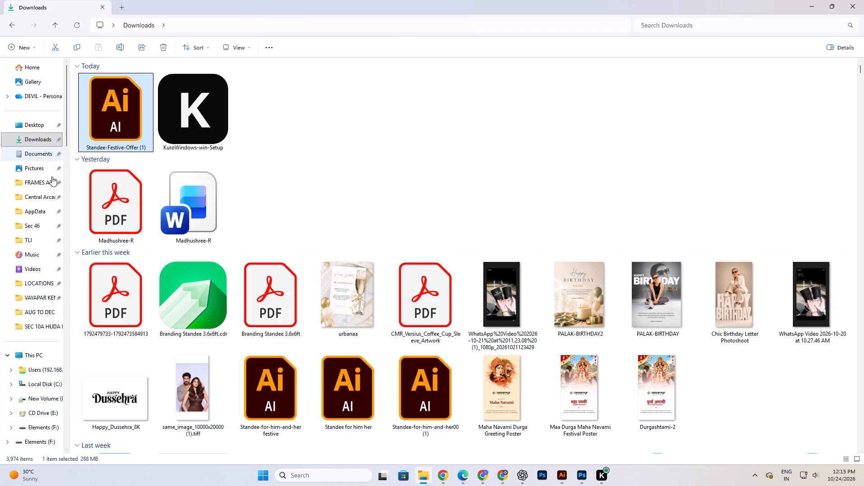
pyautogui.click(36, 282)
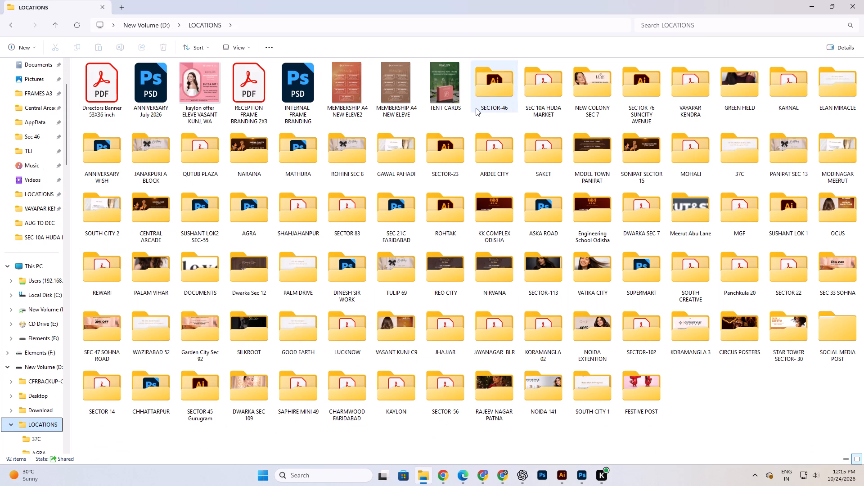
pyautogui.doubleClick(484, 99)
pyautogui.click(177, 215)
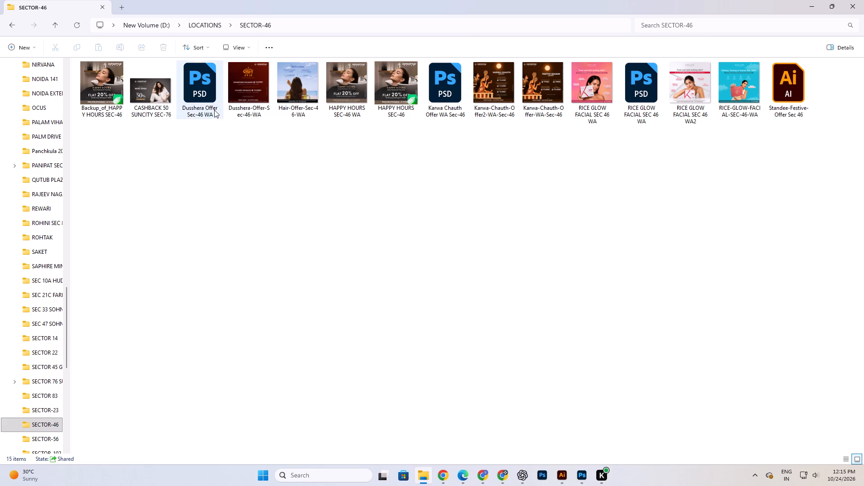
pyautogui.doubleClick(208, 93)
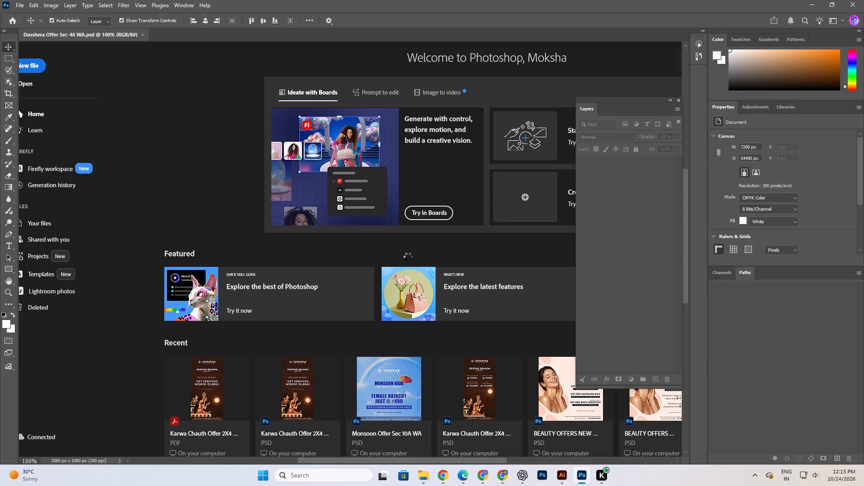
# Copy the shop address from the Dusshera offer and paste it over the old address in the Illustrator standee footer, keeping the Book Now part.
pyautogui.click(404, 436)
pyautogui.doubleClick(419, 407)
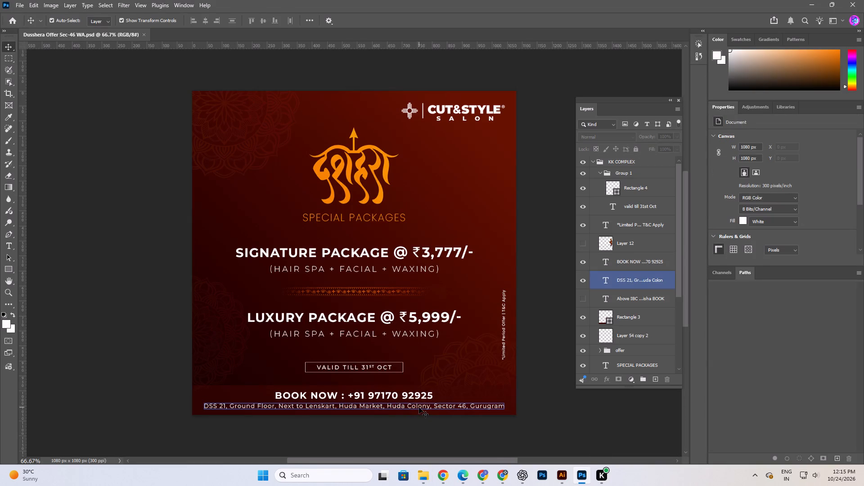
pyautogui.hotkey('ctrl', 'c')
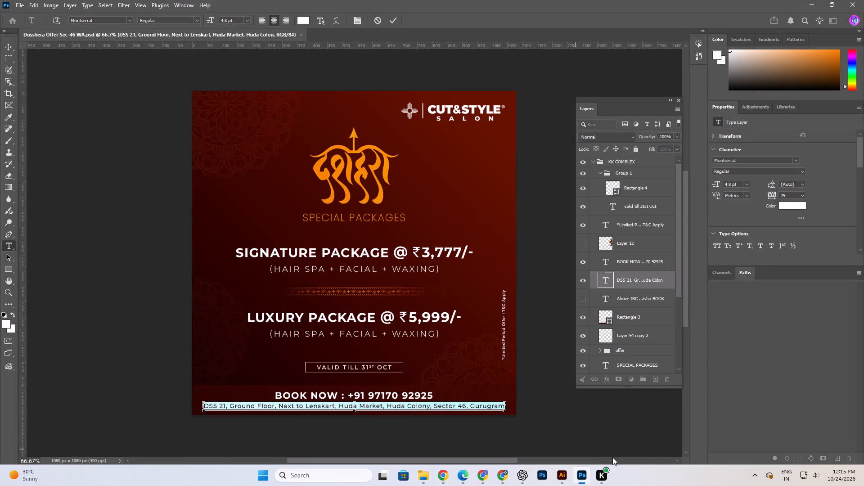
pyautogui.hotkey('ctrl', 'c')
pyautogui.click(557, 470)
pyautogui.scroll(-13, 413, 339)
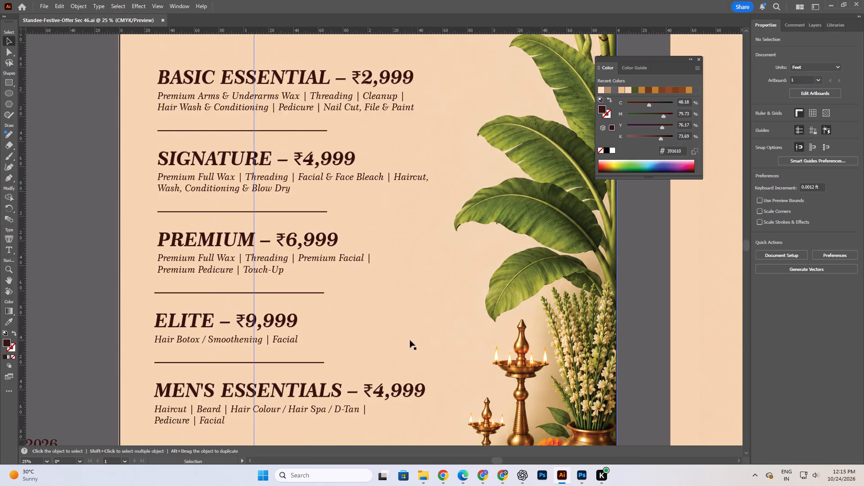
pyautogui.scroll(-20, 410, 340)
pyautogui.scroll(-5, 410, 340)
pyautogui.doubleClick(373, 303)
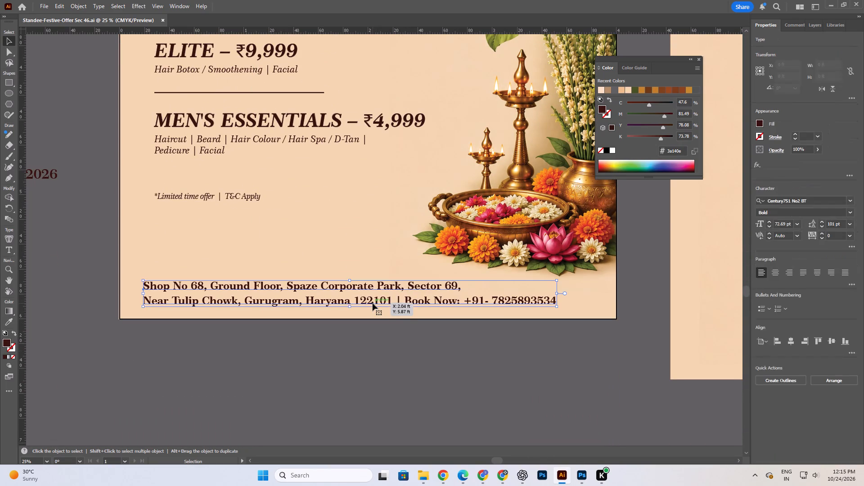
pyautogui.moveTo(392, 303); pyautogui.dragTo(112, 271)
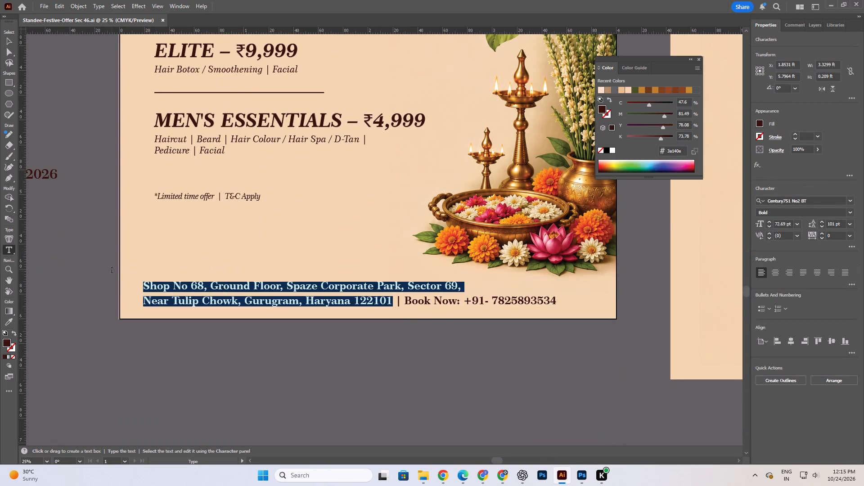
pyautogui.moveTo(112, 271); pyautogui.dragTo(106, 271)
pyautogui.hotkey('ctrl', 'v')
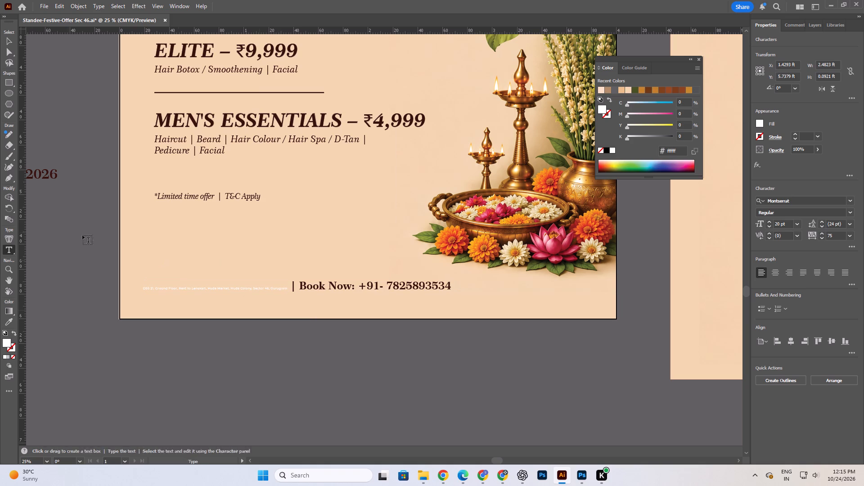
# Match the pasted address to the Book Now text's font, size and dark brown colour using the Eyedropper.
pyautogui.moveTo(289, 289); pyautogui.dragTo(9, 288)
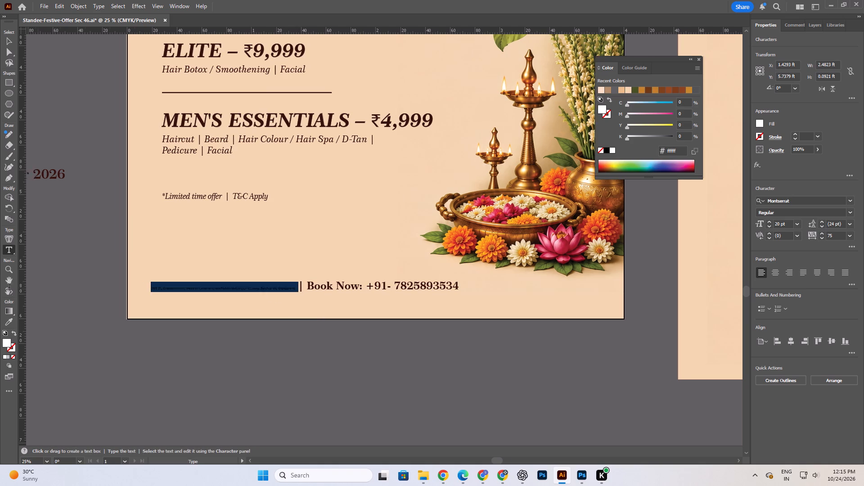
pyautogui.moveTo(9, 288); pyautogui.dragTo(9, 288)
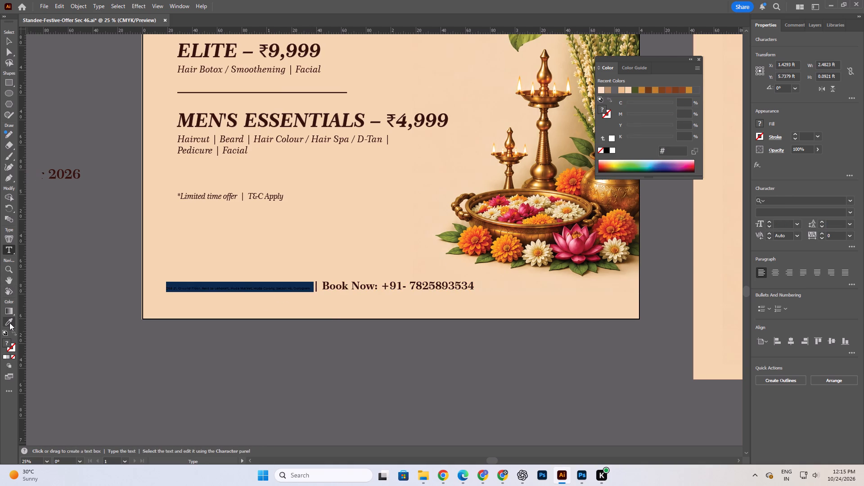
pyautogui.click(9, 323)
pyautogui.keyDown('alt'); pyautogui.scroll(4, 346, 303); pyautogui.keyUp('alt')
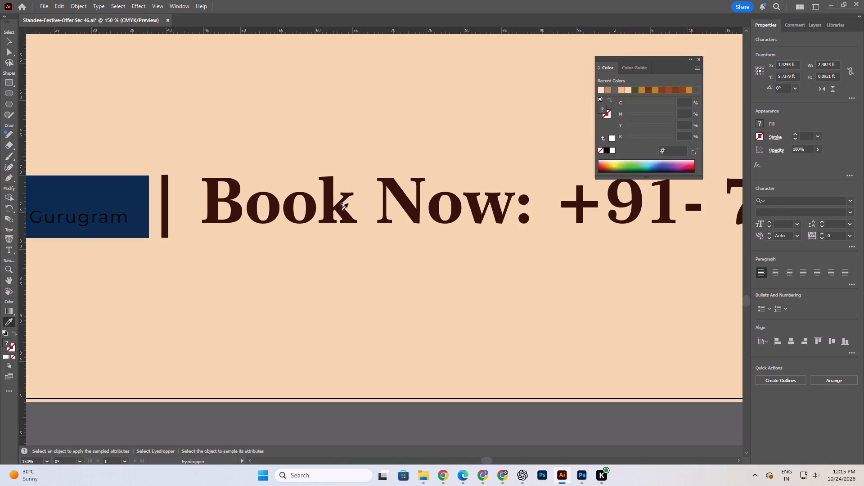
pyautogui.click(341, 210)
pyautogui.click(6, 42)
# Shift the footer line slightly left and break it after "Gurugram" so the Book Now text starts a second line.
pyautogui.keyDown('alt'); pyautogui.scroll(-4, 216, 280); pyautogui.keyUp('alt')
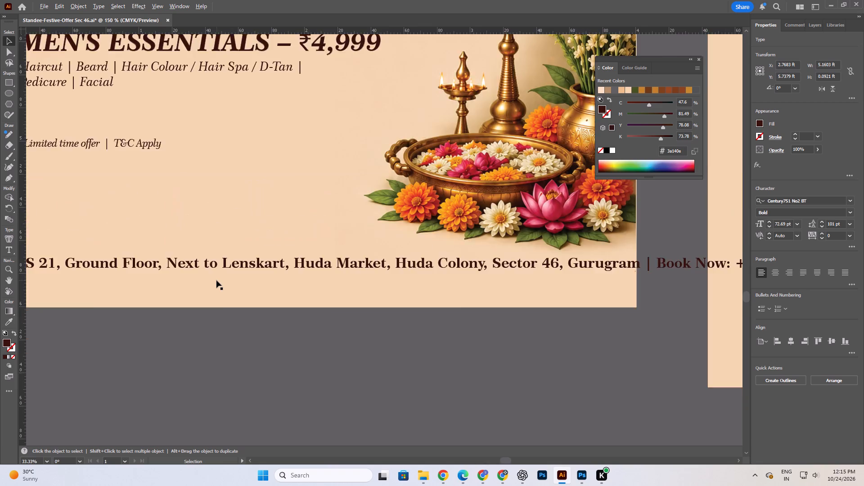
pyautogui.keyDown('alt'); pyautogui.scroll(-2, 216, 280); pyautogui.keyUp('alt')
pyautogui.keyDown('alt'); pyautogui.scroll(1, 311, 311); pyautogui.keyUp('alt')
pyautogui.click(373, 325)
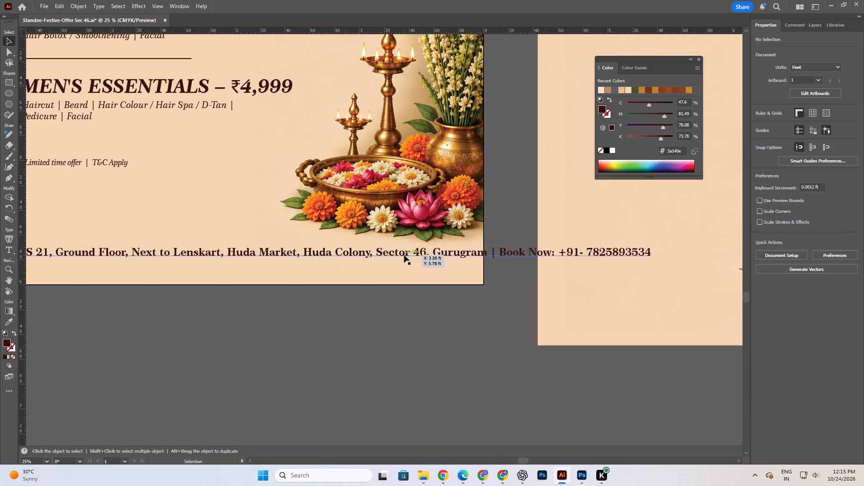
pyautogui.keyDown('alt'); pyautogui.scroll(-2, 437, 295); pyautogui.keyUp('alt')
pyautogui.keyDown('alt'); pyautogui.scroll(2, 340, 287); pyautogui.keyUp('alt')
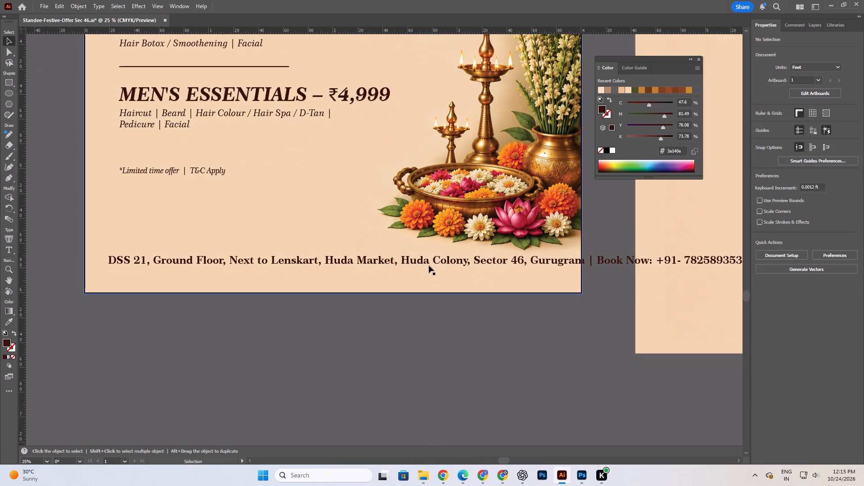
pyautogui.moveTo(435, 262); pyautogui.dragTo(423, 261)
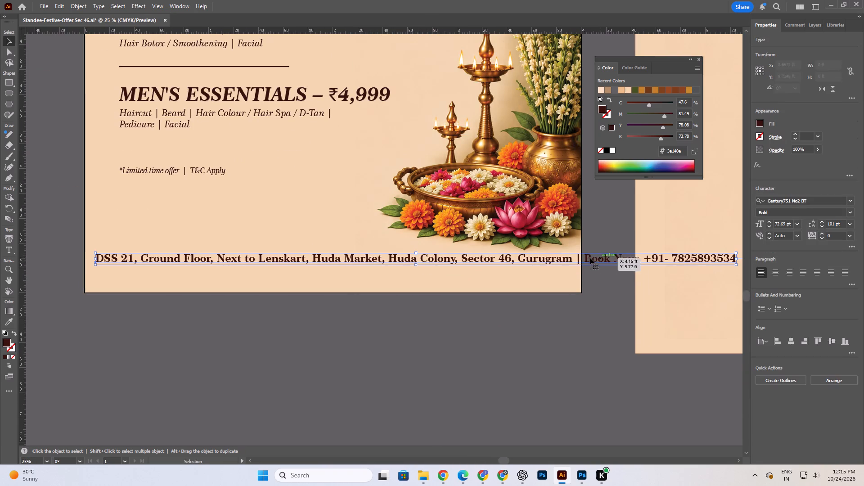
pyautogui.doubleClick(578, 259)
pyautogui.click(571, 258)
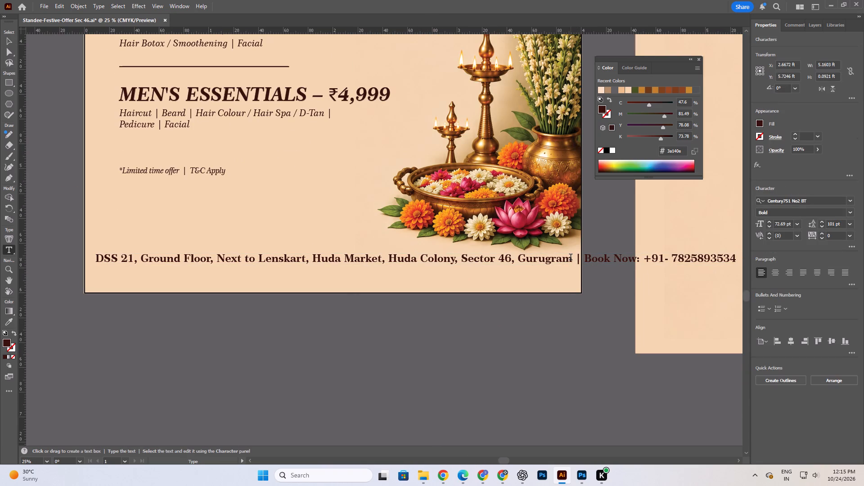
pyautogui.press('Return')
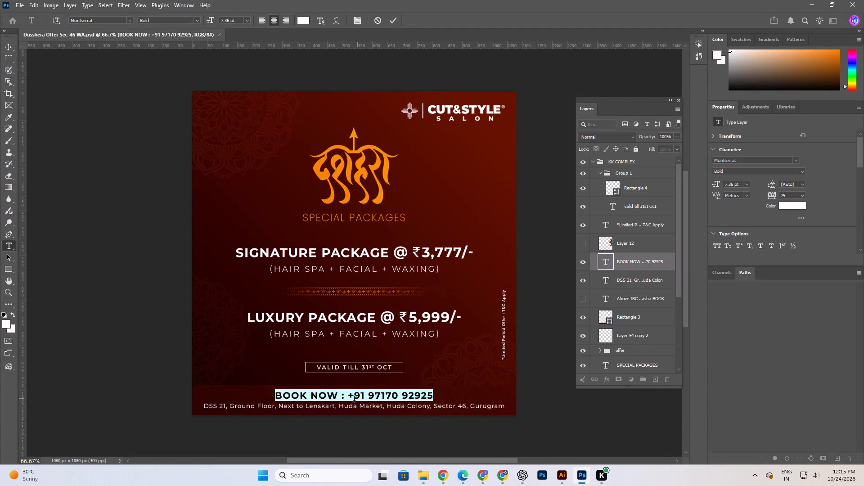
pyautogui.moveTo(350, 398); pyautogui.dragTo(491, 398)
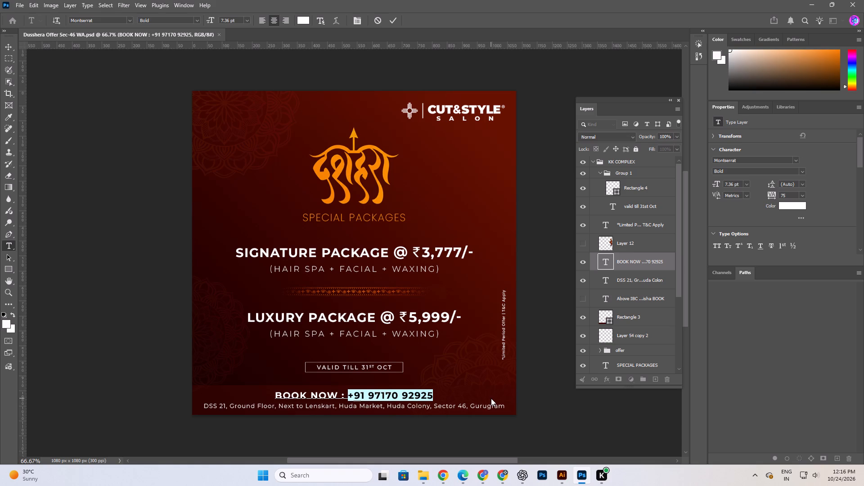
pyautogui.hotkey('ctrl', 'c')
pyautogui.hotkey('ctrl', 'c')
pyautogui.hotkey('ctrl', 'c')
# Switch to the Illustrator standee and paste the copied booking number over the old number in the footer's Book Now line.
pyautogui.click(563, 481)
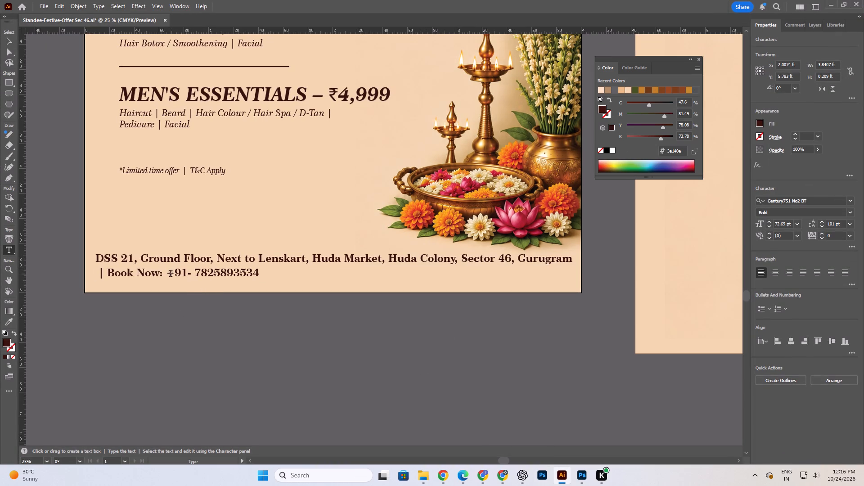
pyautogui.moveTo(166, 275); pyautogui.dragTo(283, 274)
pyautogui.hotkey('ctrl', 'v')
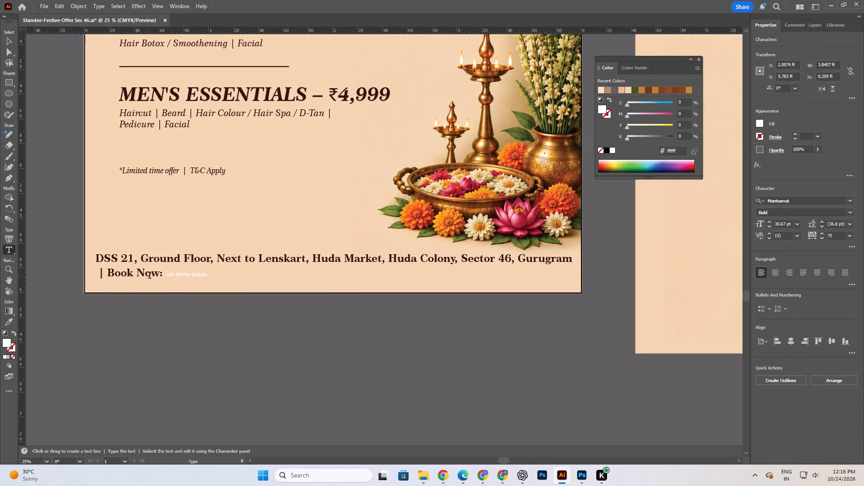
# Match the pasted number to the address text's font, size and dark brown colour using the Eyedropper.
pyautogui.moveTo(166, 275); pyautogui.dragTo(243, 276)
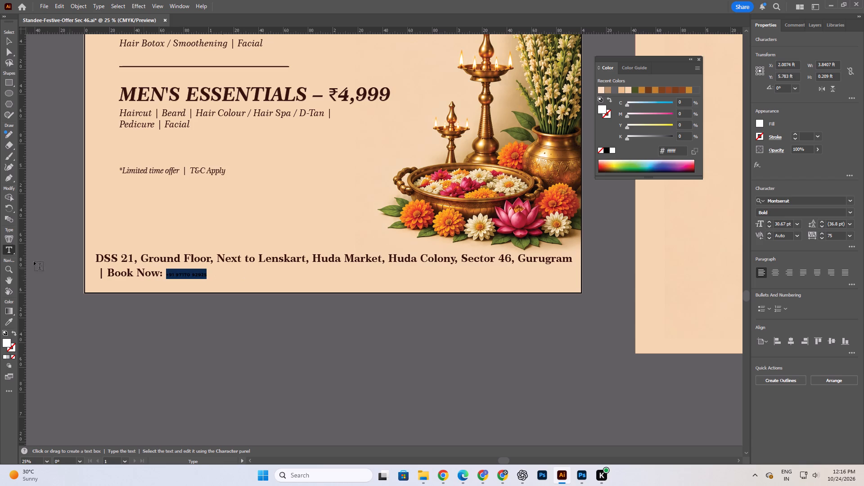
pyautogui.click(9, 319)
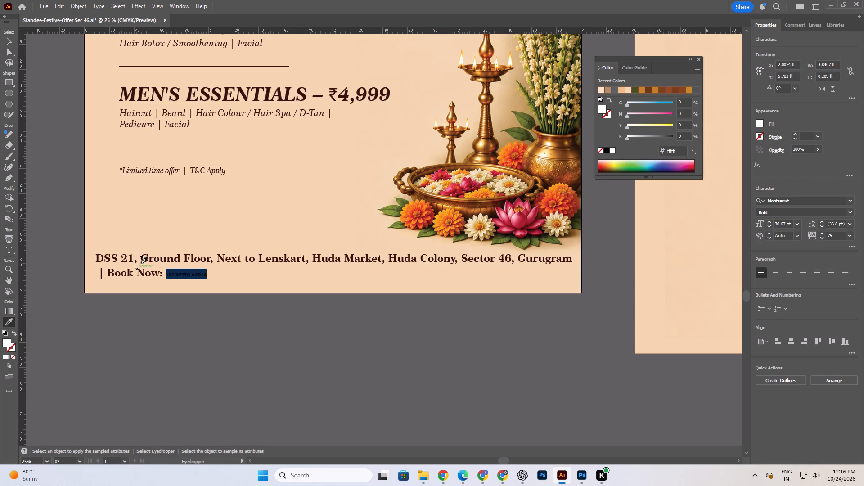
pyautogui.click(131, 259)
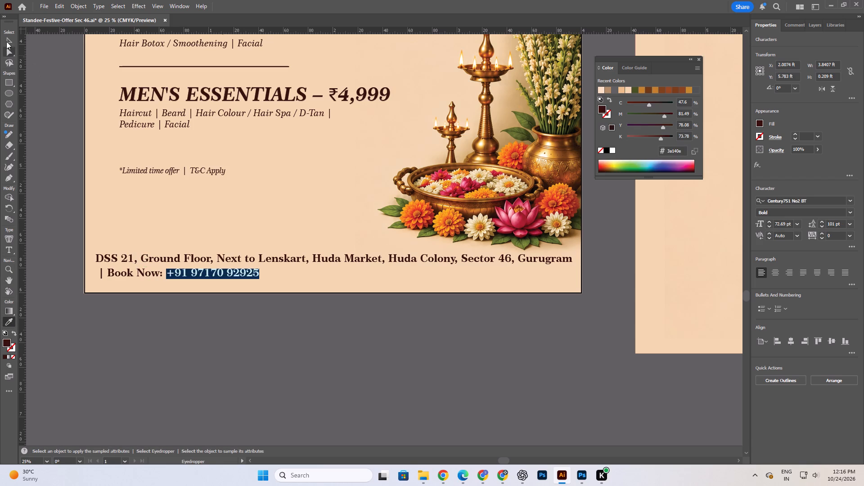
pyautogui.click(3, 34)
pyautogui.click(8, 39)
pyautogui.click(242, 331)
# Delete the "|" separator and leading space before "Book Now" so the second footer line starts flush with the address.
pyautogui.doubleClick(108, 271)
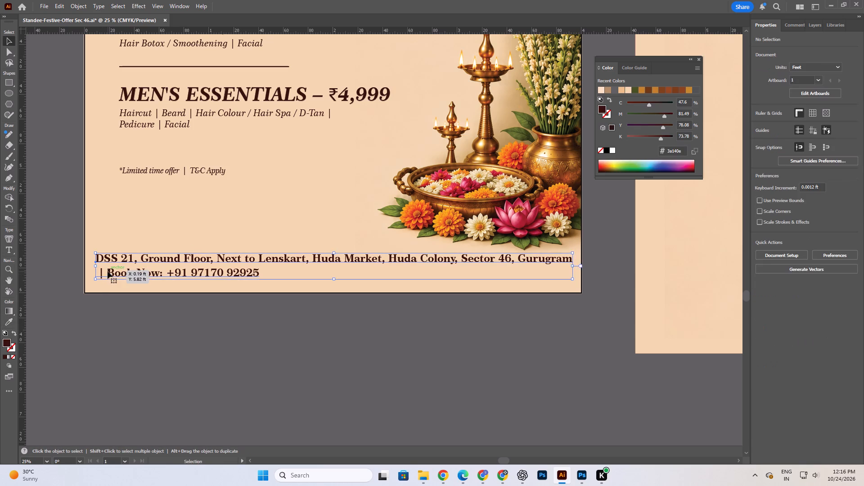
pyautogui.moveTo(108, 277); pyautogui.dragTo(93, 279)
pyautogui.press('BackSpace')
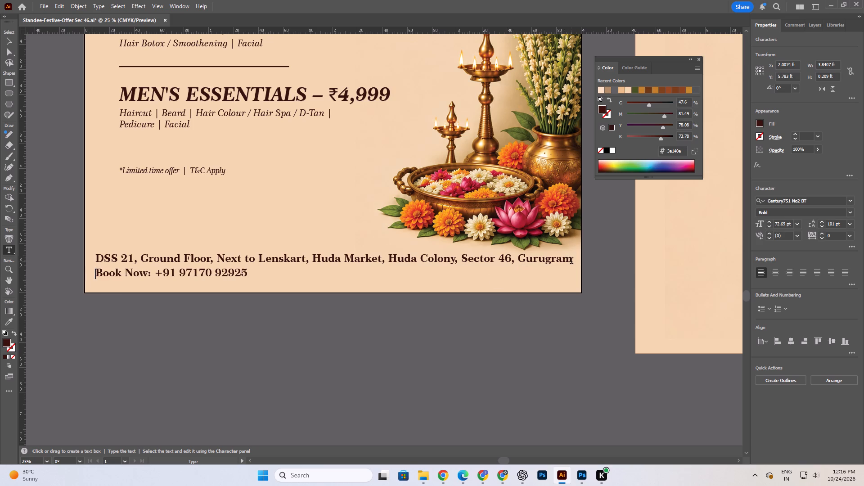
# Change the footer address line's font style to Roman.
pyautogui.moveTo(571, 261); pyautogui.dragTo(8, 247)
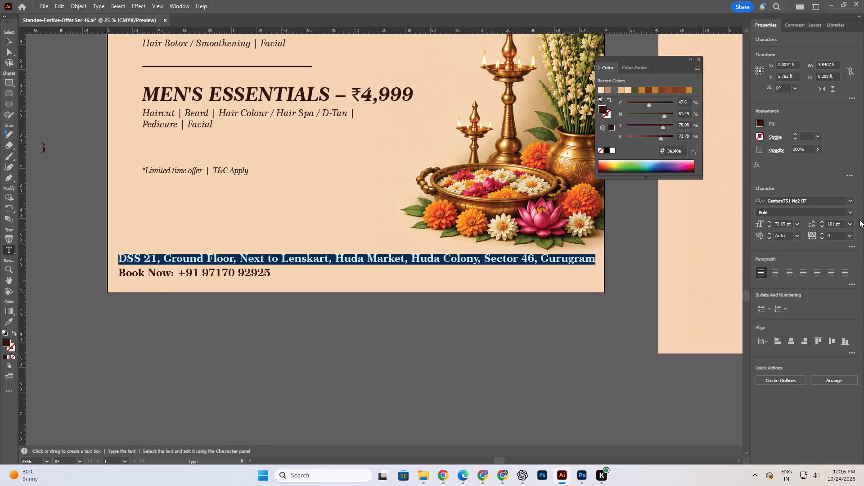
pyautogui.click(852, 212)
pyautogui.click(783, 220)
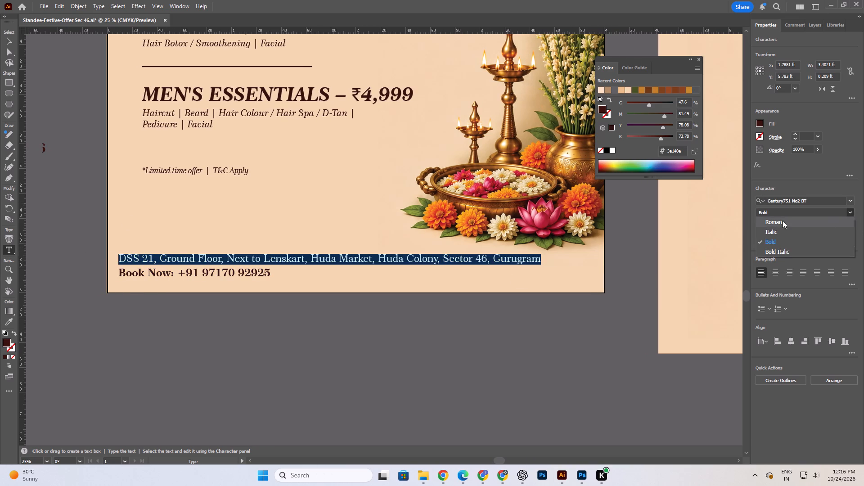
# Enlarge the Book Now line to 105 pt and set its tracking to 50.
pyautogui.moveTo(269, 272); pyautogui.dragTo(88, 270)
pyautogui.doubleClick(771, 220)
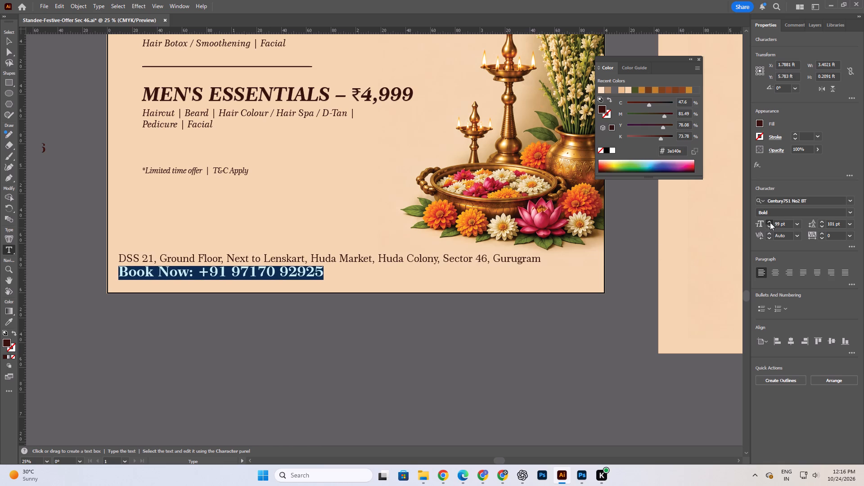
pyautogui.click(848, 239)
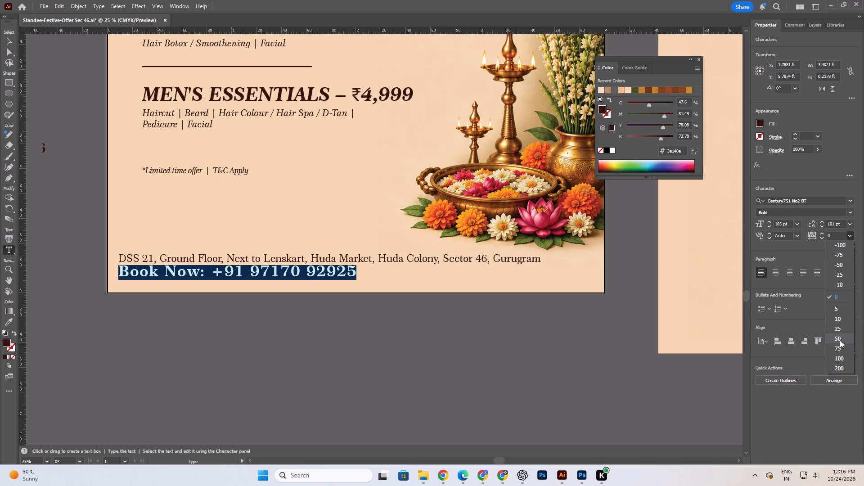
pyautogui.click(840, 341)
pyautogui.click(252, 266)
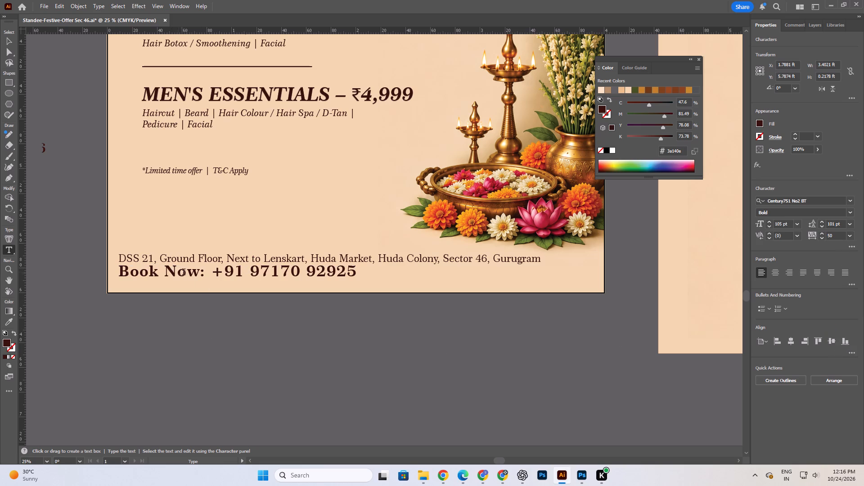
# Insert a space before the colon in the booking line and set "Book Now" in all caps.
pyautogui.click(198, 274)
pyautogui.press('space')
pyautogui.moveTo(199, 274); pyautogui.dragTo(105, 274)
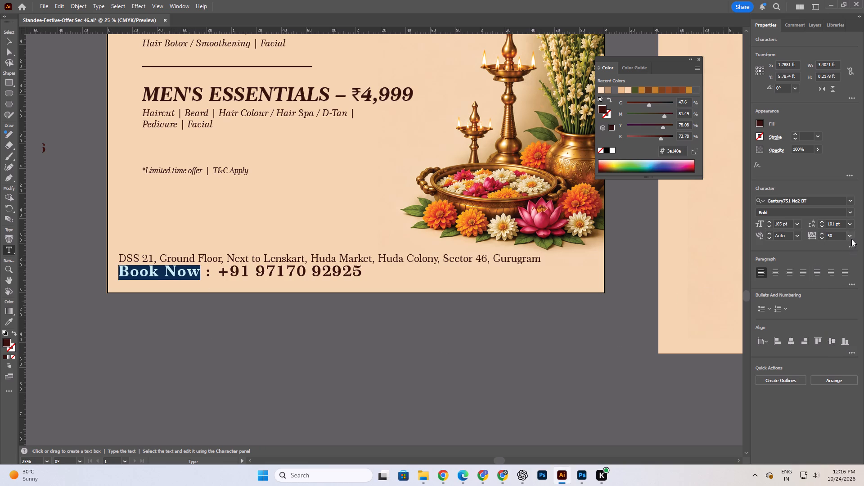
pyautogui.click(853, 246)
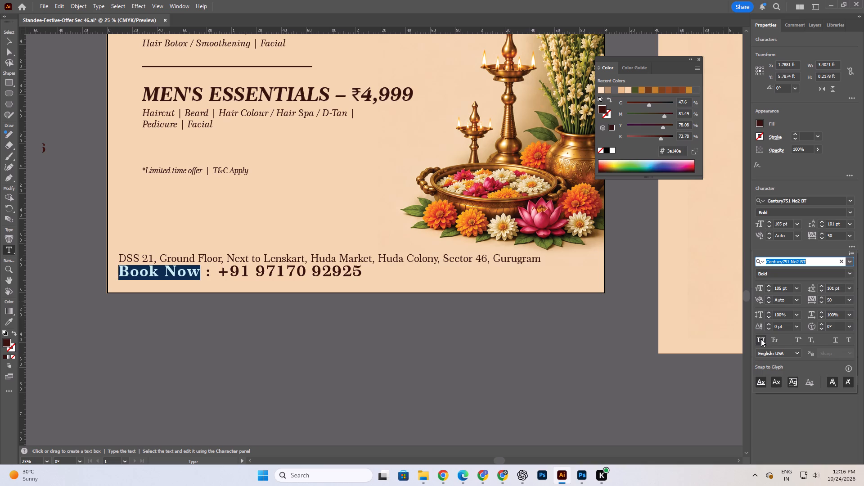
pyautogui.click(761, 339)
pyautogui.click(279, 268)
pyautogui.click(297, 272)
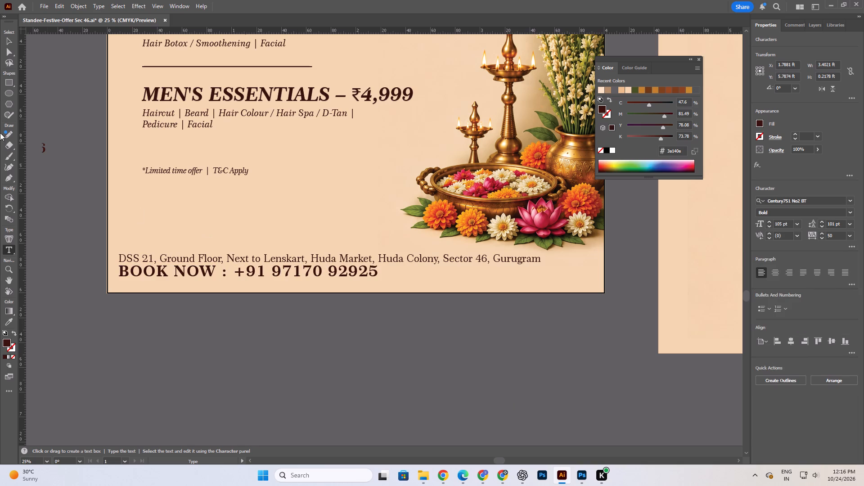
# Increase the leading of the two-line footer text to 124 pt.
pyautogui.click(5, 40)
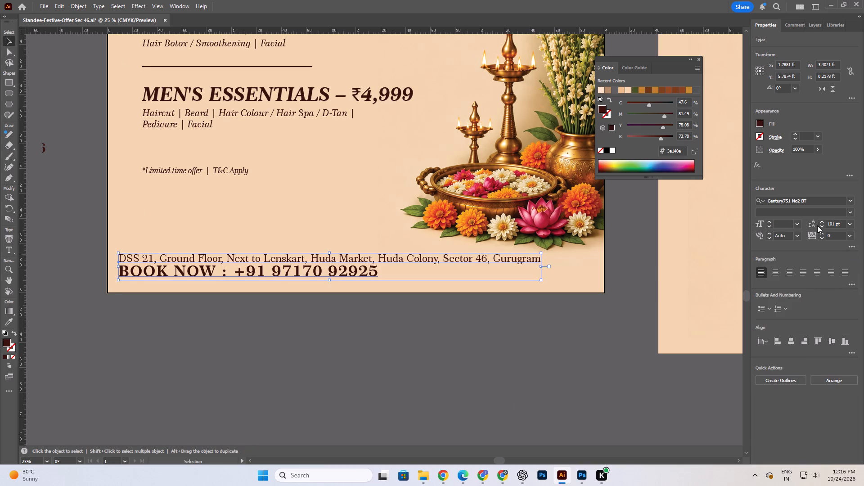
pyautogui.click(820, 223)
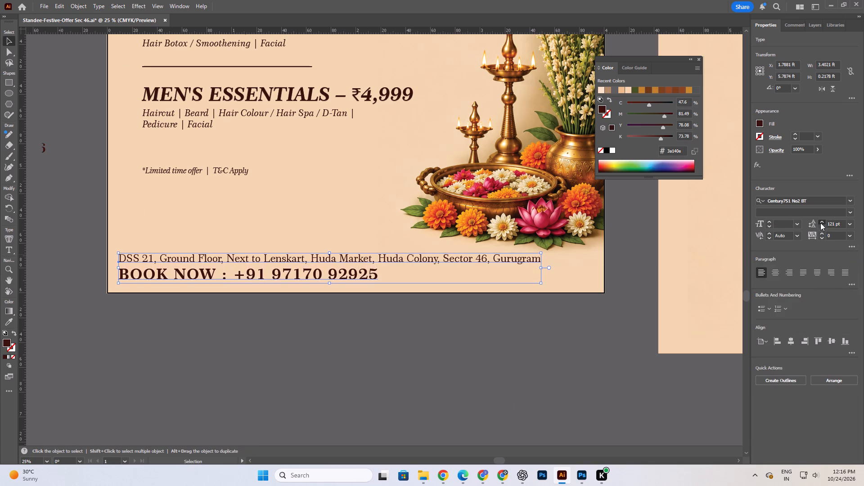
pyautogui.doubleClick(820, 223)
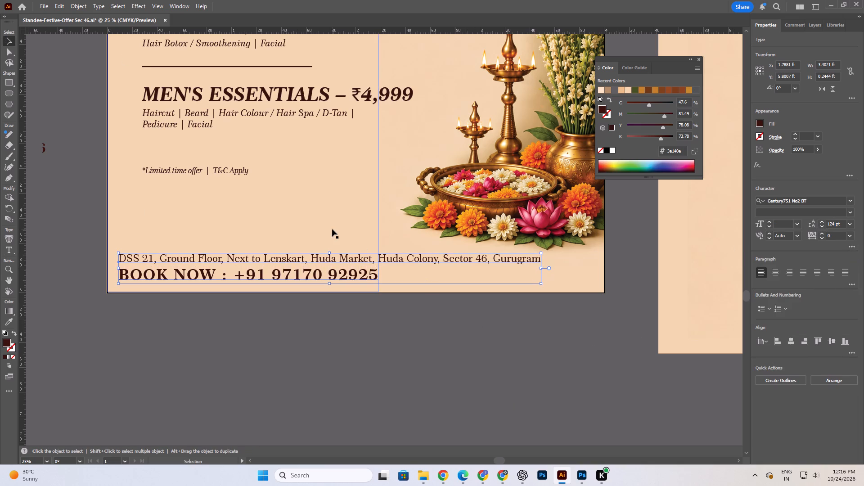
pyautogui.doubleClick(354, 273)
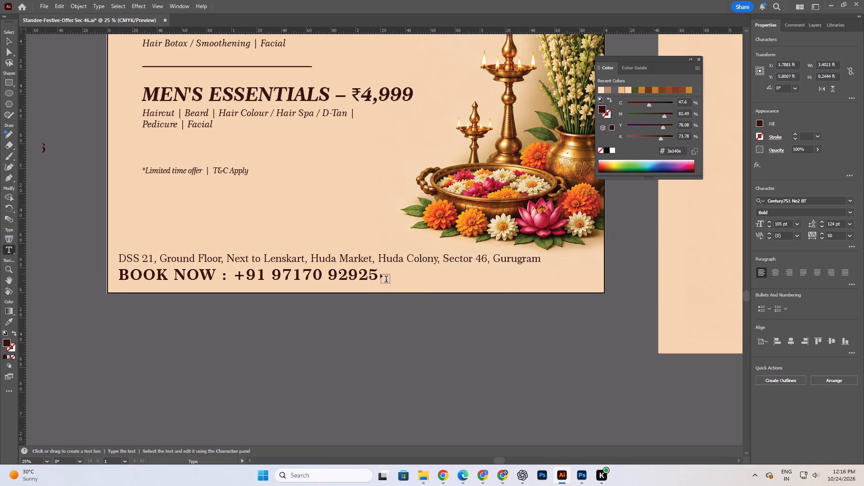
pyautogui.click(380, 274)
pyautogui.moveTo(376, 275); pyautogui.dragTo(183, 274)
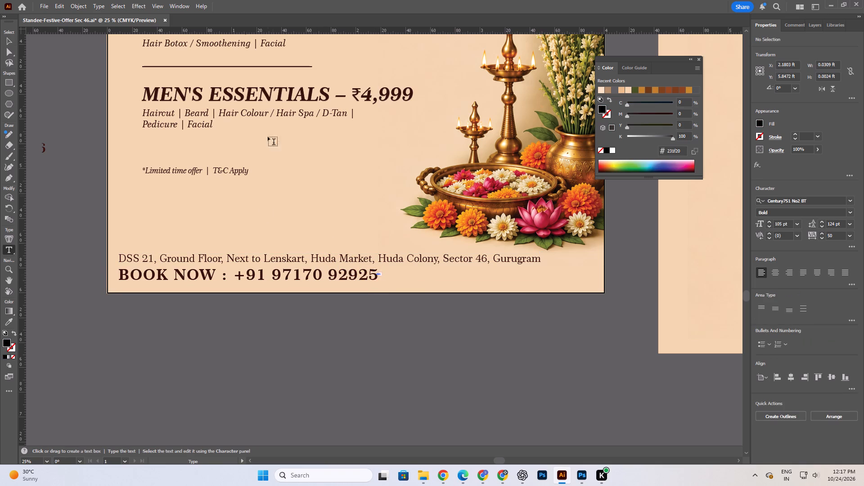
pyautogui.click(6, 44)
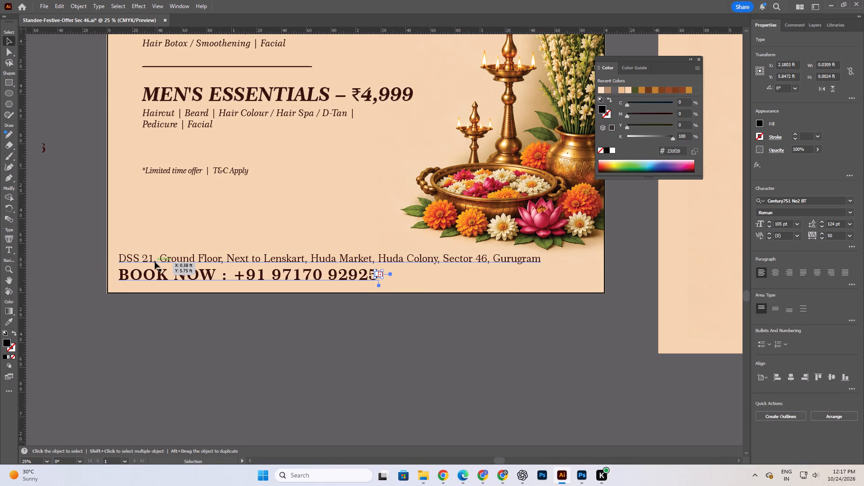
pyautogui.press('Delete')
# Cut the whole BOOK NOW line out of the footer text and remove the empty line, keeping only the address.
pyautogui.doubleClick(208, 272)
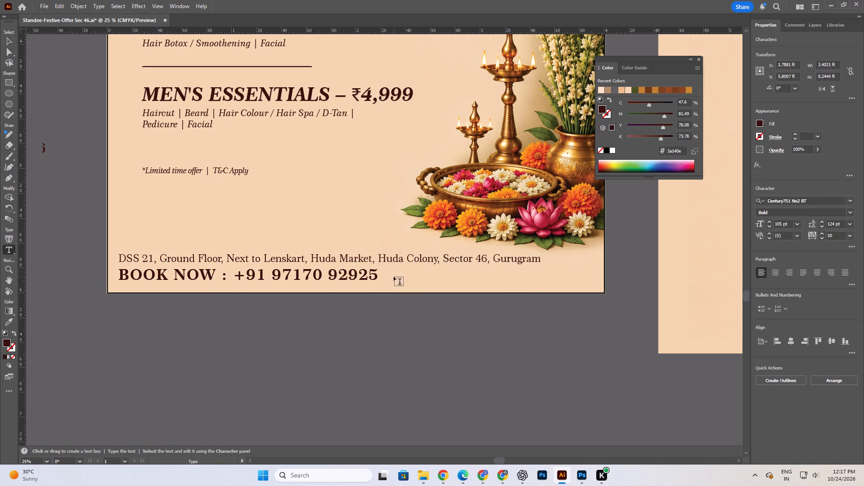
pyautogui.moveTo(375, 272); pyautogui.dragTo(115, 274)
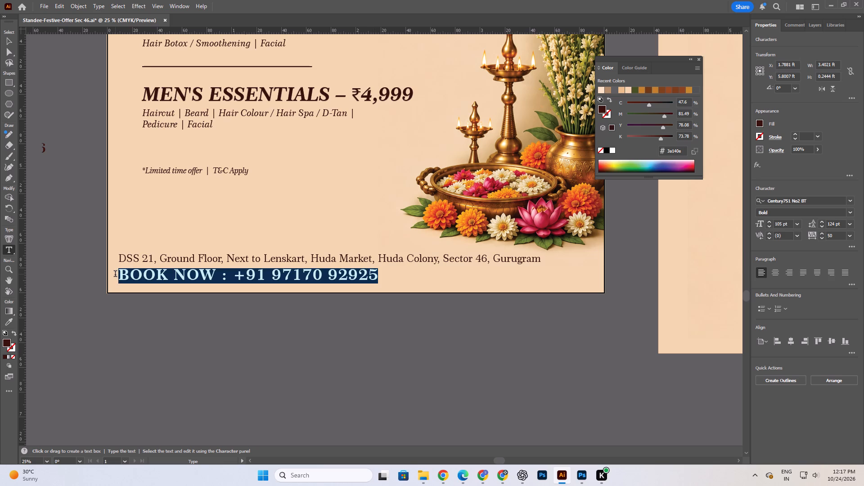
pyautogui.hotkey('ctrl', 'x')
pyautogui.press('BackSpace')
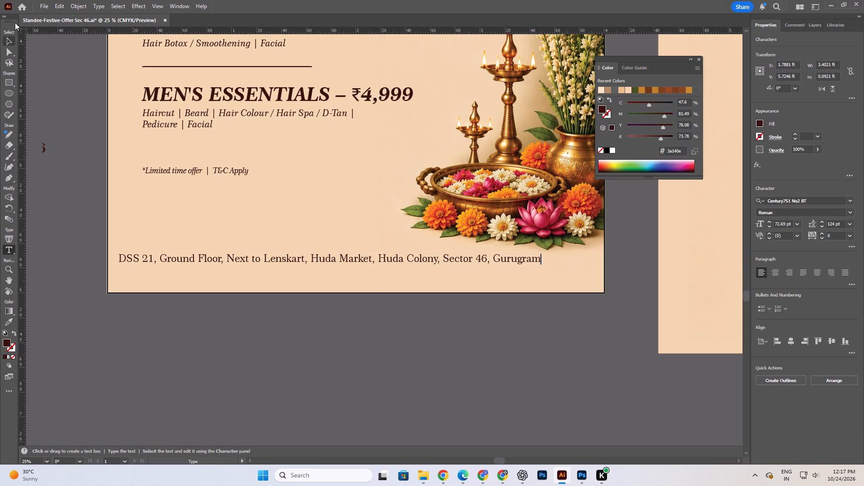
# Move the address line about 0.1 ft lower, towards the bottom edge of the standee.
pyautogui.click(9, 34)
pyautogui.click(8, 45)
pyautogui.moveTo(294, 258); pyautogui.dragTo(297, 267)
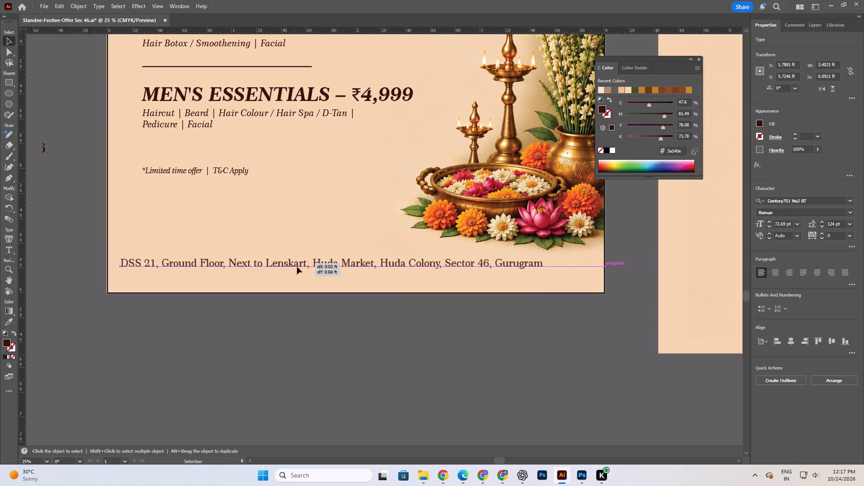
pyautogui.moveTo(297, 267); pyautogui.dragTo(296, 271)
# Duplicate the address line just above itself and replace the copy's text with the cut BOOK NOW line.
pyautogui.keyDown('alt'); pyautogui.moveTo(295, 271); pyautogui.dragTo(294, 252); pyautogui.keyUp('alt')
pyautogui.doubleClick(294, 252)
pyautogui.click(293, 252)
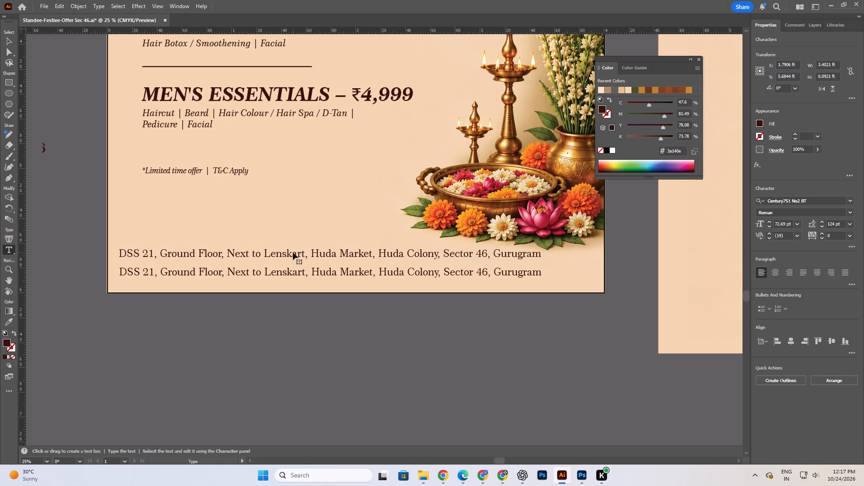
pyautogui.hotkey('ctrl', 'a')
pyautogui.hotkey('ctrl', 'v')
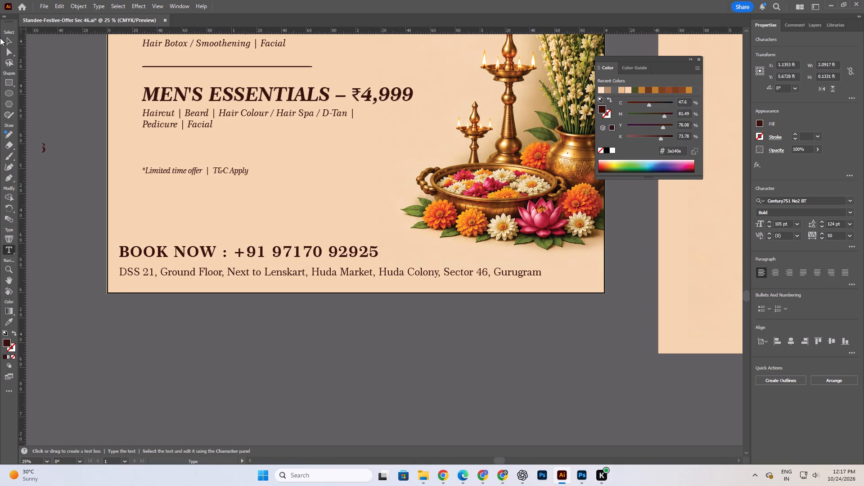
# Scale the address line up to about 77 pt and shift it so its left edge aligns with the BOOK NOW line.
pyautogui.click(9, 38)
pyautogui.click(340, 271)
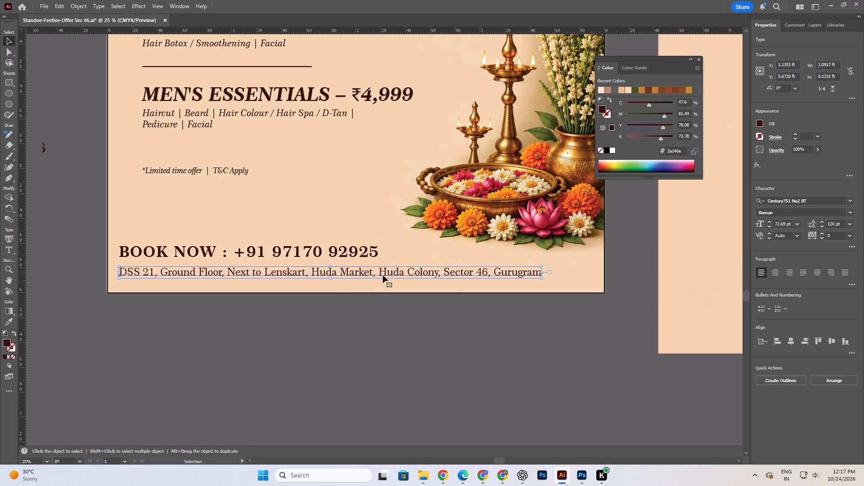
pyautogui.keyDown('alt'); pyautogui.keyDown('shift'); pyautogui.moveTo(542, 279); pyautogui.dragTo(555, 283); pyautogui.keyUp('shift'); pyautogui.keyUp('alt')
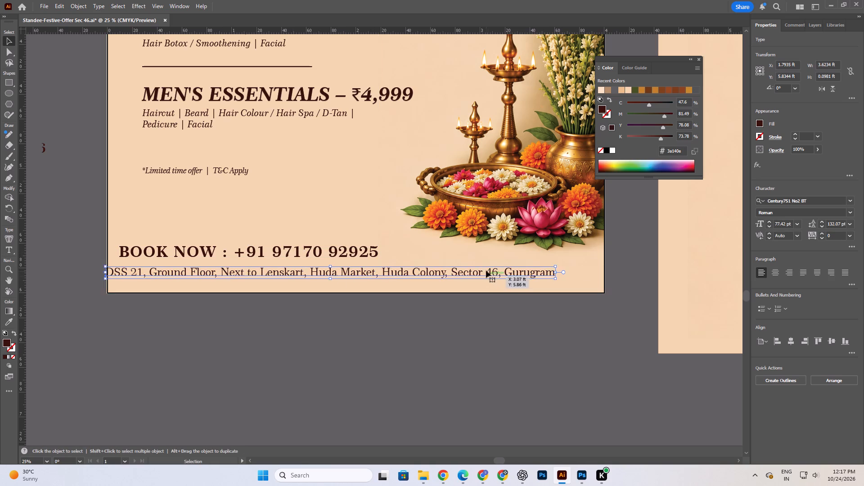
pyautogui.moveTo(486, 270); pyautogui.dragTo(498, 270)
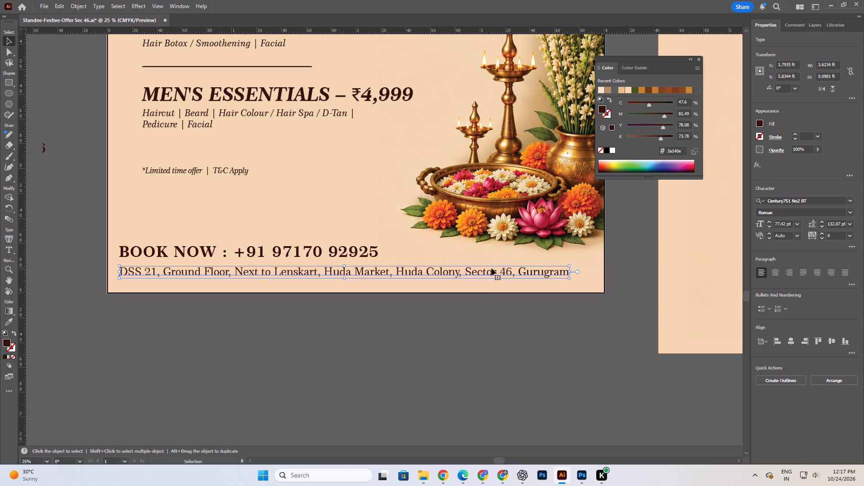
# Raise the BOOK NOW line and the address line slightly from the standee's bottom edge.
pyautogui.moveTo(304, 252); pyautogui.dragTo(308, 247)
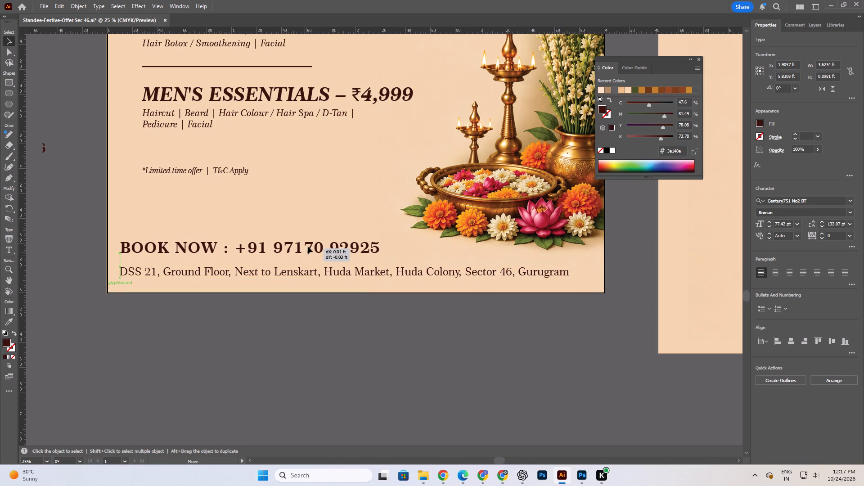
pyautogui.moveTo(308, 247); pyautogui.dragTo(306, 248)
pyautogui.click(318, 268)
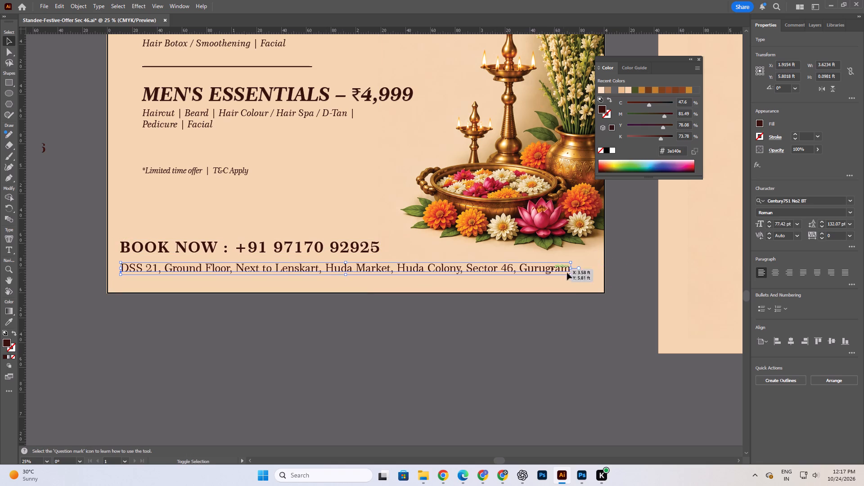
# Scale the address line up to about 80 pt and realign its left edge with the BOOK NOW line.
pyautogui.keyDown('alt'); pyautogui.keyDown('shift'); pyautogui.moveTo(570, 274); pyautogui.dragTo(577, 276); pyautogui.keyUp('shift'); pyautogui.keyUp('alt')
pyautogui.moveTo(411, 274); pyautogui.dragTo(419, 272)
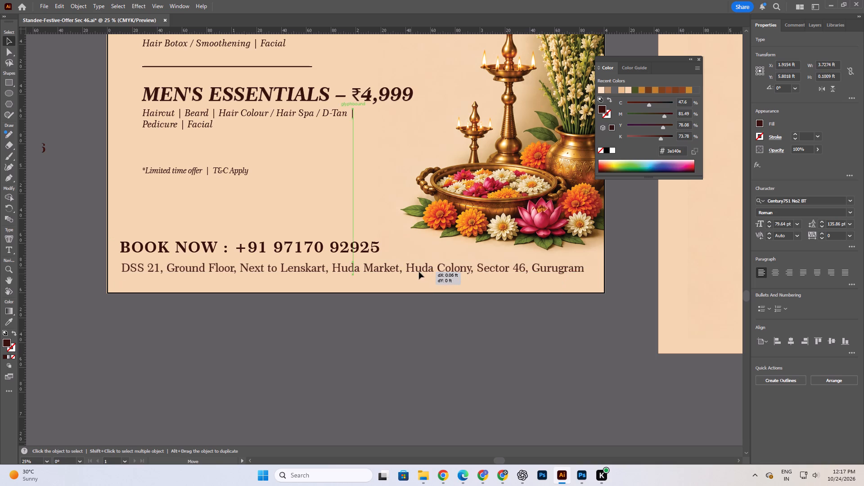
pyautogui.moveTo(419, 272); pyautogui.dragTo(416, 271)
# Check the footer against the whole standee, and nudge the address and BOOK NOW lines slightly down, keeping their left edges aligned.
pyautogui.keyDown('shift'); pyautogui.click(300, 252); pyautogui.keyUp('shift')
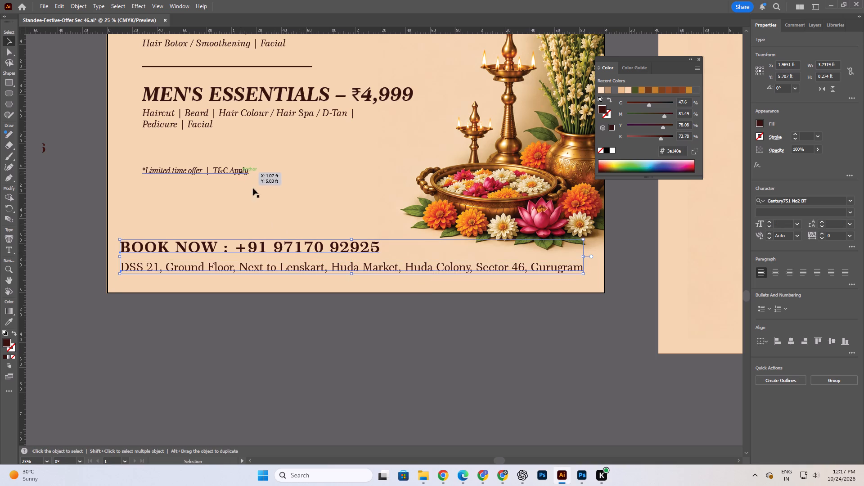
pyautogui.keyDown('alt'); pyautogui.scroll(-3, 292, 256); pyautogui.keyUp('alt')
pyautogui.scroll(4, 324, 276)
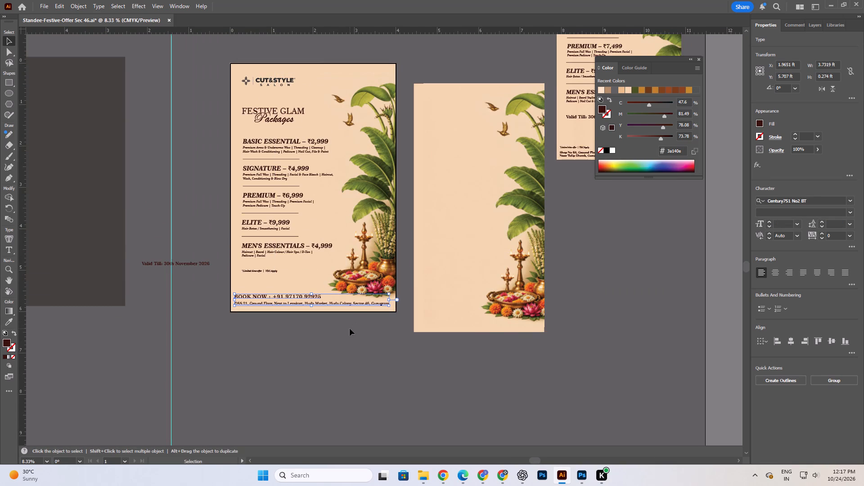
pyautogui.click(350, 328)
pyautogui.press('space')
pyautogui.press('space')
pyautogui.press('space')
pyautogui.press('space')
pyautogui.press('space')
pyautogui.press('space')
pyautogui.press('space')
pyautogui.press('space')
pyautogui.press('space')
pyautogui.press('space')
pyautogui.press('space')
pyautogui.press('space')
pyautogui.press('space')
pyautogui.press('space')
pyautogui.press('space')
pyautogui.moveTo(366, 313); pyautogui.dragTo(370, 312)
pyautogui.keyDown('alt'); pyautogui.scroll(3, 370, 312); pyautogui.keyUp('alt')
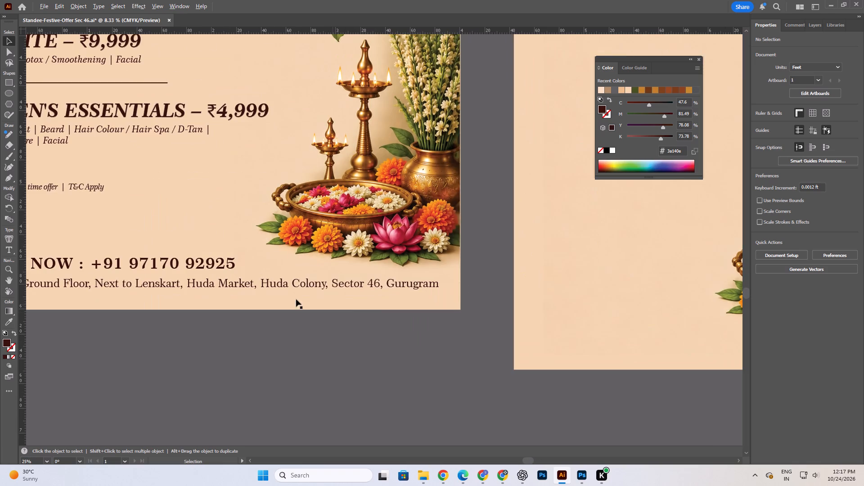
pyautogui.click(278, 287)
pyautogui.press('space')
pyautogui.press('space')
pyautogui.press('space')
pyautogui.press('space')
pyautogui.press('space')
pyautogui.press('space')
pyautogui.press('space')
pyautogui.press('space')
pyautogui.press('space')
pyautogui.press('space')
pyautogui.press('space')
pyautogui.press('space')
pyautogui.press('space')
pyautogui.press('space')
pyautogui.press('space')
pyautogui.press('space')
pyautogui.moveTo(369, 270); pyautogui.dragTo(449, 270)
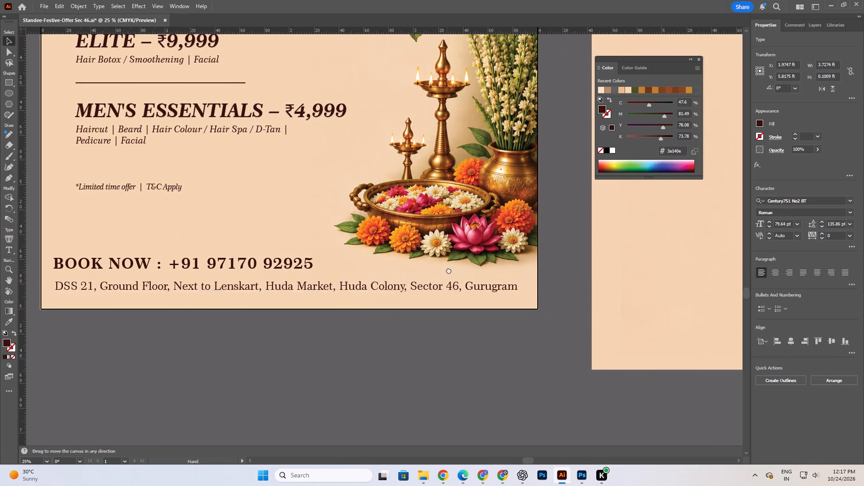
pyautogui.moveTo(449, 270); pyautogui.dragTo(471, 280)
pyautogui.click(169, 273)
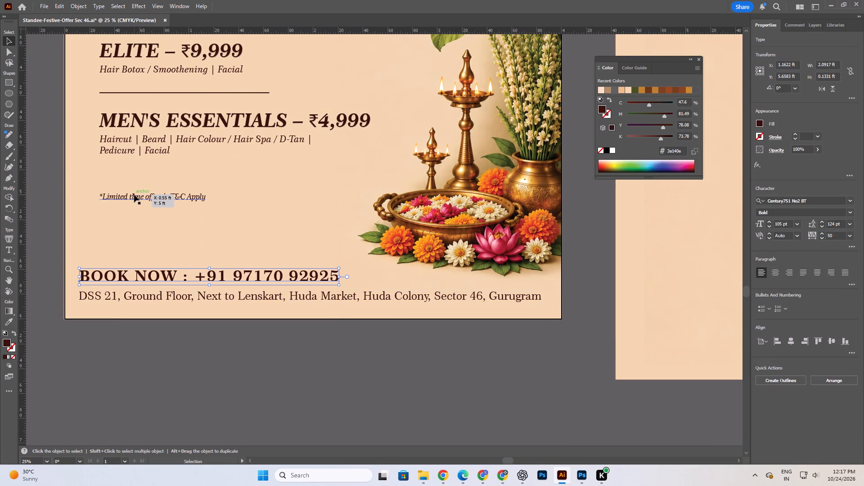
# Scale the BOOK NOW and address lines down together about their centre to about 3.57 ft wide.
pyautogui.keyDown('shift'); pyautogui.click(306, 294); pyautogui.keyUp('shift')
pyautogui.keyDown('alt'); pyautogui.keyDown('shift'); pyautogui.moveTo(540, 303); pyautogui.dragTo(533, 302); pyautogui.keyUp('shift'); pyautogui.keyUp('alt')
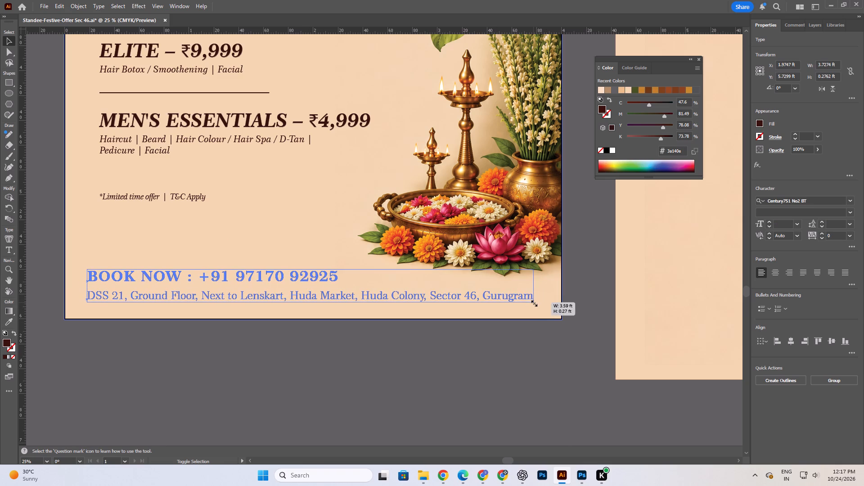
pyautogui.keyDown('alt'); pyautogui.keyDown('shift'); pyautogui.moveTo(533, 302); pyautogui.dragTo(532, 302); pyautogui.keyUp('shift'); pyautogui.keyUp('alt')
# Left-align the logo, Festive Glam heading, package list and "Limited time offer" line with the BOOK NOW and address lines.
pyautogui.keyDown('shift'); pyautogui.click(150, 197); pyautogui.keyUp('shift')
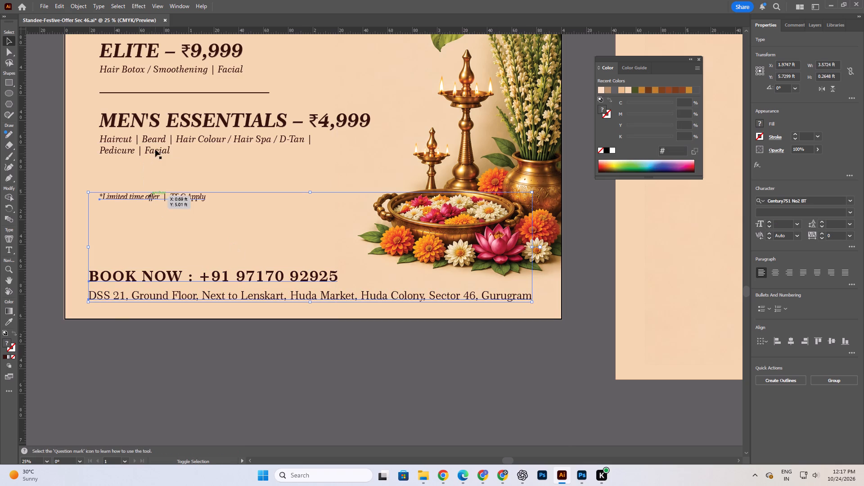
pyautogui.keyDown('shift'); pyautogui.click(157, 140); pyautogui.keyUp('shift')
pyautogui.keyDown('alt'); pyautogui.scroll(-4, 180, 261); pyautogui.keyUp('alt')
pyautogui.scroll(2, 182, 242)
pyautogui.keyDown('shift'); pyautogui.scroll(1, 179, 155); pyautogui.keyUp('shift')
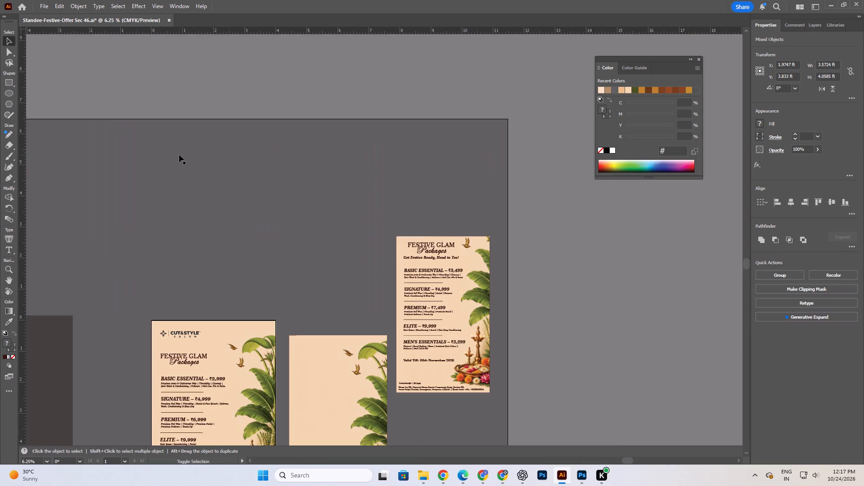
pyautogui.scroll(-16, 229, 229)
pyautogui.keyDown('alt'); pyautogui.scroll(1, 135, 165); pyautogui.keyUp('alt')
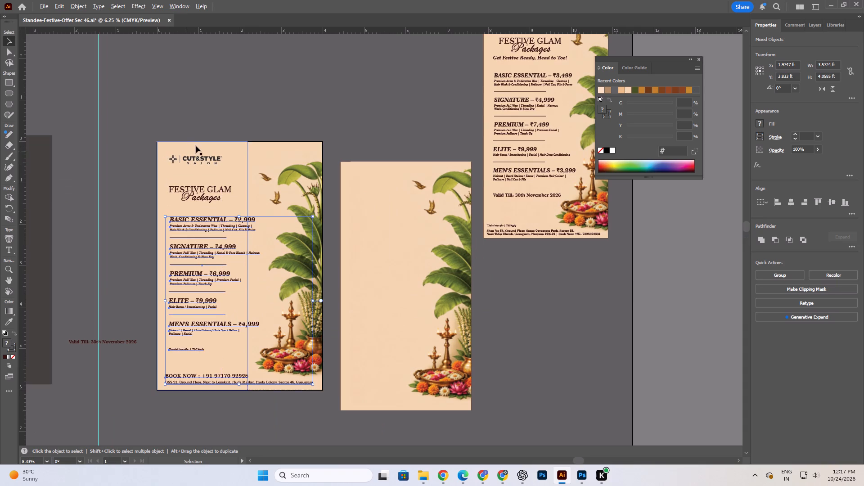
pyautogui.keyDown('shift'); pyautogui.click(190, 193); pyautogui.keyUp('shift')
pyautogui.keyDown('shift'); pyautogui.click(189, 159); pyautogui.keyUp('shift')
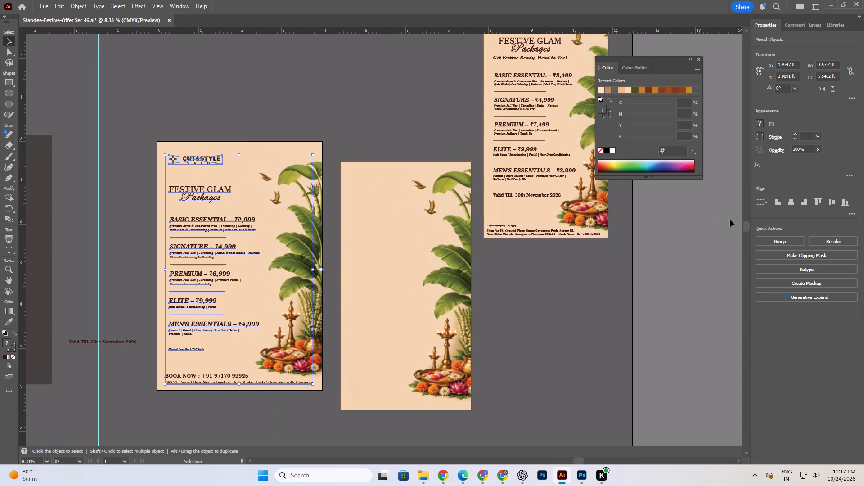
pyautogui.click(773, 203)
pyautogui.click(773, 203)
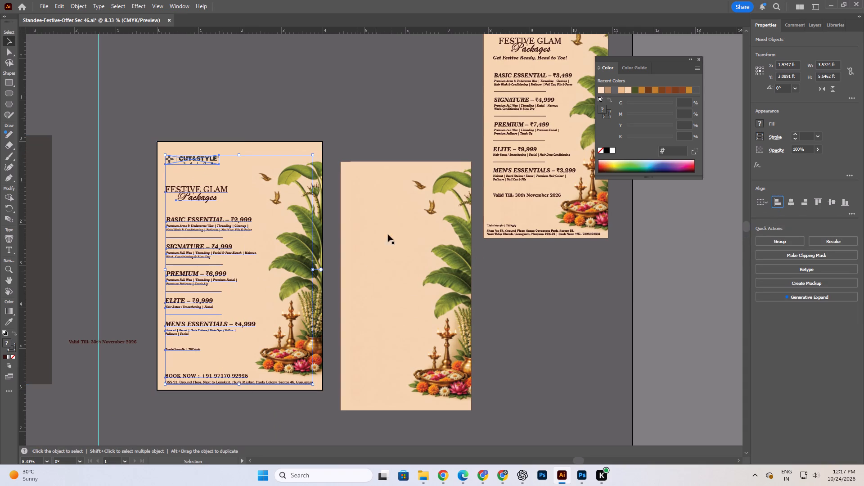
# Nudge the aligned logo, heading, package list and footer text together about 0.035 ft left and 0.023 ft down.
pyautogui.scroll(-5, 264, 264)
pyautogui.keyDown('alt'); pyautogui.scroll(2, 188, 209); pyautogui.keyUp('alt')
pyautogui.scroll(-9, 283, 279)
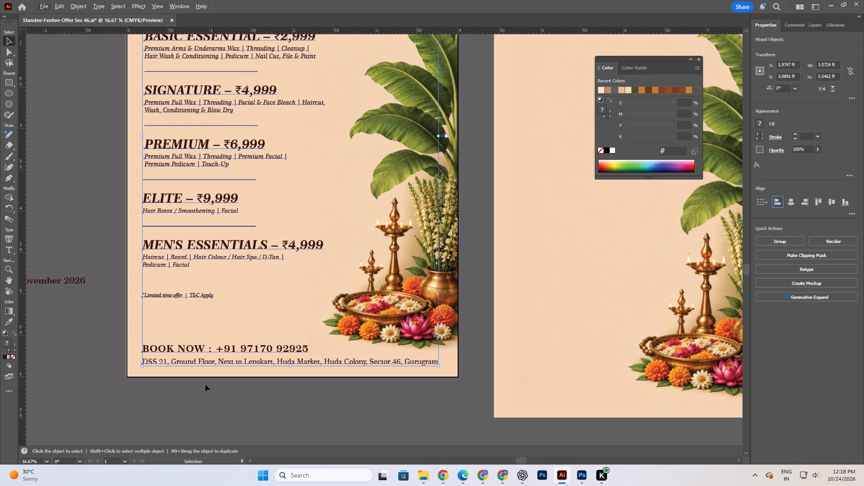
pyautogui.hotkey('shift', 'Left')
pyautogui.hotkey('shift', 'Left')
pyautogui.hotkey('shift', 'Left')
pyautogui.hotkey('shift', 'Down')
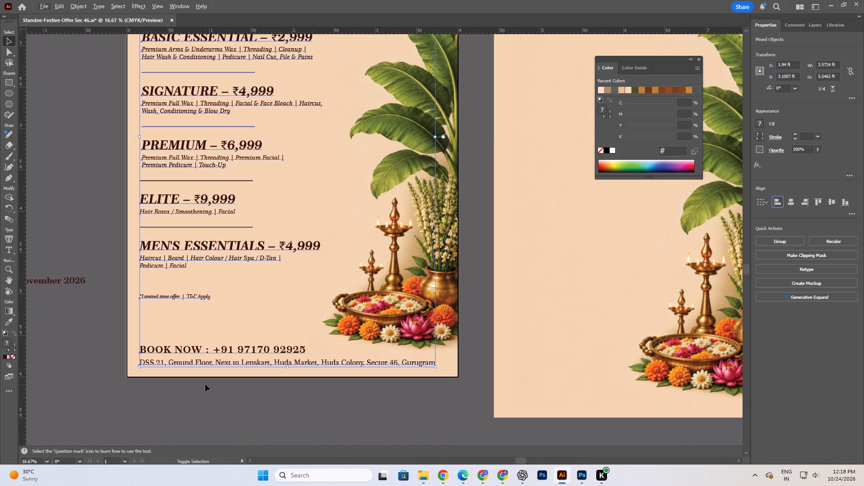
pyautogui.hotkey('shift', 'Down')
pyautogui.click(274, 407)
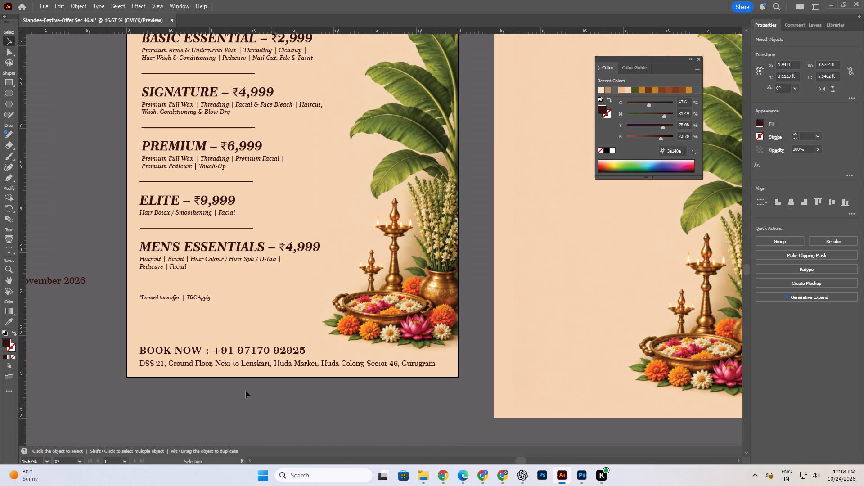
# Nudge the "Limited time offer" line about 0.023 ft down on its own and save the document.
pyautogui.click(205, 299)
pyautogui.hotkey('shift', 'Down')
pyautogui.hotkey('shift', 'Down')
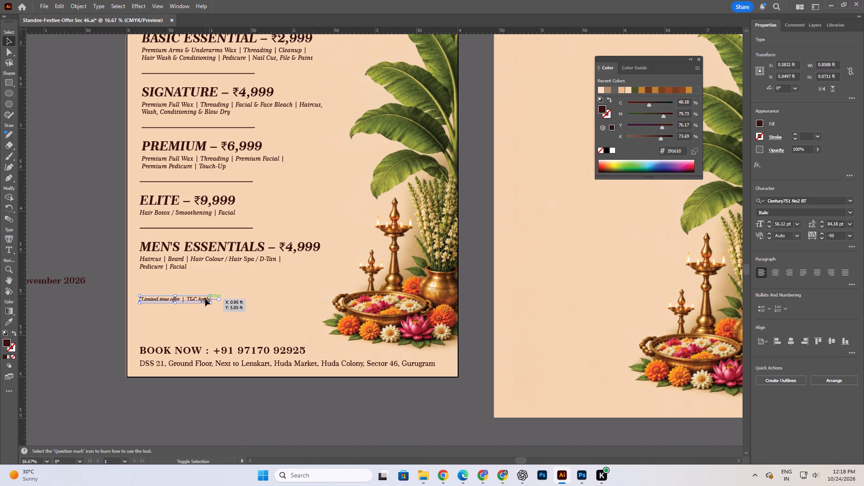
pyautogui.keyDown('alt'); pyautogui.scroll(-3, 196, 299); pyautogui.keyUp('alt')
pyautogui.press('space')
pyautogui.moveTo(296, 276); pyautogui.dragTo(308, 244)
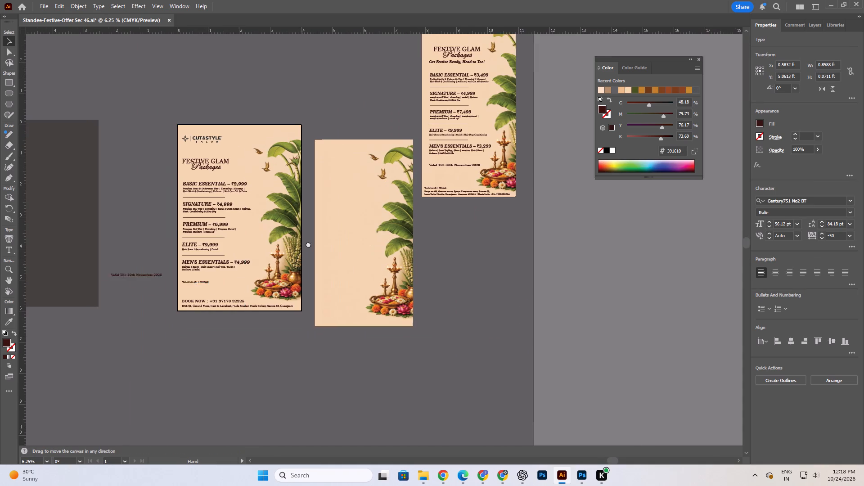
pyautogui.moveTo(308, 244); pyautogui.dragTo(311, 236)
pyautogui.hotkey('ctrl', 's')
# Delete the spare blank background and the older Festive Glam standee with the ₹3,499 package beside the artboard.
pyautogui.click(392, 296)
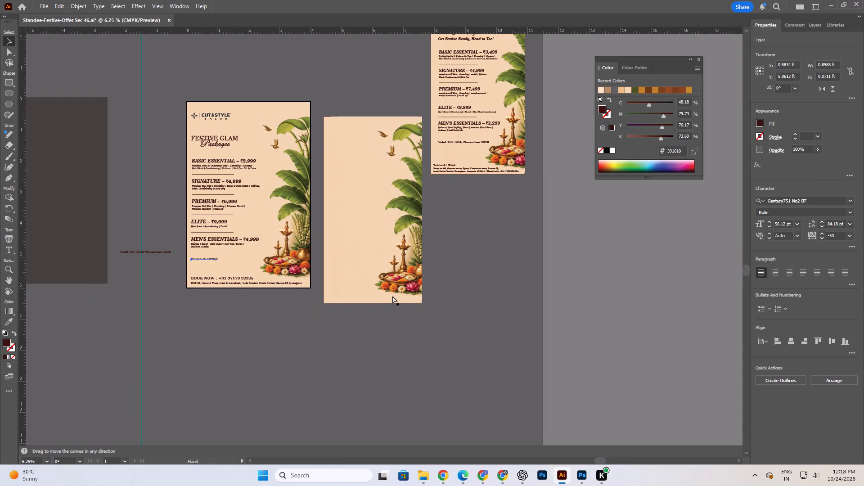
pyautogui.moveTo(316, 65); pyautogui.dragTo(406, 182)
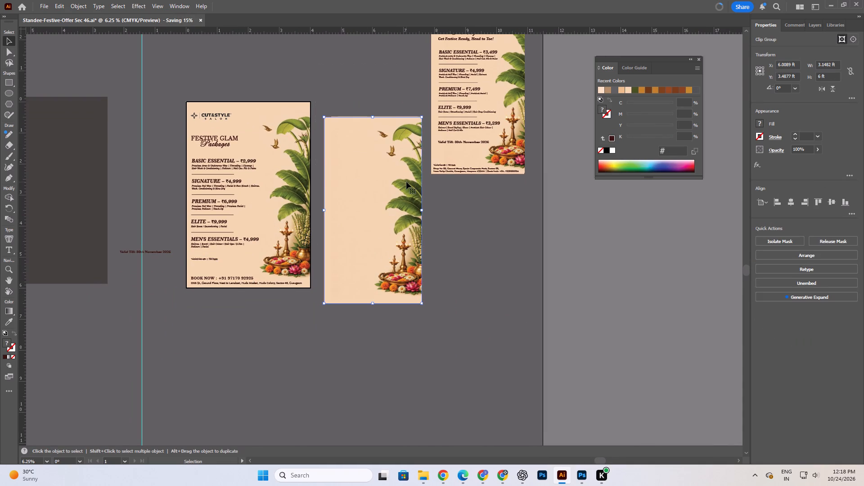
pyautogui.press('Delete')
pyautogui.scroll(5, 410, 247)
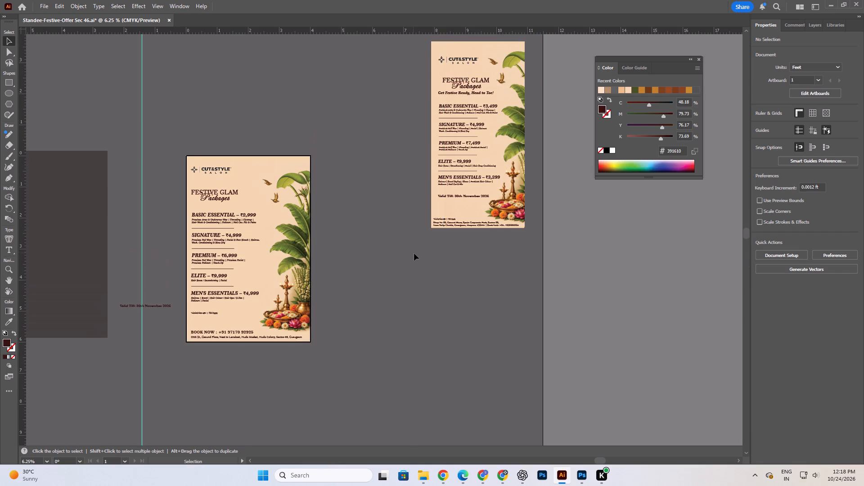
pyautogui.scroll(3, 414, 253)
pyautogui.moveTo(495, 333); pyautogui.dragTo(414, 83)
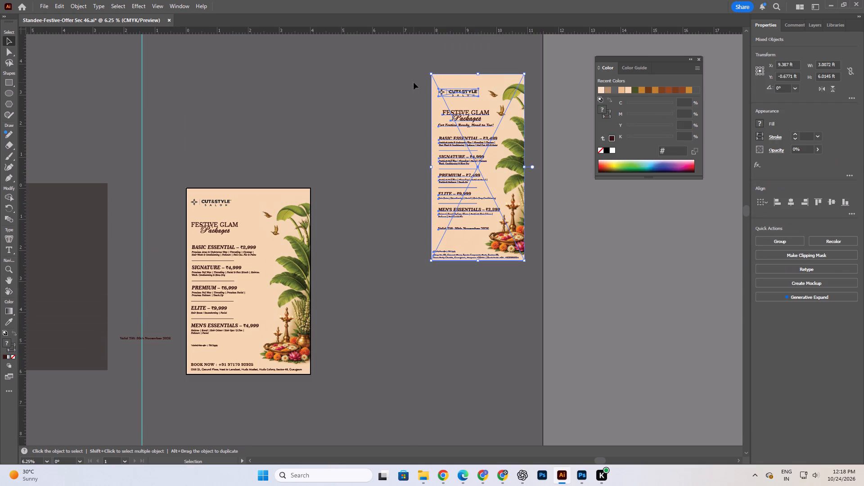
pyautogui.press('Delete')
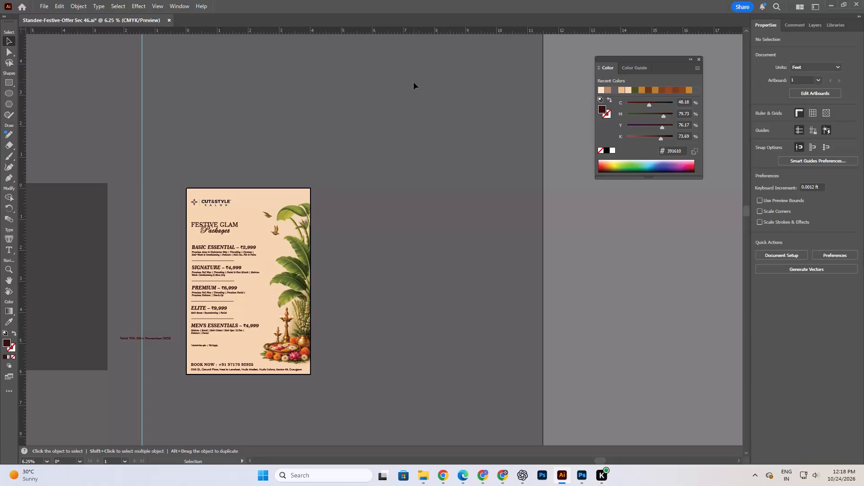
# Save the cleaned-up Sector 46 standee document.
pyautogui.scroll(-1, 290, 171)
pyautogui.press('space')
pyautogui.press('space')
pyautogui.press('space')
pyautogui.press('space')
pyautogui.press('space')
pyautogui.press('space')
pyautogui.press('space')
pyautogui.press('space')
pyautogui.press('space')
pyautogui.press('space')
pyautogui.press('space')
pyautogui.press('space')
pyautogui.press('space')
pyautogui.press('space')
pyautogui.press('space')
pyautogui.press('space')
pyautogui.press('space')
pyautogui.press('space')
pyautogui.press('space')
pyautogui.press('space')
pyautogui.moveTo(170, 360); pyautogui.dragTo(292, 317)
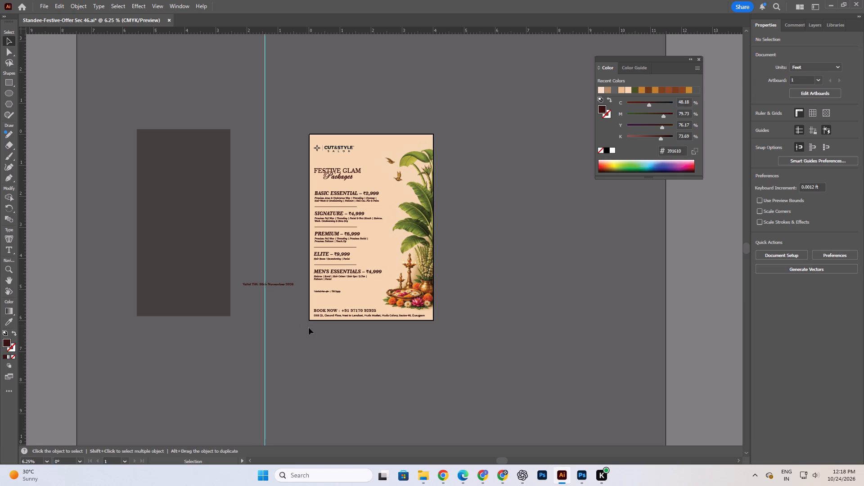
pyautogui.keyDown('alt'); pyautogui.scroll(3, 386, 307); pyautogui.keyUp('alt')
pyautogui.hotkey('ctrl', 's')
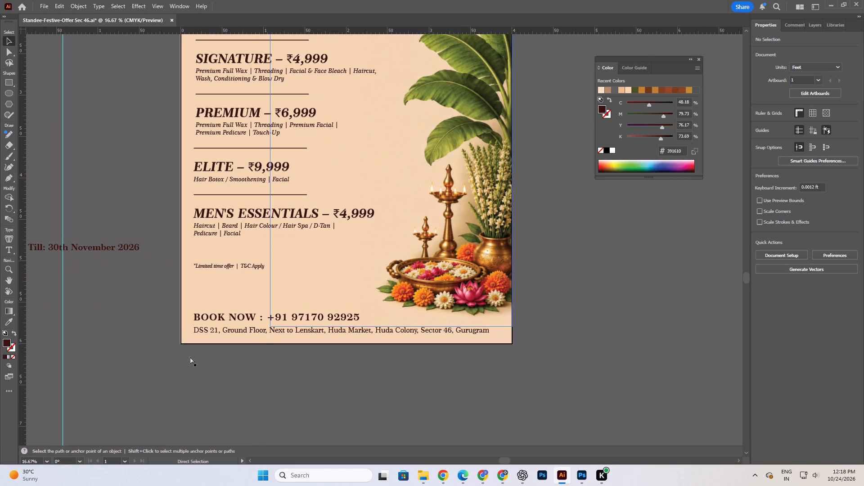
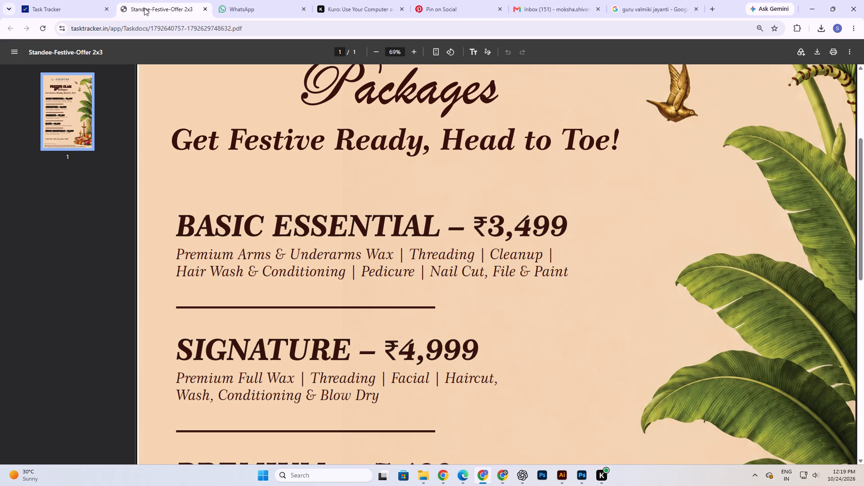
# Review the reference festive standee PDF, and read the Cut & Style Sector-46 task description for its offer text, contact details and size requirements.
pyautogui.scroll(13, 297, 349)
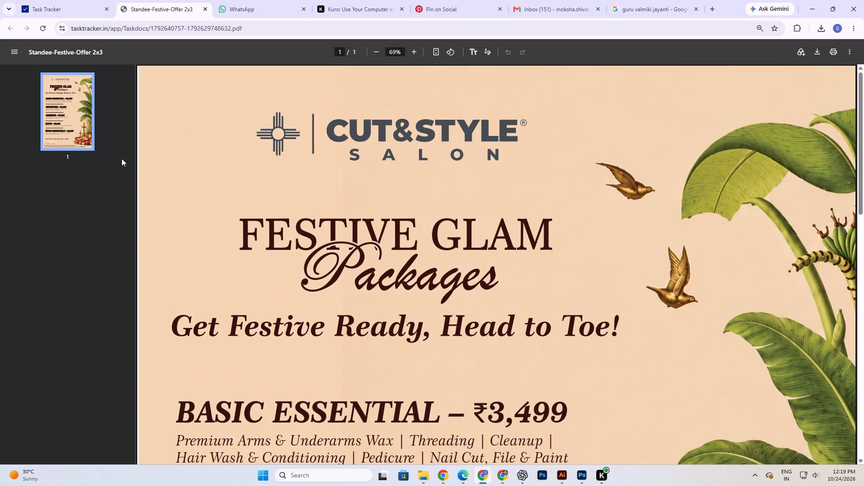
pyautogui.click(49, 0)
pyautogui.scroll(-2, 456, 349)
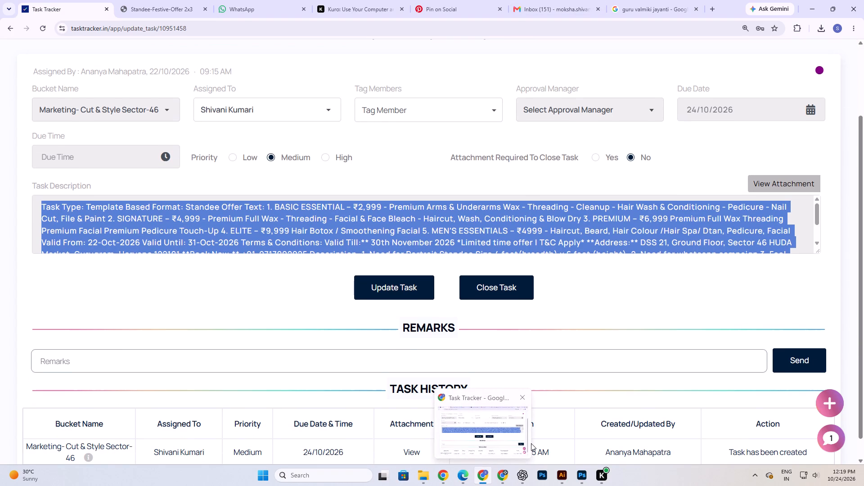
pyautogui.scroll(-2, 551, 246)
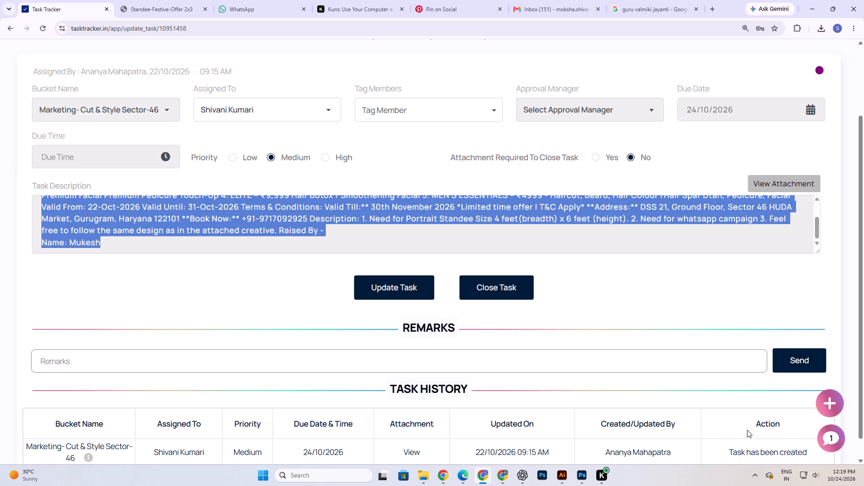
# Switch to Photoshop, cancel the open text edit in the Sector 46 Dusshera offer, and close the program.
pyautogui.click(578, 477)
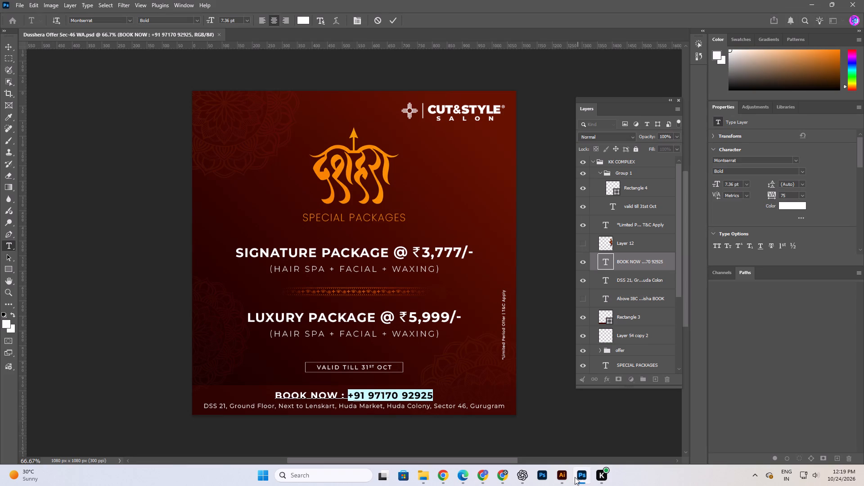
pyautogui.click(863, 0)
pyautogui.click(374, 20)
pyautogui.click(854, 1)
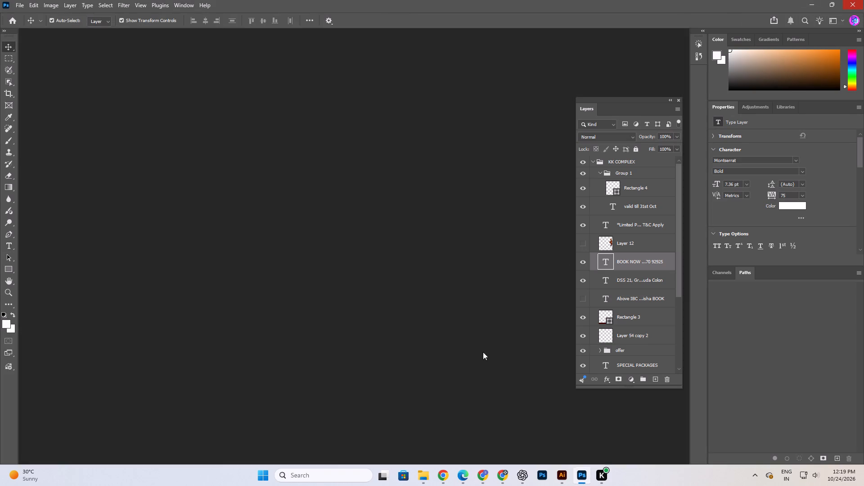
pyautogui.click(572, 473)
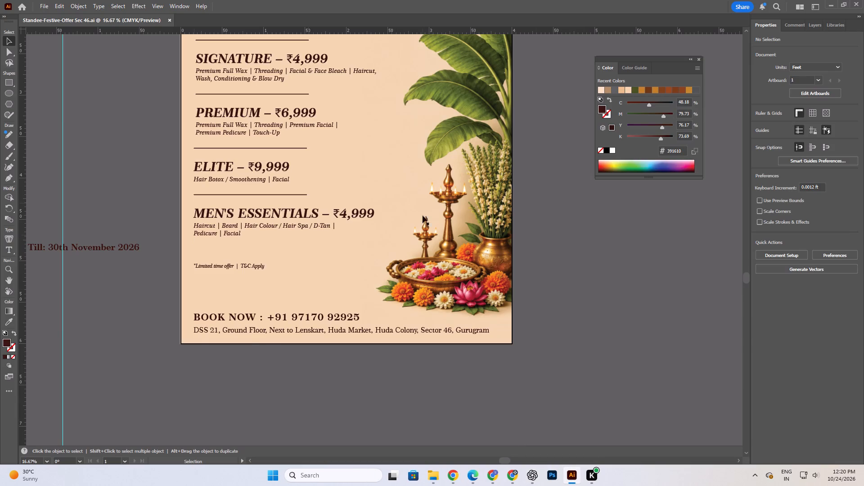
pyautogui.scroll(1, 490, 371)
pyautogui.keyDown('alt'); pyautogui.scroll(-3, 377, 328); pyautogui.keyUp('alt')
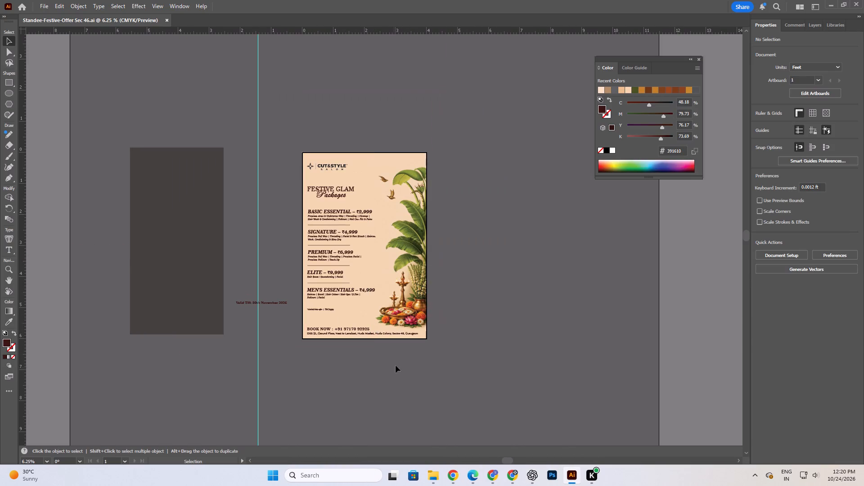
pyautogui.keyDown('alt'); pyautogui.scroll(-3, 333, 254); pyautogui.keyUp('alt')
# Search the LOCATIONS folder in File Explorer for "festiv" and open the Festive-Offer WA SAKET Illustrator file.
pyautogui.click(430, 468)
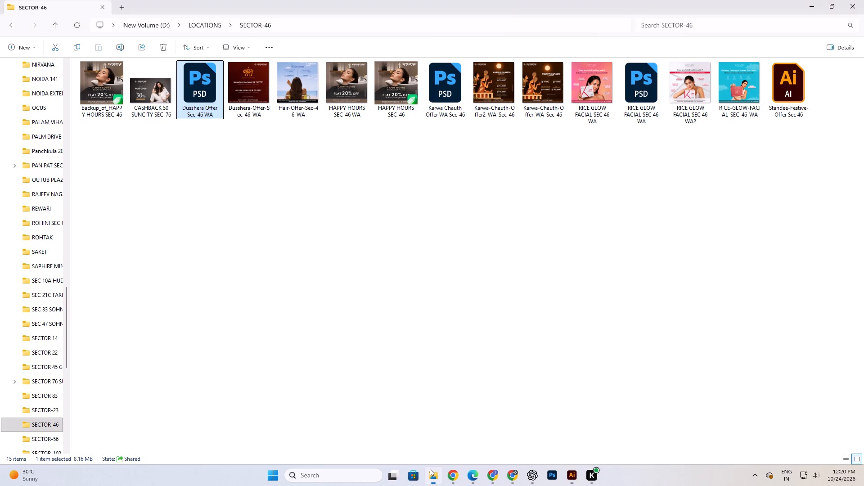
pyautogui.click(214, 29)
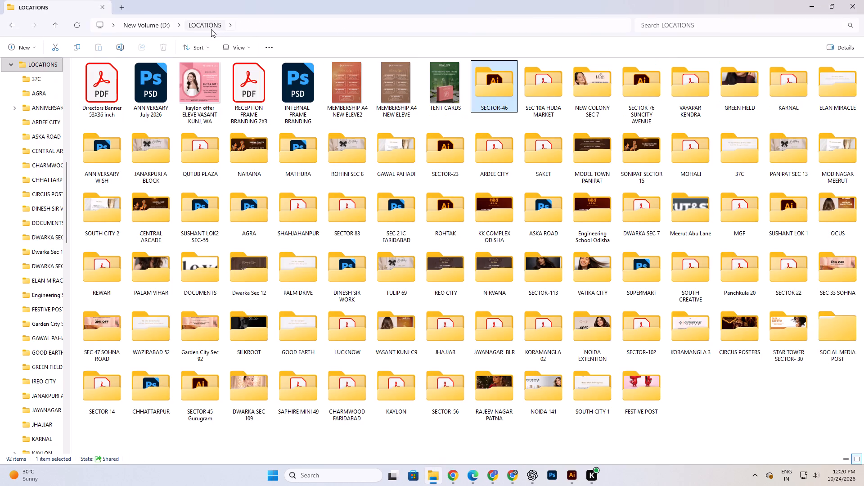
pyautogui.moveTo(66, 174); pyautogui.dragTo(68, 152)
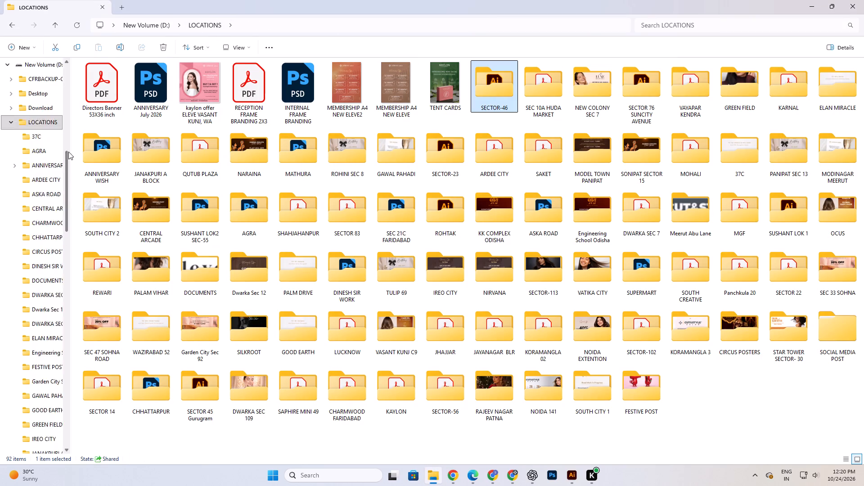
pyautogui.moveTo(68, 152); pyautogui.dragTo(72, 56)
pyautogui.click(688, 27)
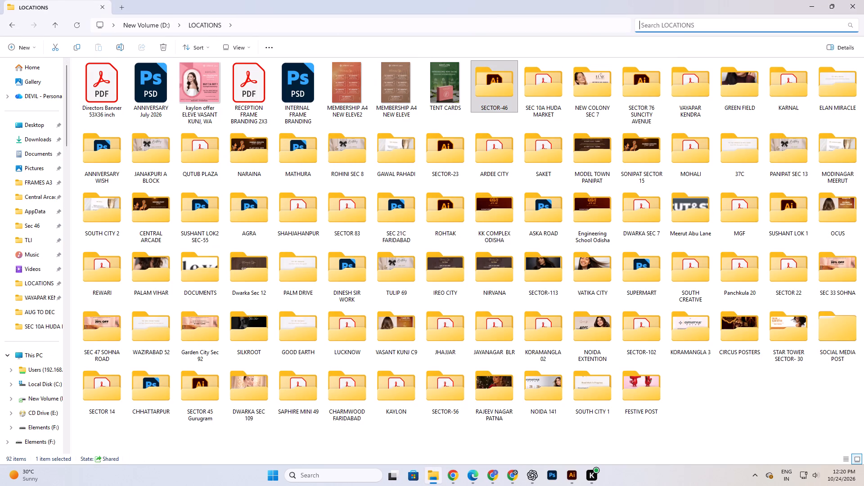
pyautogui.press('f')
pyautogui.press('e')
pyautogui.press('s')
pyautogui.press('t')
pyautogui.write('iv')
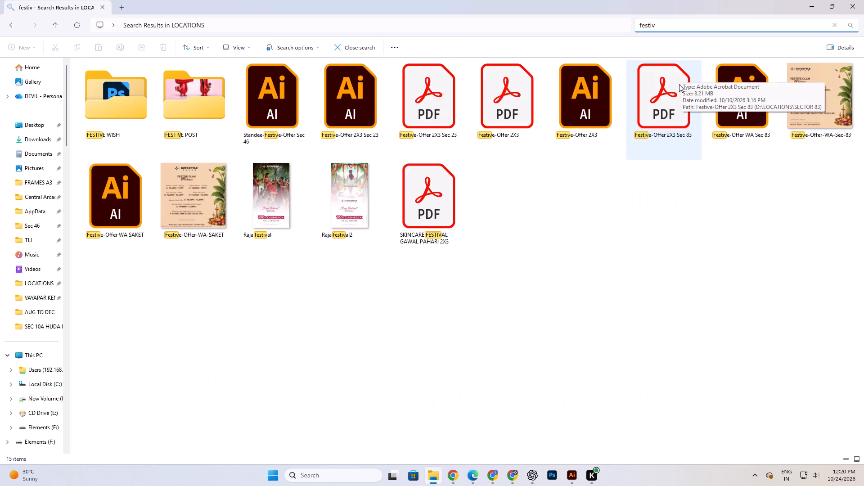
pyautogui.click(128, 195)
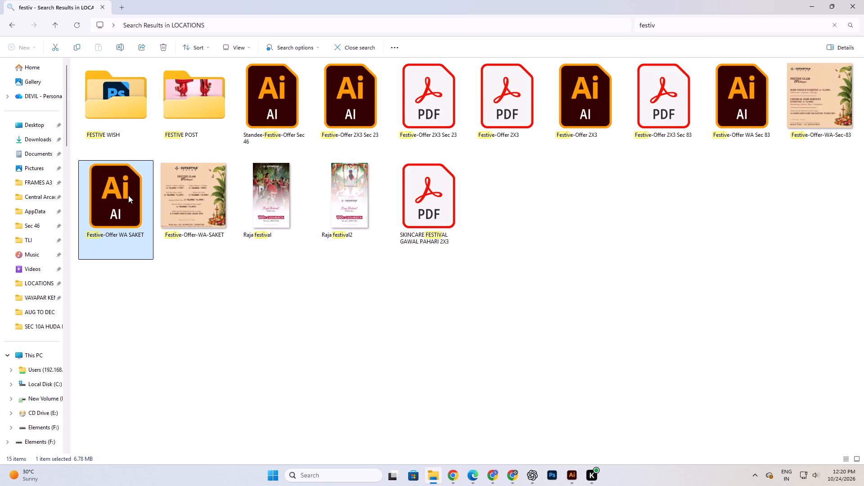
pyautogui.doubleClick(128, 196)
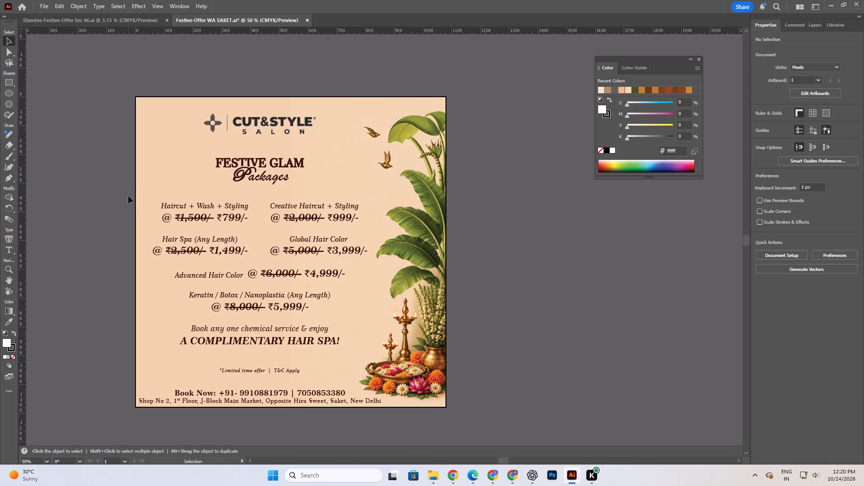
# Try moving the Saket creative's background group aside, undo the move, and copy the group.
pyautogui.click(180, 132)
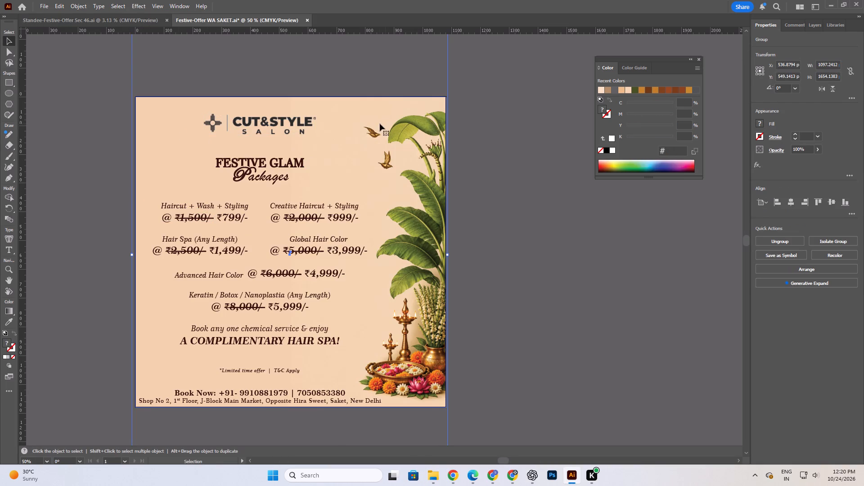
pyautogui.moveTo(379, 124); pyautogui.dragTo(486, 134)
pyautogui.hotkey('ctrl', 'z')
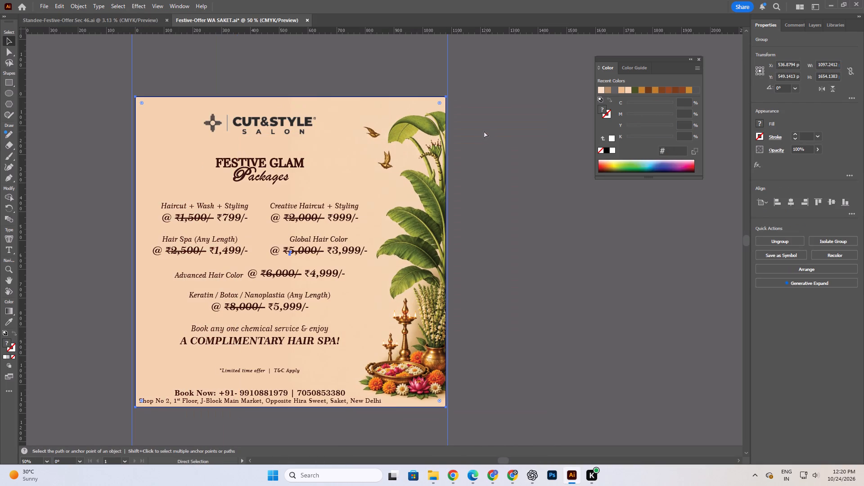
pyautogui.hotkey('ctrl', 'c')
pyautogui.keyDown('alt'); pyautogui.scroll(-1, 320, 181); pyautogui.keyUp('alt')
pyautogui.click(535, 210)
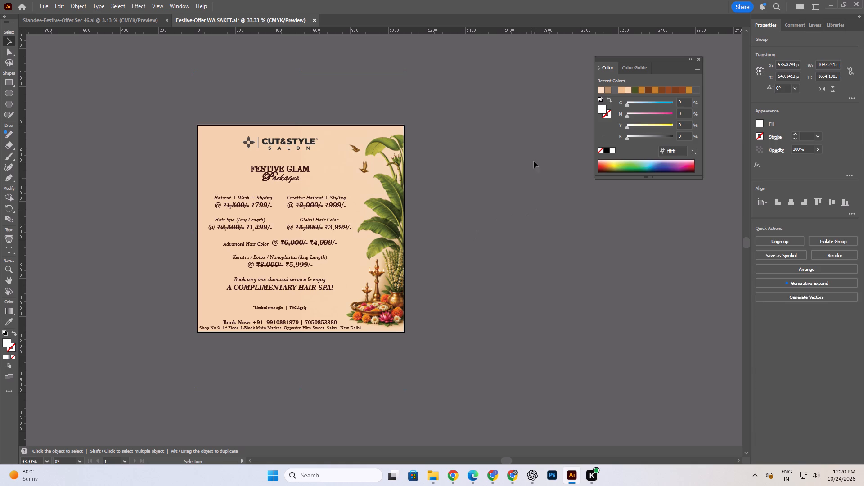
# Check the dimensions of the Saket creative's artboard.
pyautogui.click(818, 94)
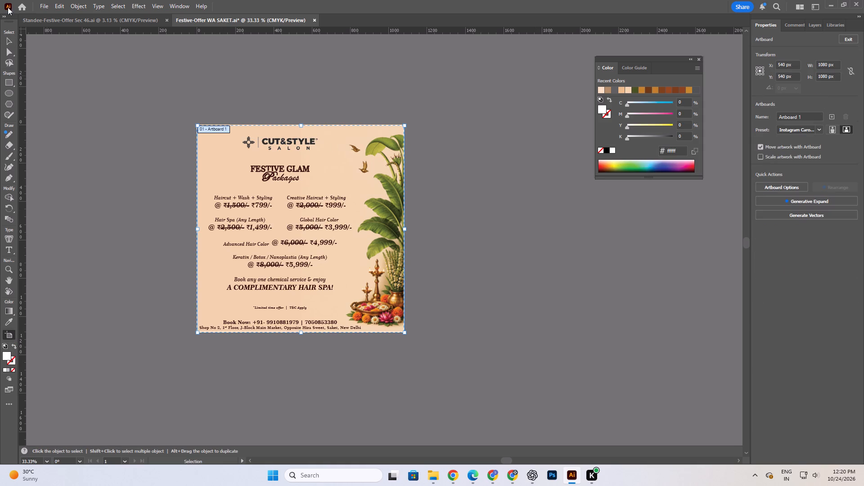
pyautogui.click(3, 43)
# Move the Saket background group off the artboard, copy it, and return it behind the text, centred horizontally on the artboard.
pyautogui.click(300, 134)
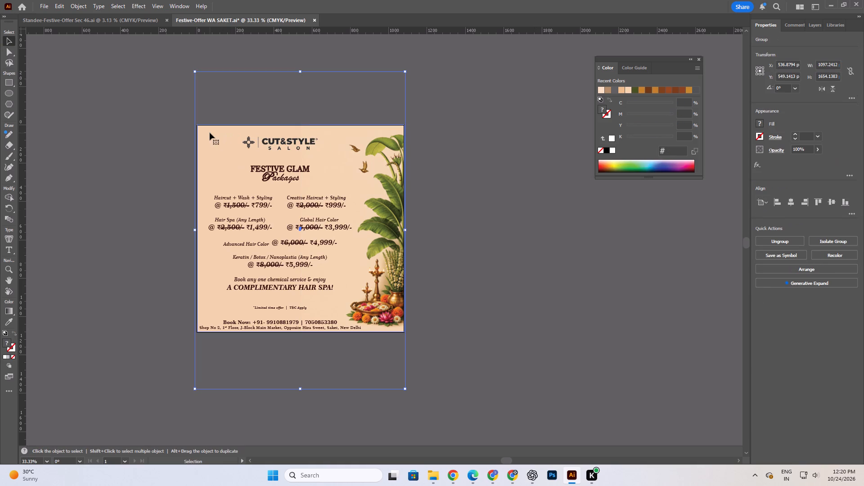
pyautogui.moveTo(210, 133); pyautogui.dragTo(429, 133)
pyautogui.moveTo(429, 133); pyautogui.dragTo(157, 177)
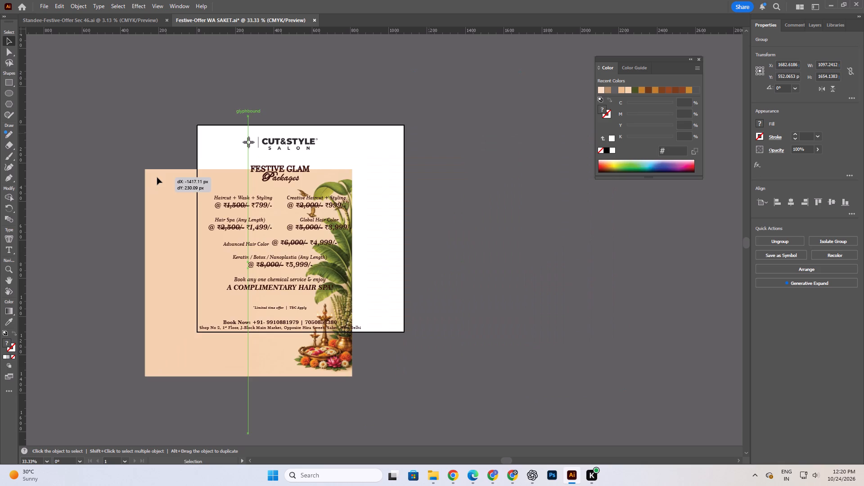
pyautogui.moveTo(157, 177); pyautogui.dragTo(398, 115)
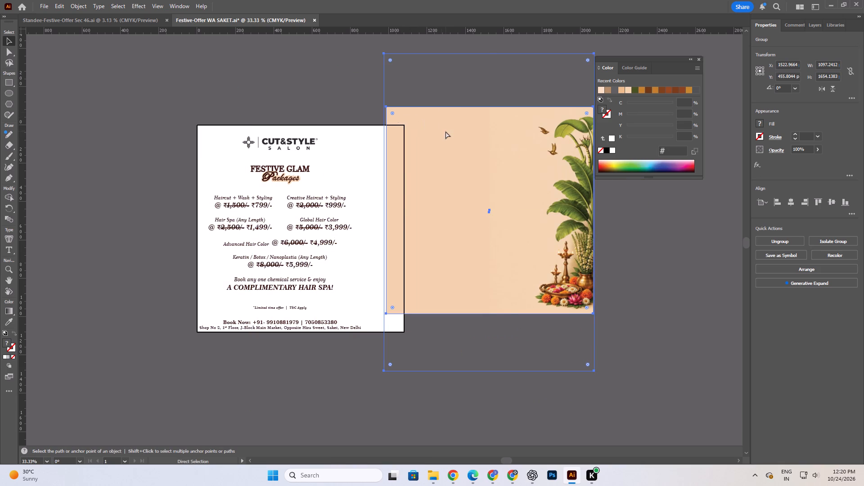
pyautogui.hotkey('ctrl', 'c')
pyautogui.moveTo(486, 162); pyautogui.dragTo(314, 182)
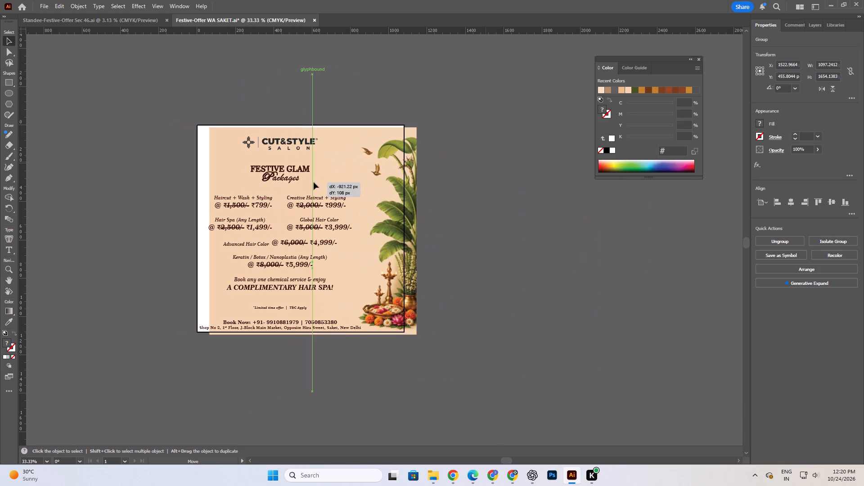
pyautogui.moveTo(314, 182); pyautogui.dragTo(297, 180)
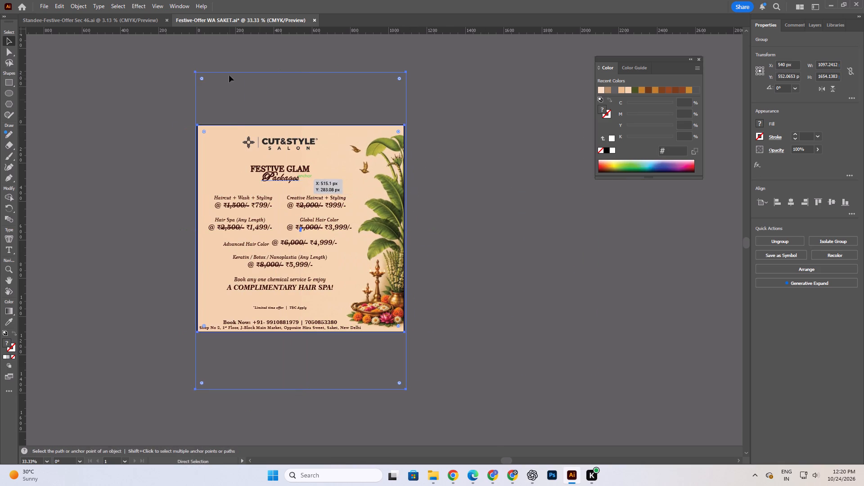
# Add a second artboard to the Sector 46 standee document and move it clear of the standee, up and to its right.
pyautogui.click(131, 20)
pyautogui.press('space')
pyautogui.press('space')
pyautogui.press('space')
pyautogui.press('space')
pyautogui.press('space')
pyautogui.moveTo(423, 280); pyautogui.dragTo(377, 269)
pyautogui.click(552, 227)
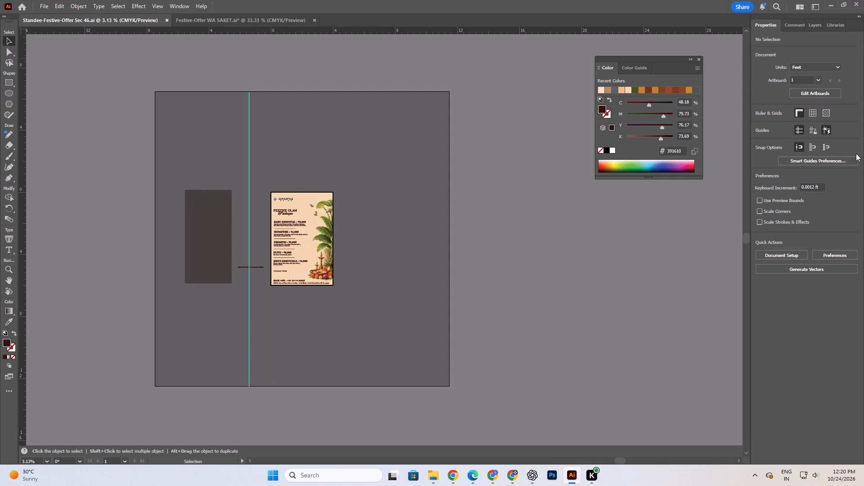
pyautogui.click(819, 90)
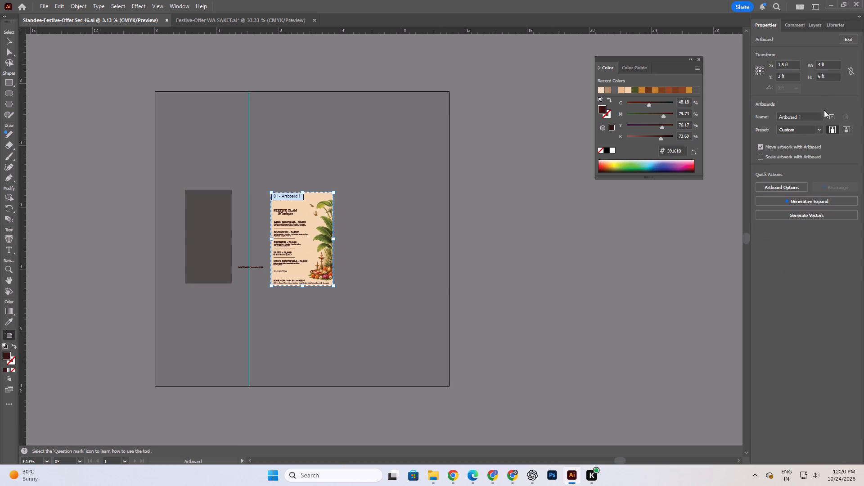
pyautogui.click(830, 115)
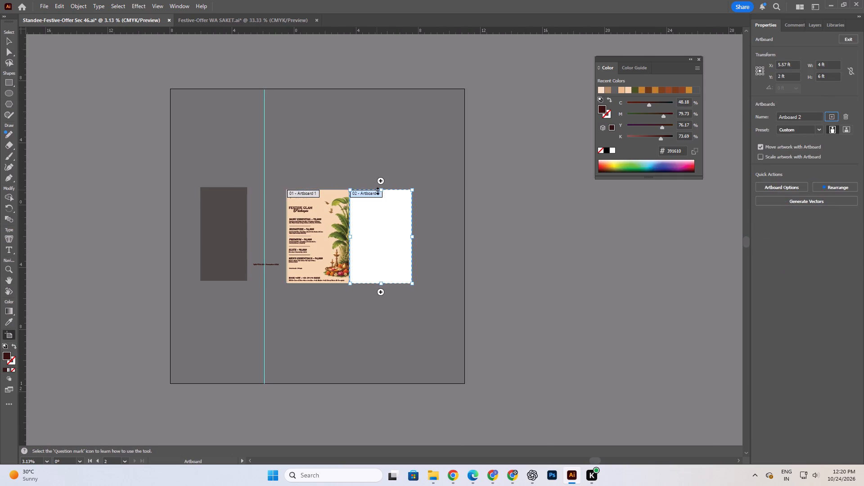
pyautogui.moveTo(374, 193); pyautogui.dragTo(396, 134)
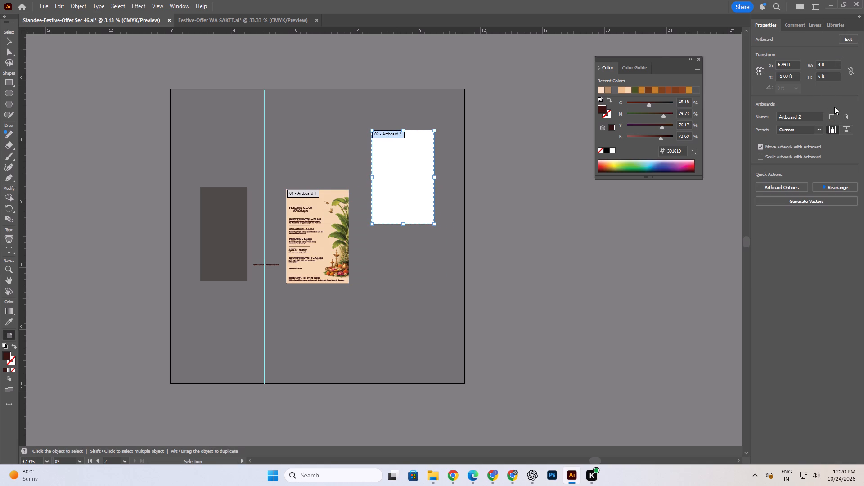
pyautogui.click(7, 41)
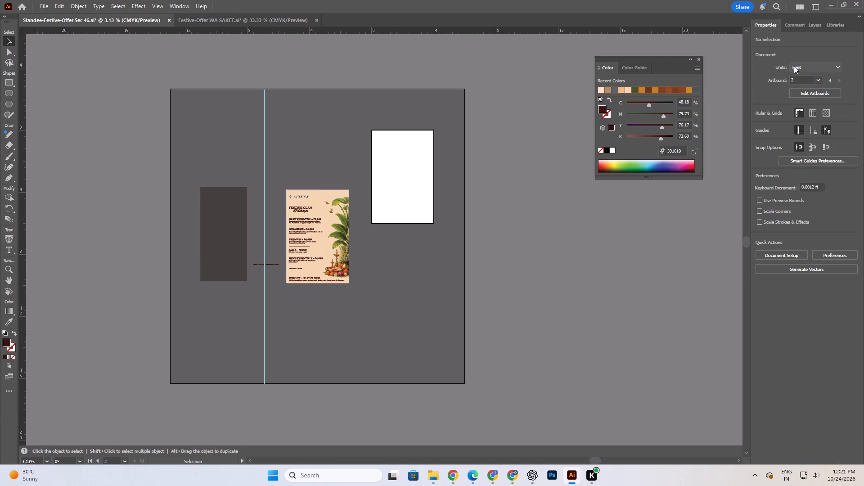
# Set the document units to pixels and resize the second artboard to 1080 x 1080 px.
pyautogui.click(794, 66)
pyautogui.click(804, 75)
pyautogui.click(807, 92)
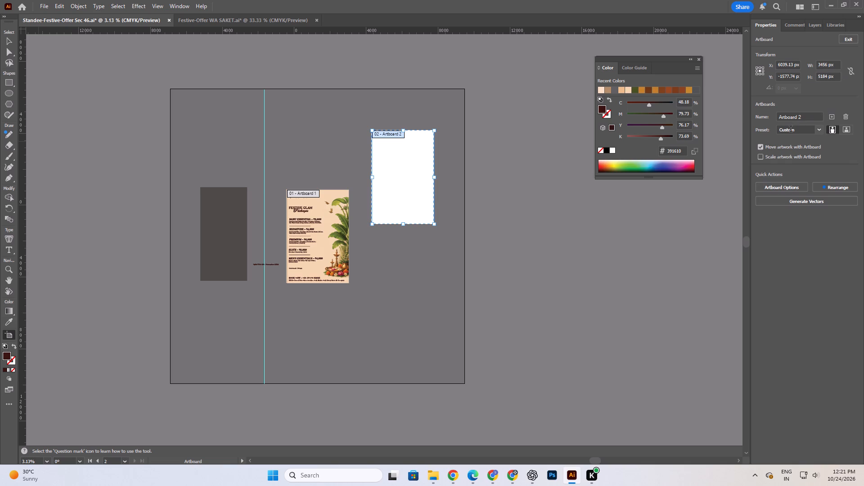
pyautogui.doubleClick(825, 65)
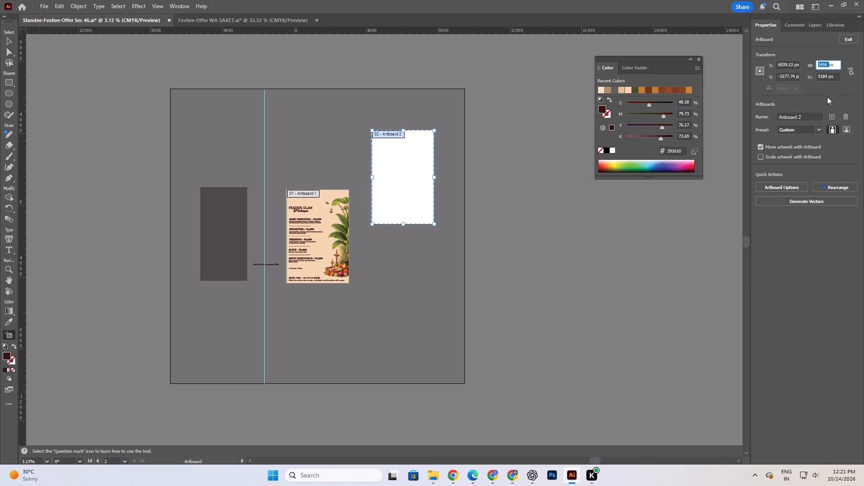
pyautogui.write('1080')
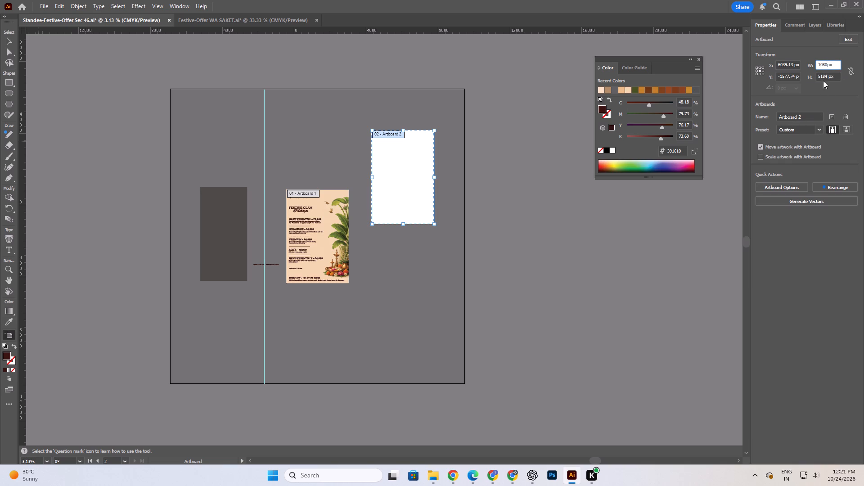
pyautogui.doubleClick(822, 76)
pyautogui.write('1080')
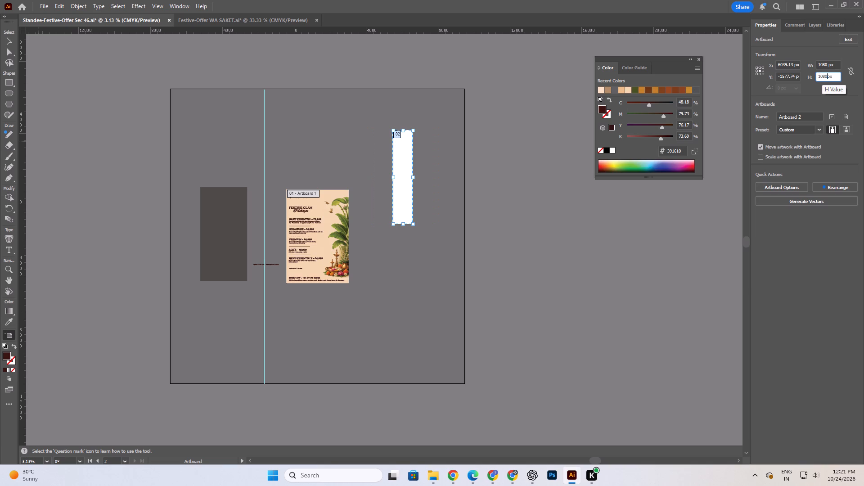
pyautogui.press('Return')
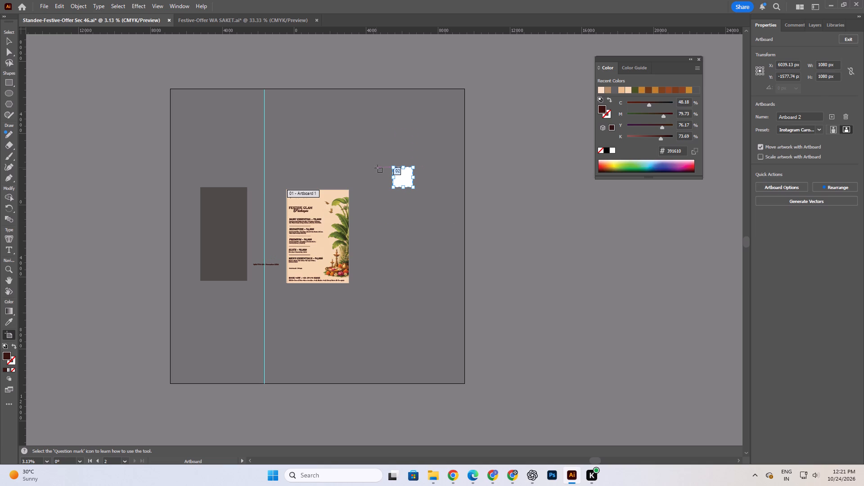
# Move the square second artboard closer to the standee's right side, near its top.
pyautogui.moveTo(400, 170); pyautogui.dragTo(378, 206)
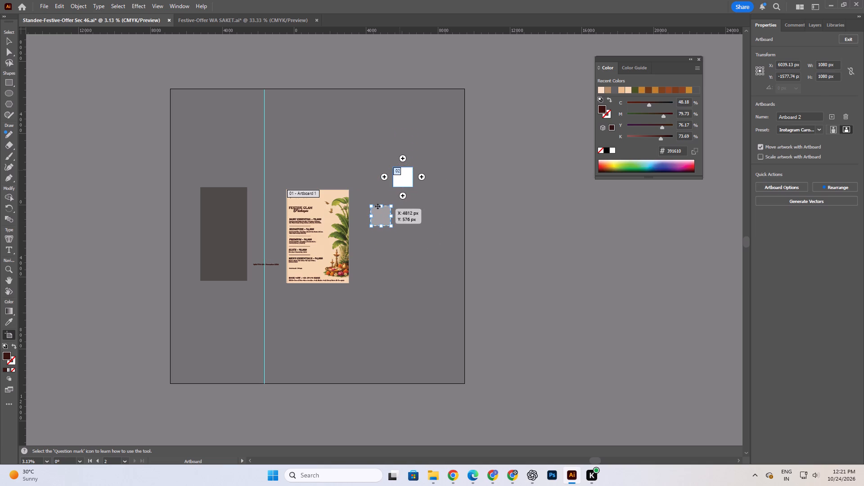
pyautogui.moveTo(378, 206); pyautogui.dragTo(383, 202)
pyautogui.click(6, 38)
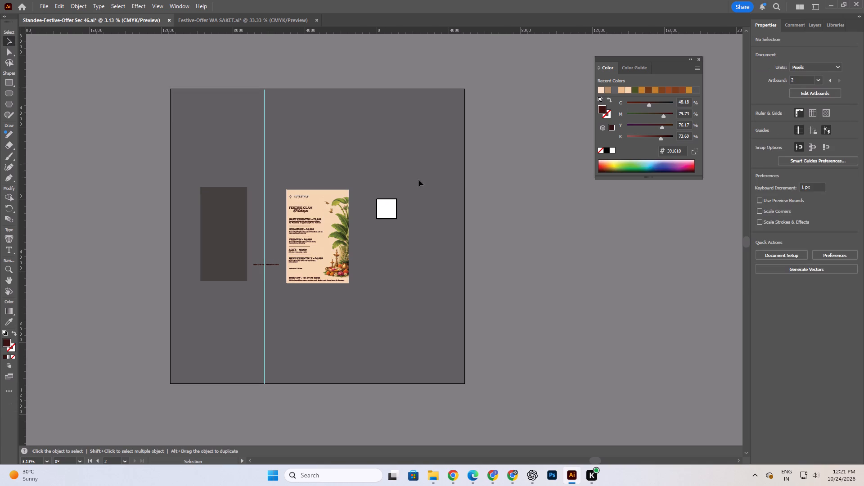
# Paste the copied Saket background group and place it over the blank square artboard.
pyautogui.click(456, 177)
pyautogui.keyDown('alt'); pyautogui.scroll(2, 382, 254); pyautogui.keyUp('alt')
pyautogui.hotkey('ctrl', 'v')
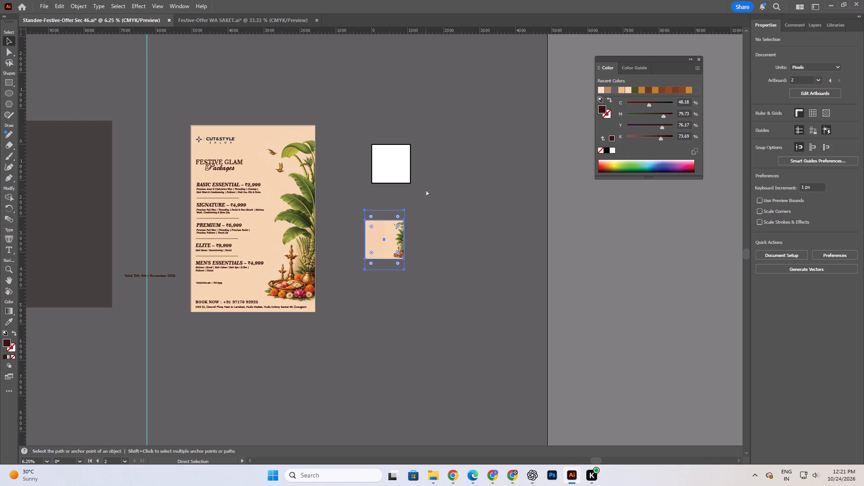
pyautogui.moveTo(390, 252); pyautogui.dragTo(396, 175)
pyautogui.keyDown('alt'); pyautogui.scroll(2, 403, 170); pyautogui.keyUp('alt')
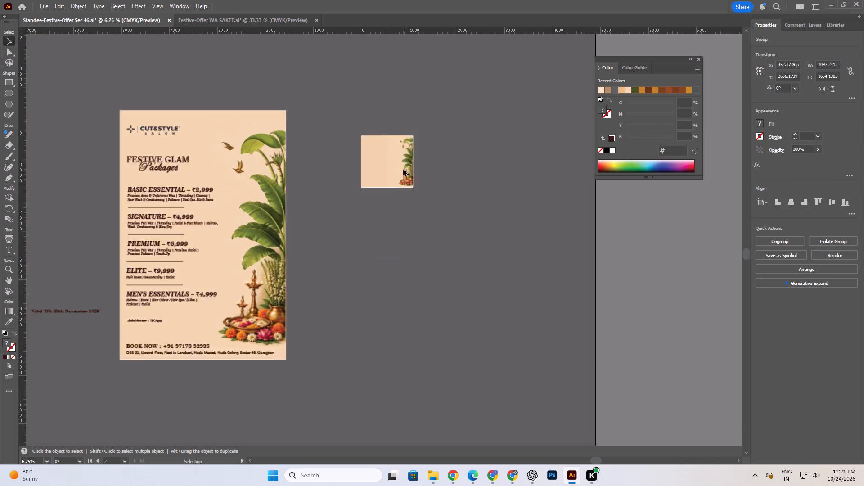
# Centre the pasted background group horizontally and vertically on the square artboard.
pyautogui.keyDown('alt'); pyautogui.scroll(3, 403, 170); pyautogui.keyUp('alt')
pyautogui.click(486, 231)
pyautogui.click(365, 172)
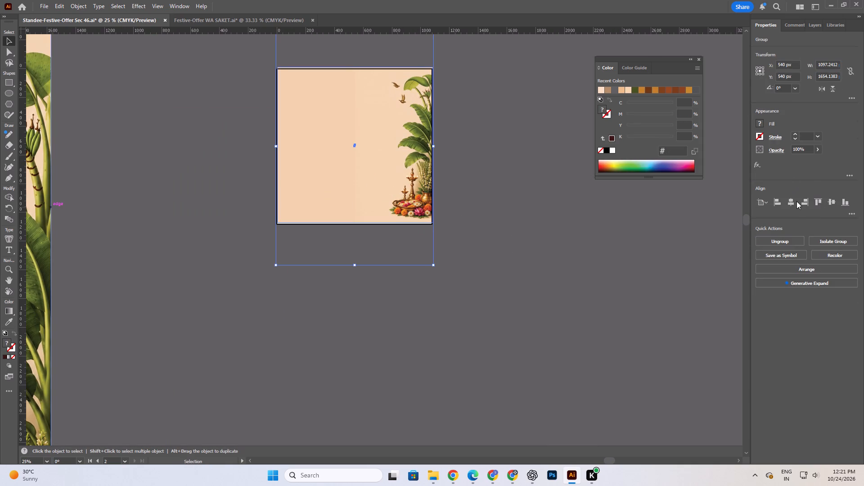
pyautogui.click(793, 200)
pyautogui.doubleClick(833, 199)
pyautogui.click(484, 365)
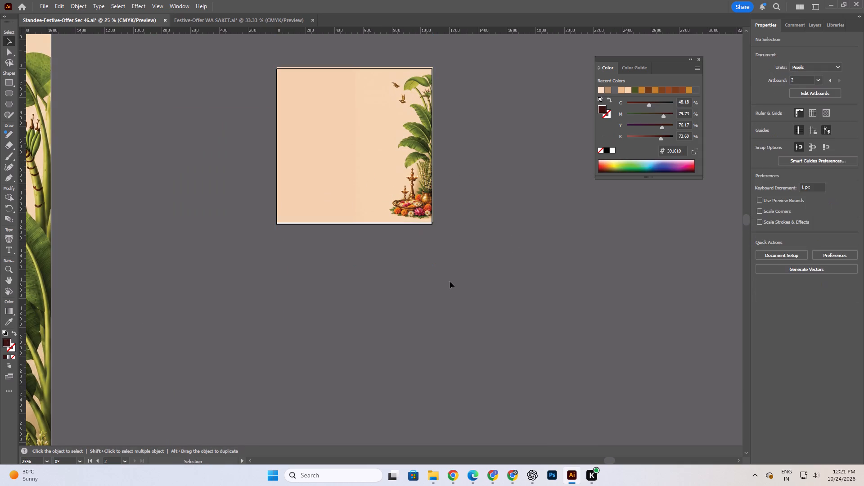
# Shift the background group down to Y about 549 px so it covers the square artboard's bottom edge.
pyautogui.scroll(4, 450, 281)
pyautogui.moveTo(360, 170); pyautogui.dragTo(360, 174)
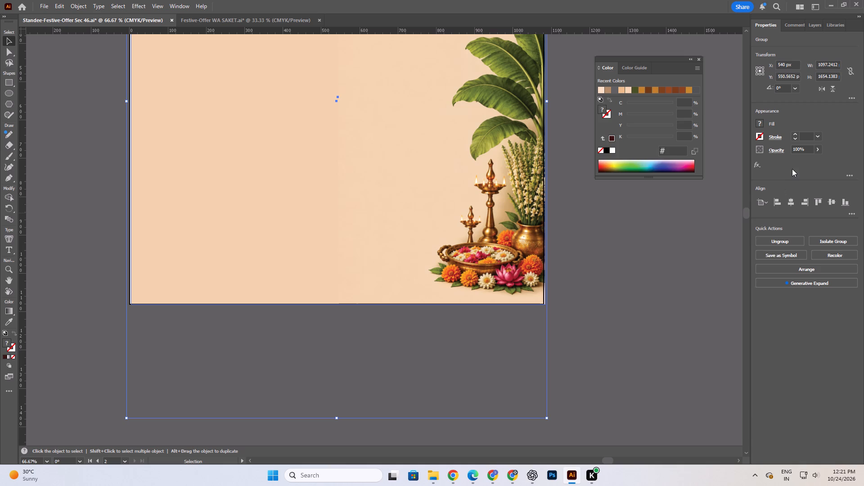
pyautogui.click(834, 203)
pyautogui.click(846, 206)
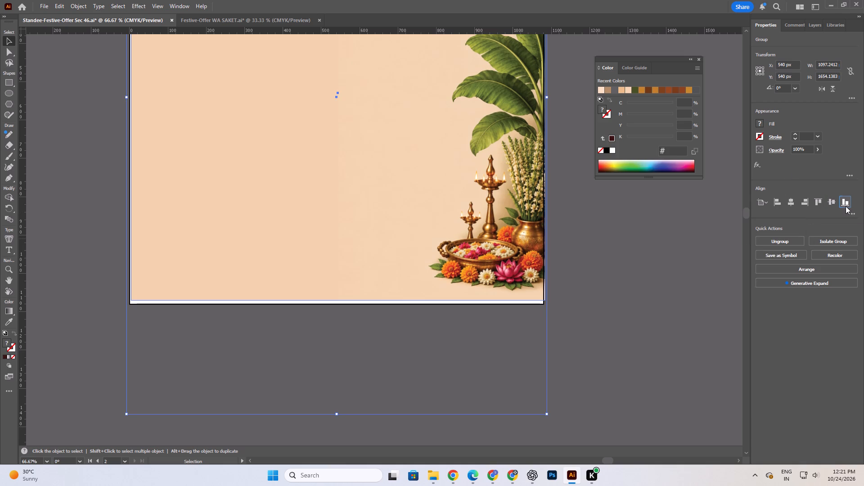
pyautogui.hotkey('ctrl', 'z')
pyautogui.click(607, 282)
pyautogui.click(383, 232)
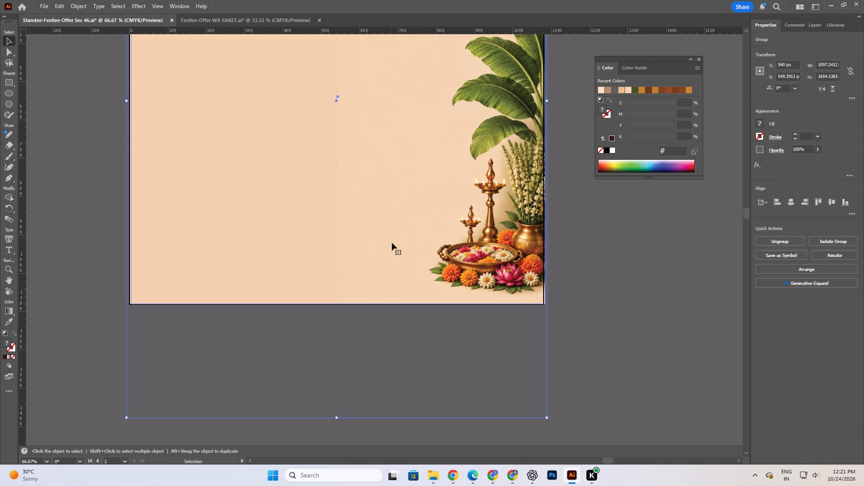
# Shift the background group sideways to X about 535 px so it covers both side edges of the square artboard.
pyautogui.keyDown('alt'); pyautogui.scroll(-2, 404, 276); pyautogui.keyUp('alt')
pyautogui.scroll(3, 401, 294)
pyautogui.keyDown('alt'); pyautogui.scroll(2, 367, 162); pyautogui.keyUp('alt')
pyautogui.moveTo(375, 163); pyautogui.dragTo(374, 163)
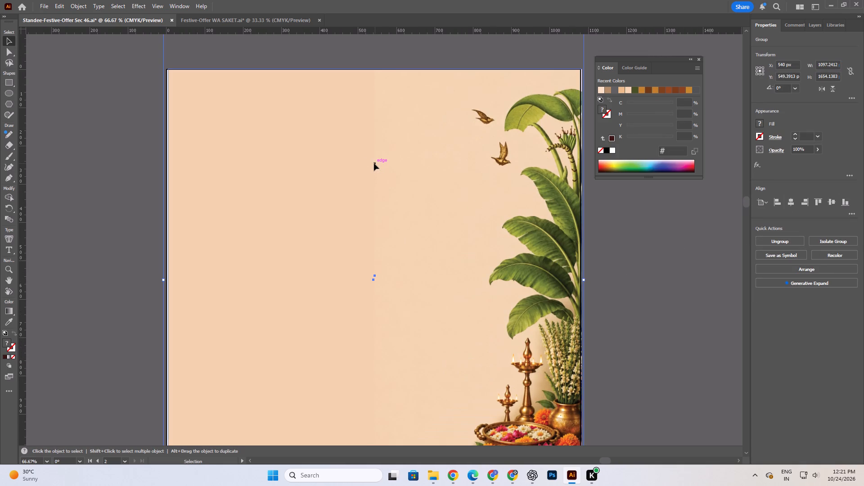
pyautogui.moveTo(374, 163); pyautogui.dragTo(370, 163)
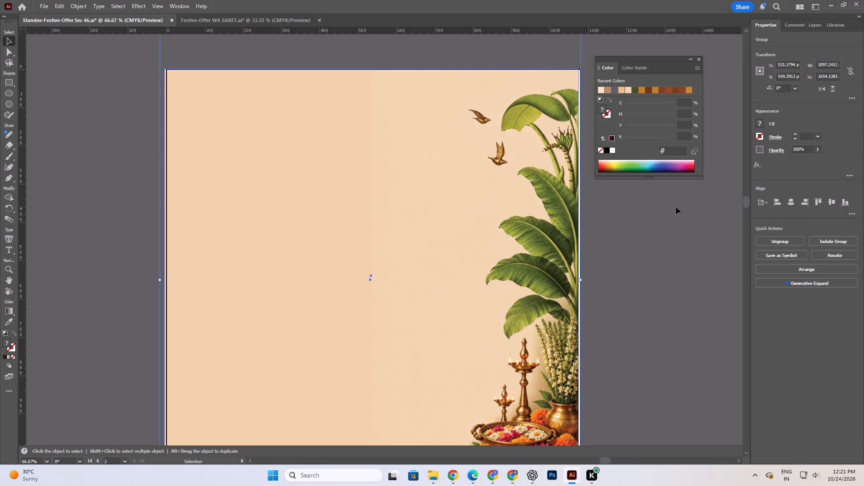
pyautogui.click(679, 219)
pyautogui.click(398, 179)
pyautogui.press('Right')
pyautogui.press('Right')
pyautogui.press('Right')
pyautogui.press('Right')
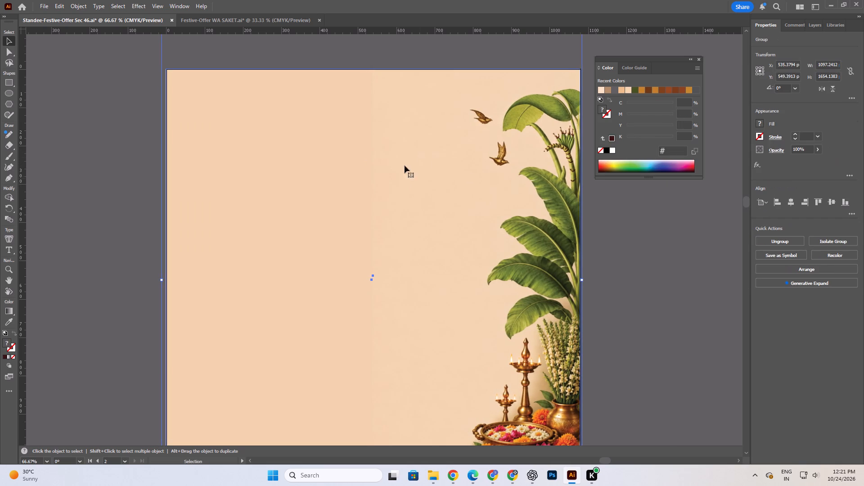
pyautogui.click(650, 246)
pyautogui.scroll(-6, 655, 258)
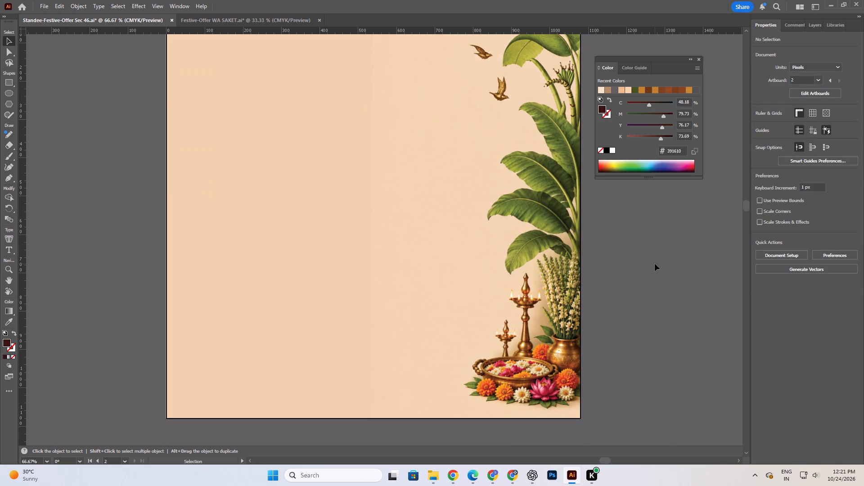
pyautogui.keyDown('alt'); pyautogui.scroll(3, 169, 92); pyautogui.keyUp('alt')
pyautogui.keyDown('alt'); pyautogui.scroll(-5, 249, 227); pyautogui.keyUp('alt')
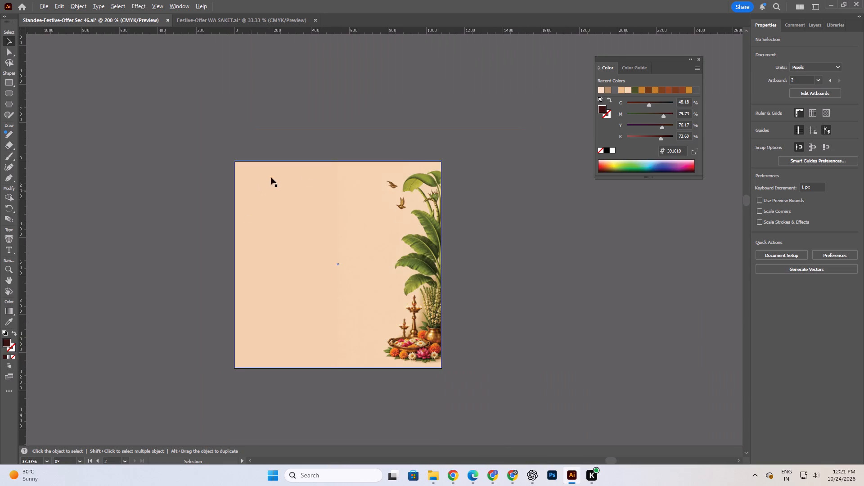
pyautogui.scroll(-9, 515, 282)
pyautogui.keyDown('alt'); pyautogui.scroll(1, 252, 139); pyautogui.keyUp('alt')
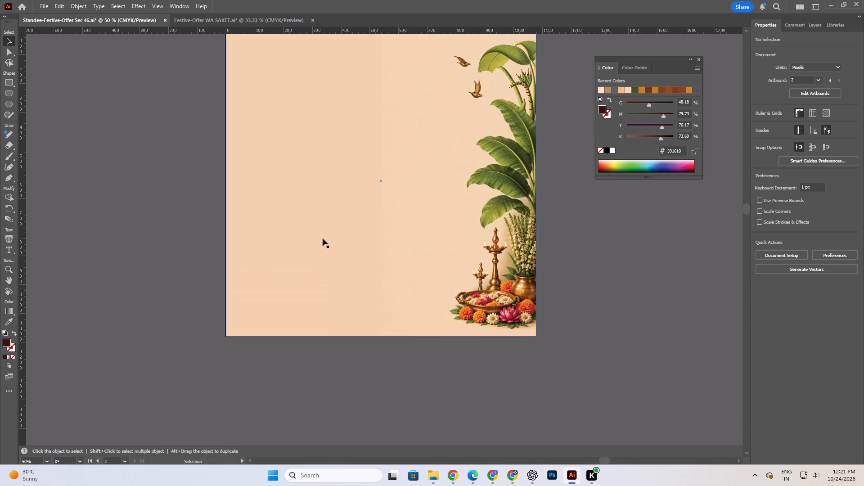
# Copy the Festive Glam Packages heading and the package list from the standee and paste them beside it.
pyautogui.keyDown('alt'); pyautogui.scroll(-2, 331, 243); pyautogui.keyUp('alt')
pyautogui.keyDown('alt'); pyautogui.scroll(-3, 409, 148); pyautogui.keyUp('alt')
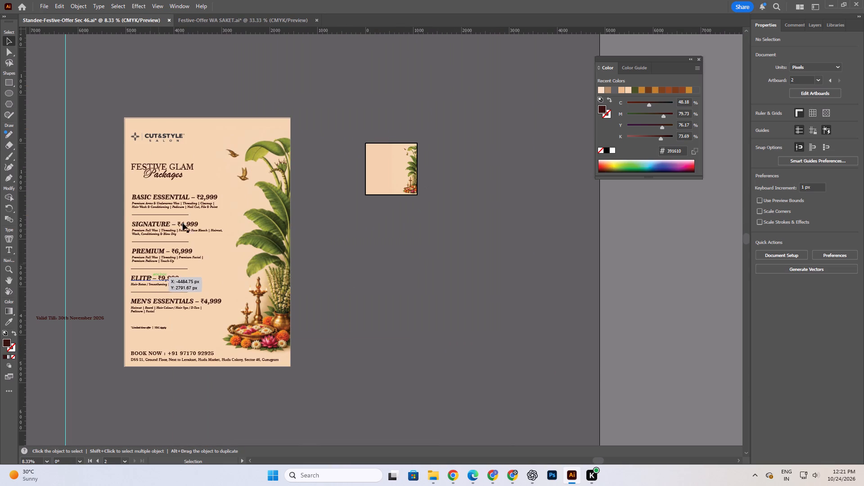
pyautogui.click(181, 200)
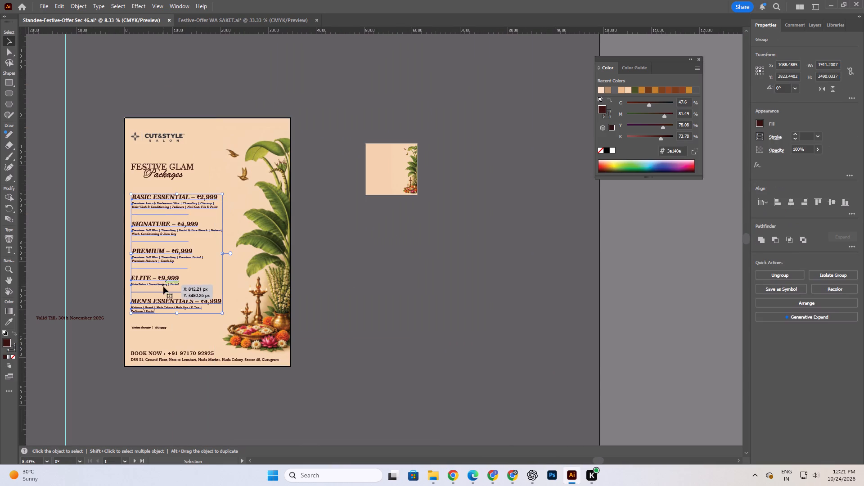
pyautogui.keyDown('shift'); pyautogui.click(165, 175); pyautogui.keyUp('shift')
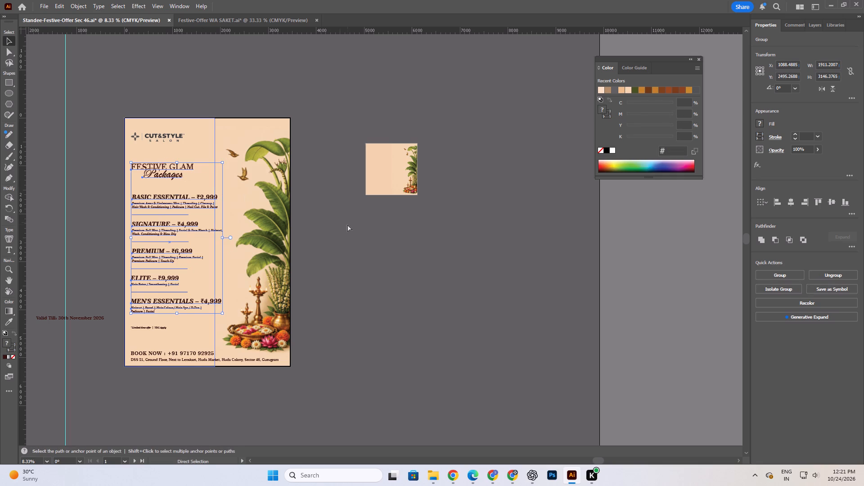
pyautogui.hotkey('ctrl', 'c')
pyautogui.click(490, 211)
pyautogui.hotkey('ctrl', 'v')
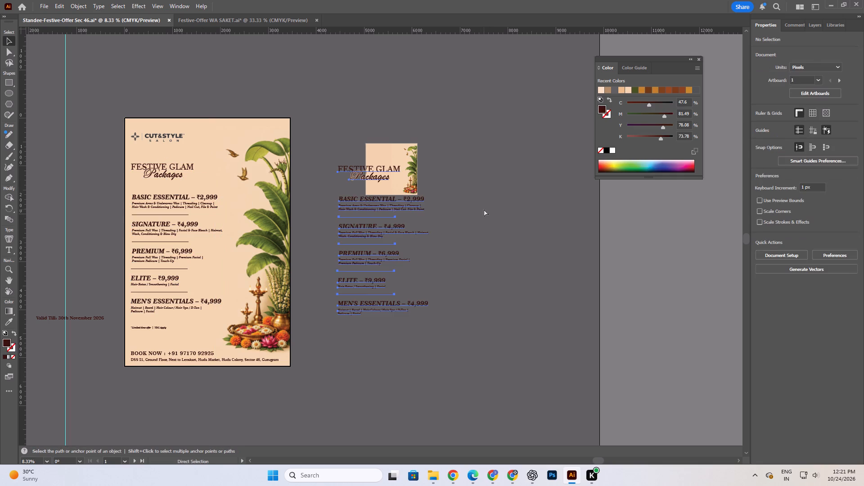
# Scale the pasted heading and package list to about 501 x 825 px and position them on the square artboard, beside the plant artwork.
pyautogui.keyDown('alt'); pyautogui.keyDown('shift'); pyautogui.moveTo(430, 315); pyautogui.dragTo(394, 275); pyautogui.keyUp('shift'); pyautogui.keyUp('alt')
pyautogui.moveTo(387, 238); pyautogui.dragTo(385, 166)
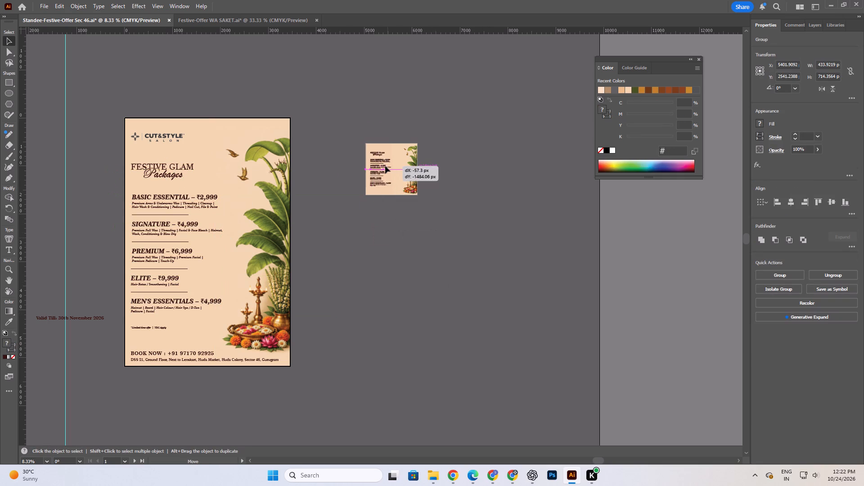
pyautogui.moveTo(385, 166); pyautogui.dragTo(385, 168)
pyautogui.scroll(2, 407, 153)
pyautogui.keyDown('alt'); pyautogui.scroll(5, 407, 192); pyautogui.keyUp('alt')
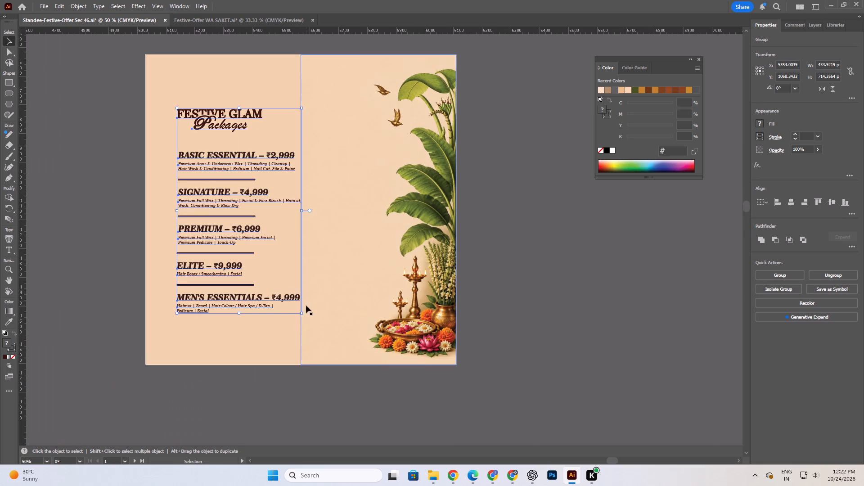
pyautogui.keyDown('alt'); pyautogui.keyDown('shift'); pyautogui.moveTo(302, 312); pyautogui.dragTo(332, 329); pyautogui.keyUp('shift'); pyautogui.keyUp('alt')
pyautogui.moveTo(199, 175); pyautogui.dragTo(202, 166)
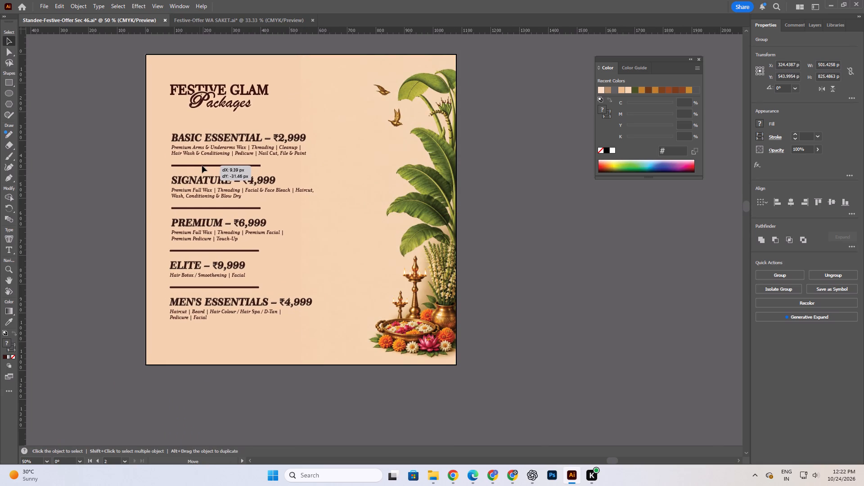
pyautogui.moveTo(202, 166); pyautogui.dragTo(202, 180)
pyautogui.click(93, 148)
# Thin the stroke of all four divider lines between the packages on the square artboard.
pyautogui.doubleClick(184, 182)
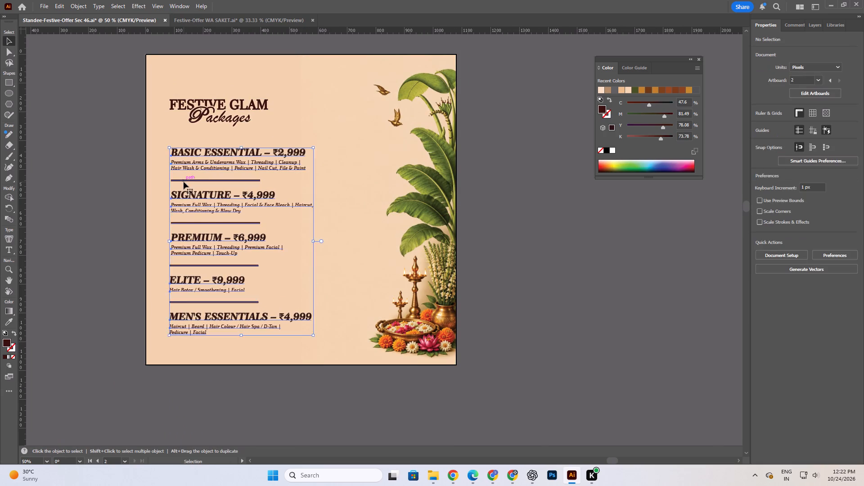
pyautogui.click(184, 182)
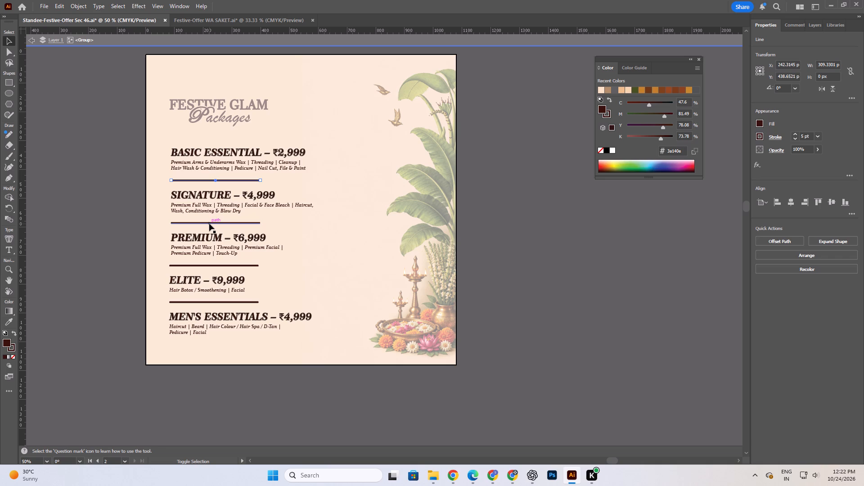
pyautogui.keyDown('shift'); pyautogui.click(209, 224); pyautogui.keyUp('shift')
pyautogui.keyDown('shift'); pyautogui.click(213, 265); pyautogui.keyUp('shift')
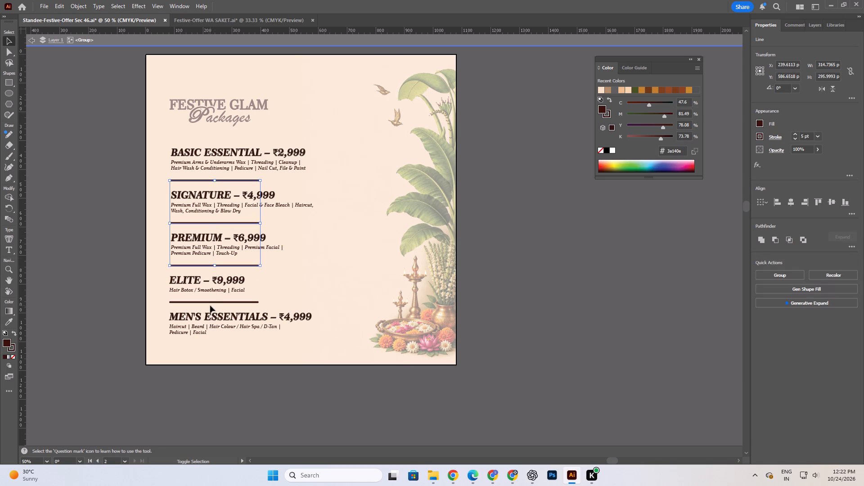
pyautogui.keyDown('shift'); pyautogui.click(210, 301); pyautogui.keyUp('shift')
pyautogui.tripleClick(795, 139)
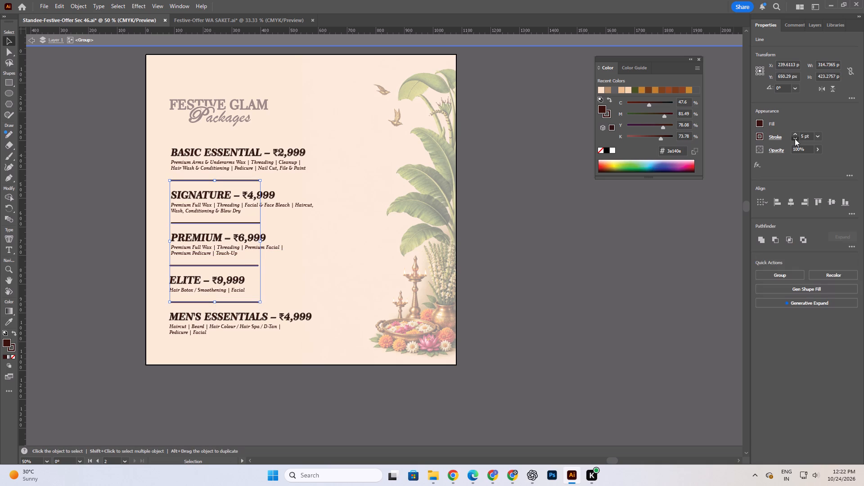
pyautogui.click(795, 139)
pyautogui.click(795, 139)
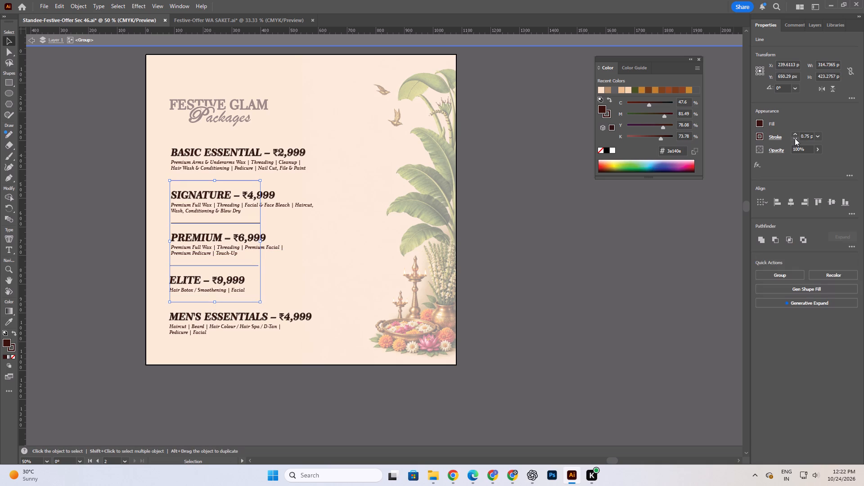
pyautogui.click(795, 138)
pyautogui.click(795, 135)
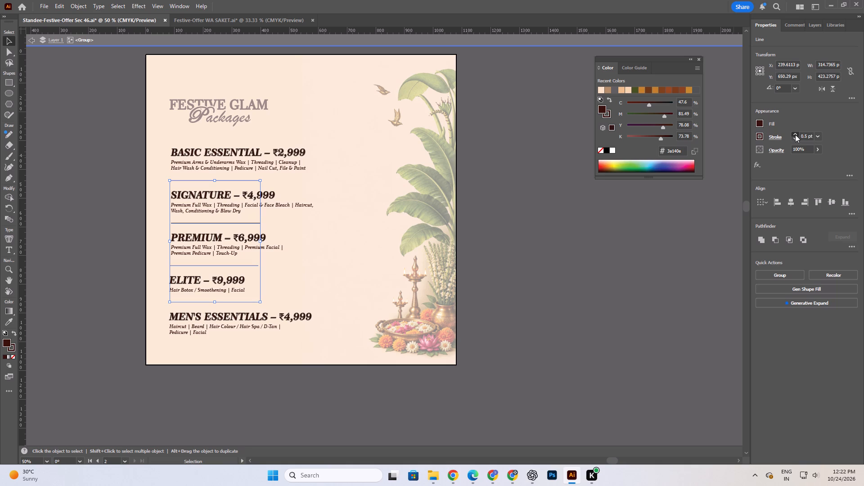
pyautogui.click(795, 135)
pyautogui.doubleClick(580, 244)
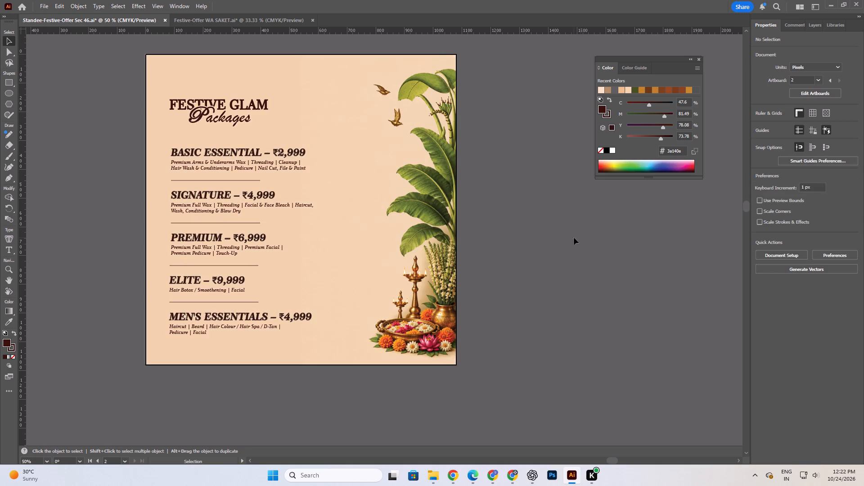
# Join the two-line Basic Essential description into one line, with a space before "Hair Wash & Conditioning".
pyautogui.keyDown('alt'); pyautogui.scroll(2, 204, 275); pyautogui.keyUp('alt')
pyautogui.keyDown('alt'); pyautogui.scroll(-1, 237, 224); pyautogui.keyUp('alt')
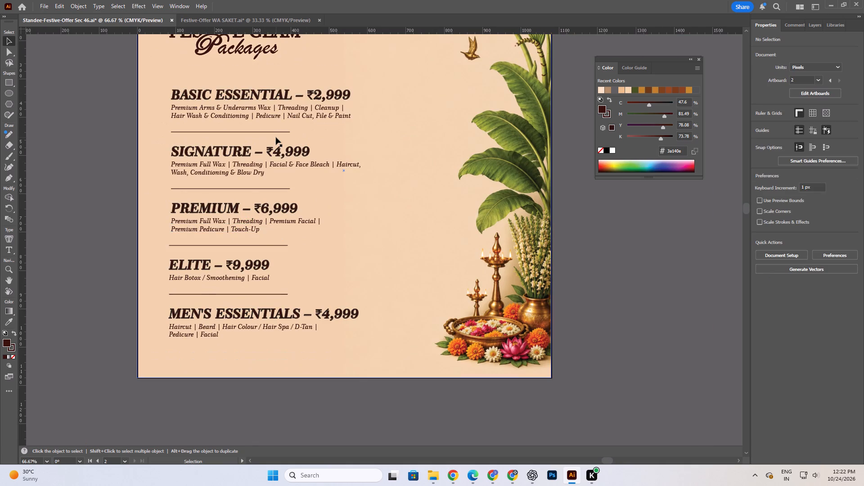
pyautogui.doubleClick(252, 116)
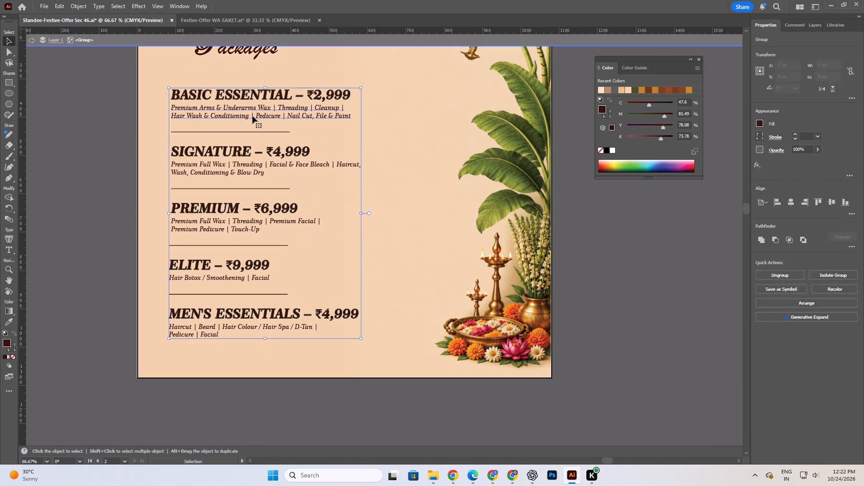
pyautogui.click(197, 116)
pyautogui.doubleClick(197, 116)
pyautogui.doubleClick(192, 116)
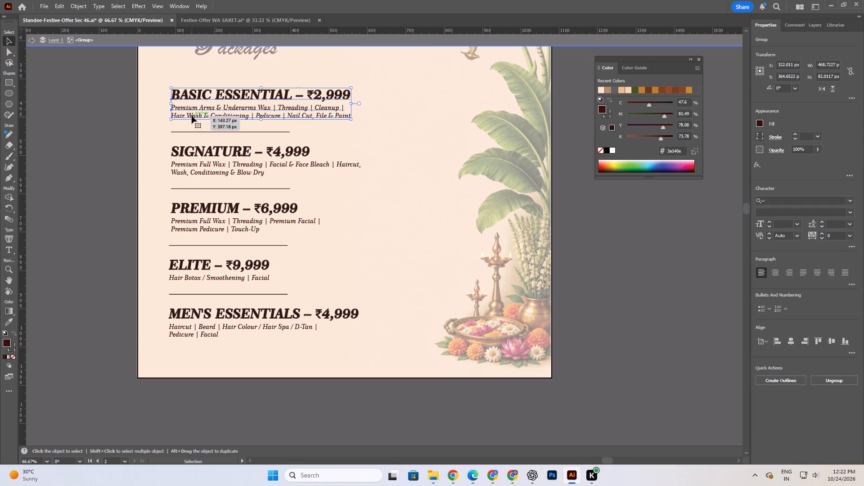
pyautogui.doubleClick(175, 113)
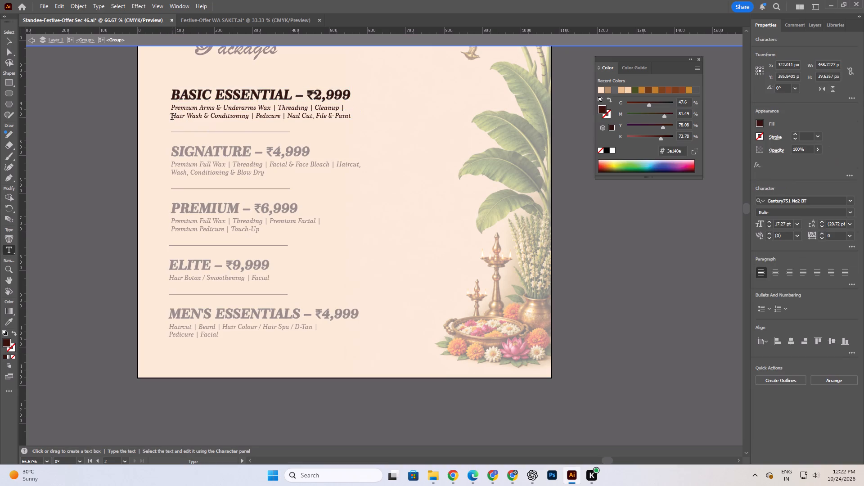
pyautogui.click(171, 117)
pyautogui.press('BackSpace')
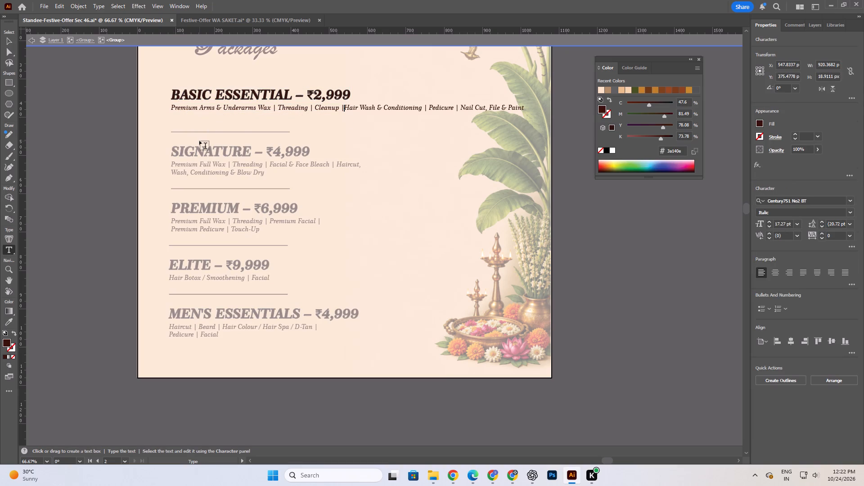
pyautogui.press('space')
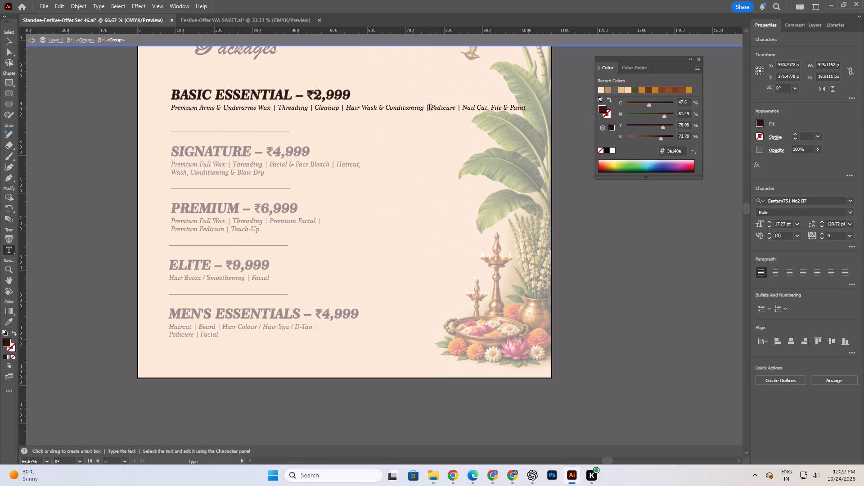
# Break the Basic Essential description before "Pedicure", removing the separator and spare space after "Hair Wash & Conditioning".
pyautogui.click(430, 108)
pyautogui.press('Return')
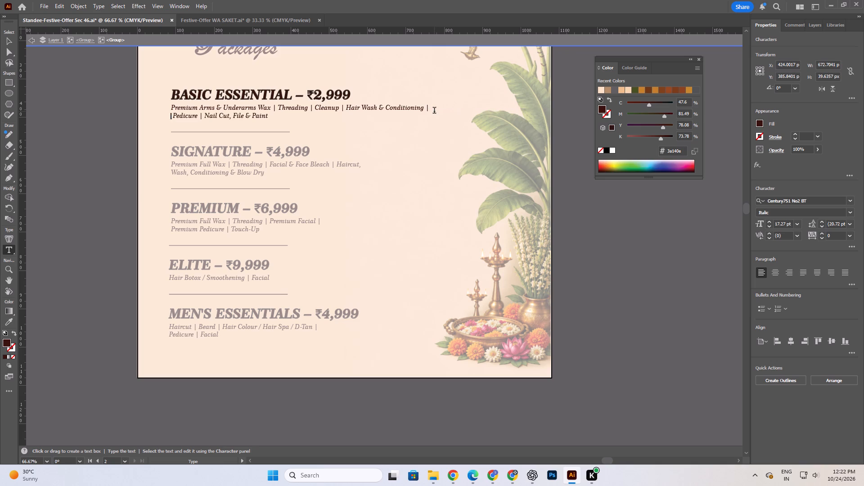
pyautogui.press('BackSpace')
pyautogui.press('BackSpace')
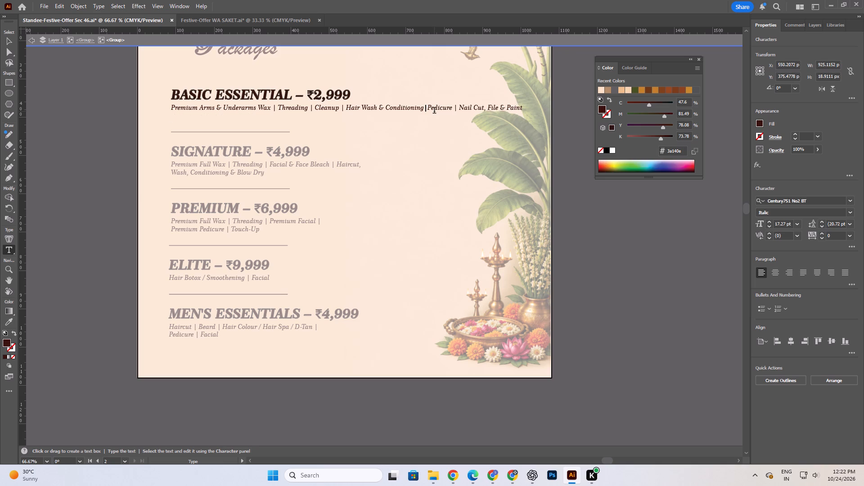
pyautogui.hotkey('ctrl', 'z')
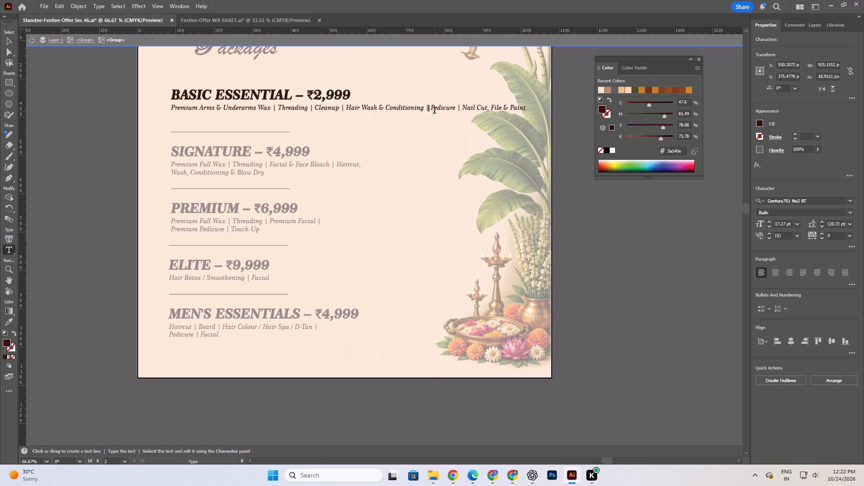
pyautogui.press('BackSpace')
pyautogui.press('BackSpace')
pyautogui.press('Right')
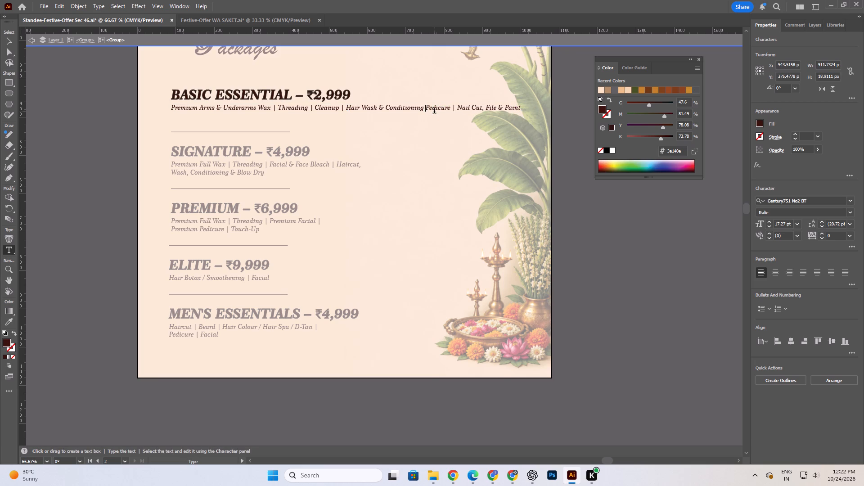
pyautogui.press('BackSpace')
pyautogui.press('Return')
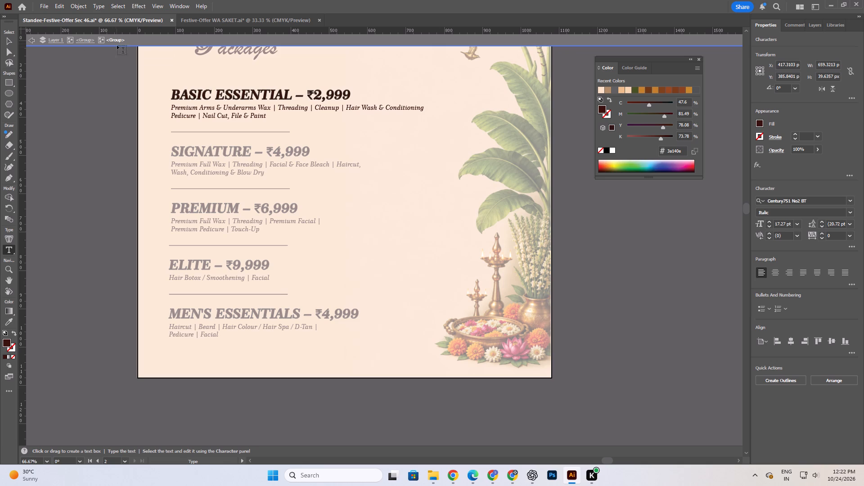
pyautogui.click(10, 41)
pyautogui.click(49, 128)
pyautogui.doubleClick(49, 128)
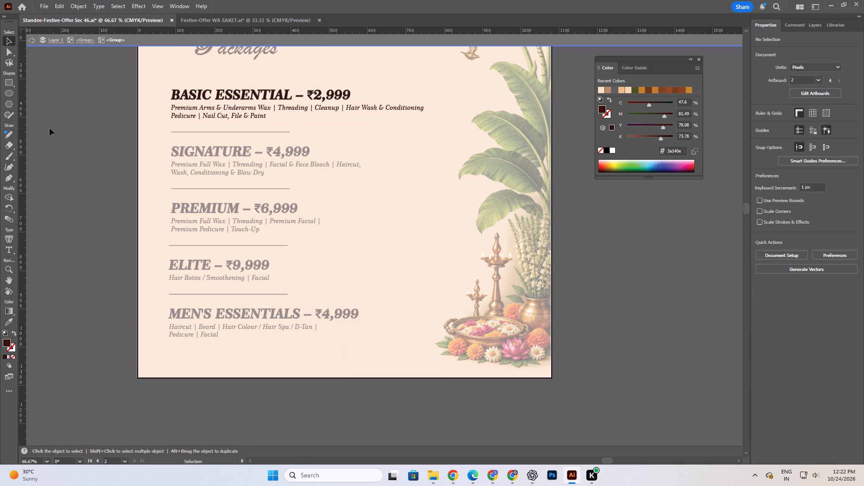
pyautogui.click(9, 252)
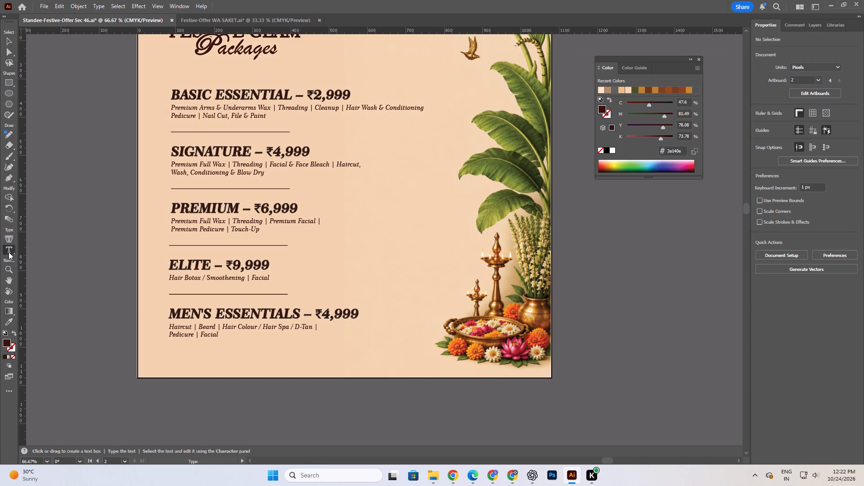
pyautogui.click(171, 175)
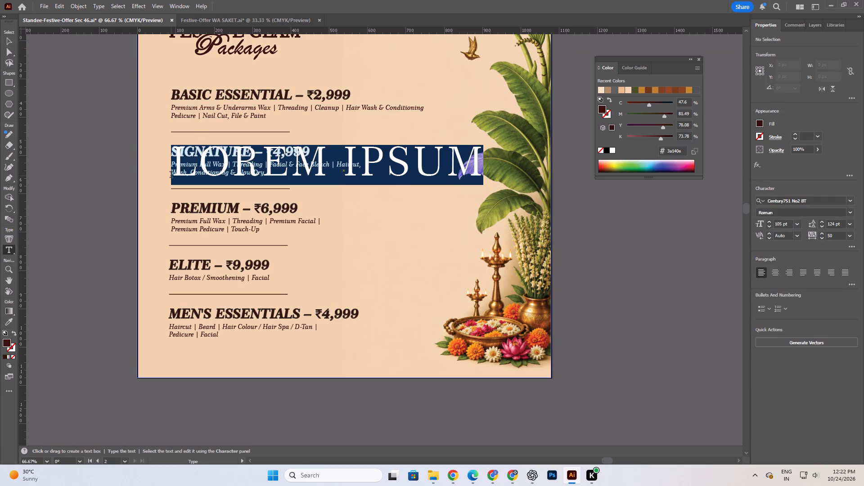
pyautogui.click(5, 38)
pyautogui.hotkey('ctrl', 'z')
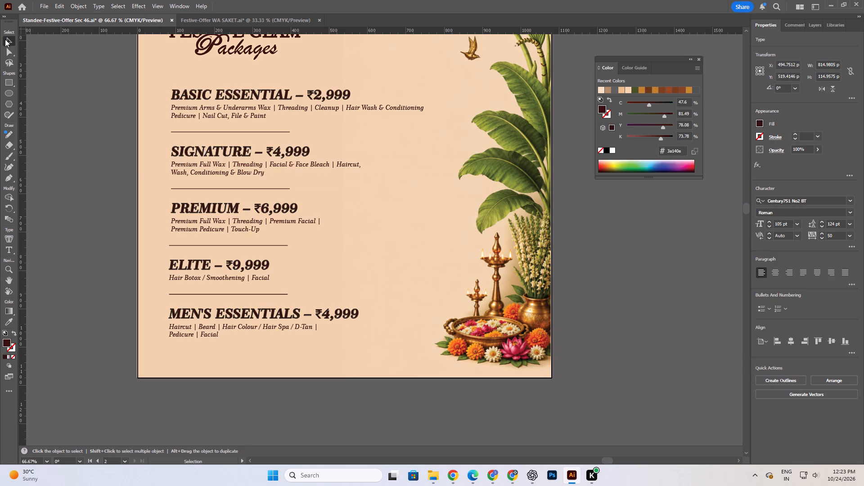
# Join the two-line Signature description into one line, with a space between "Haircut," and "Wash".
pyautogui.click(13, 248)
pyautogui.click(173, 174)
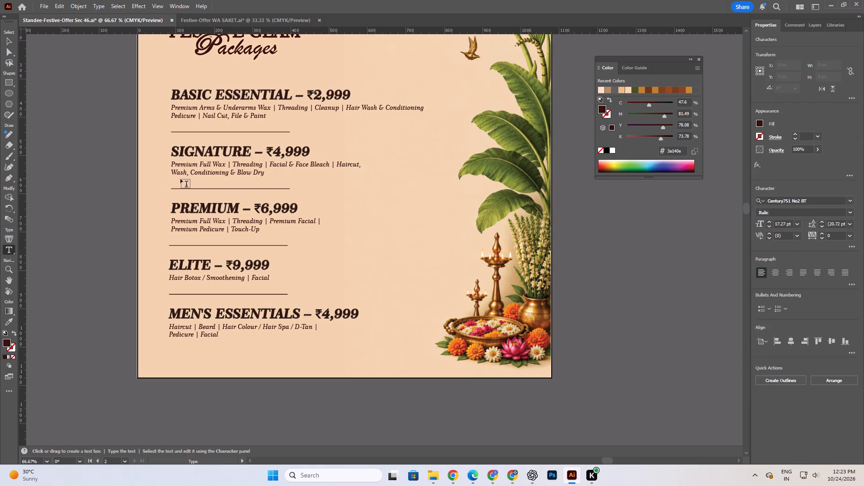
pyautogui.press('BackSpace')
pyautogui.press('space')
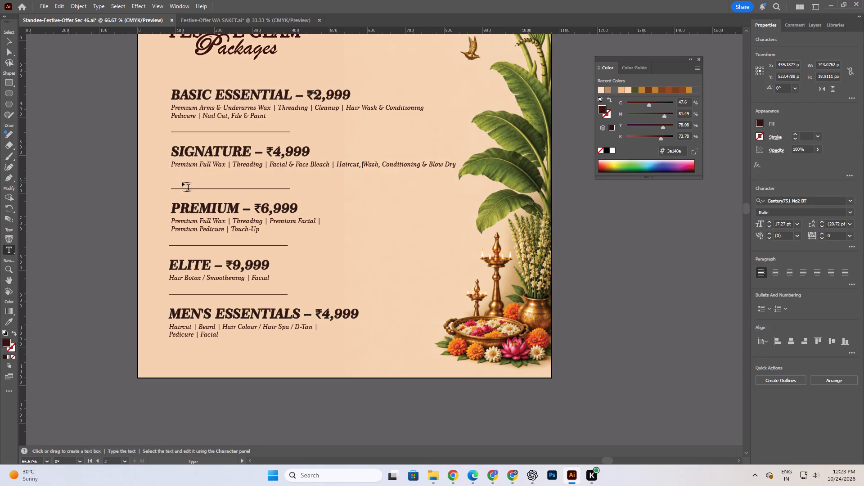
# Join the two-line Premium description into one line, with a space before "Premium Pedicure".
pyautogui.keyDown('alt'); pyautogui.scroll(-1, 334, 252); pyautogui.keyUp('alt')
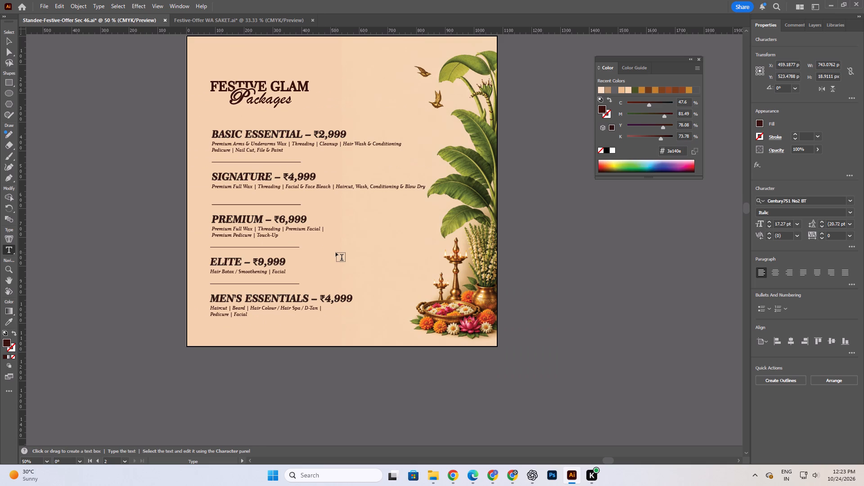
pyautogui.scroll(4, 336, 252)
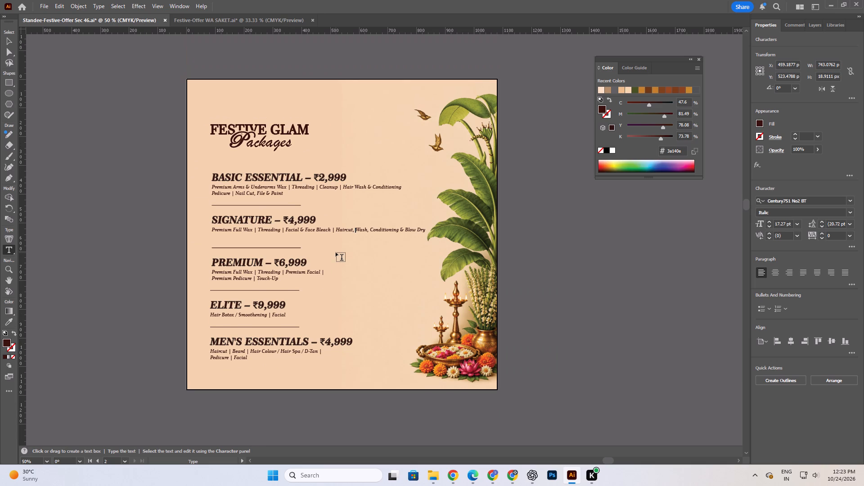
pyautogui.scroll(-4, 336, 252)
pyautogui.keyDown('alt'); pyautogui.scroll(2, 319, 168); pyautogui.keyUp('alt')
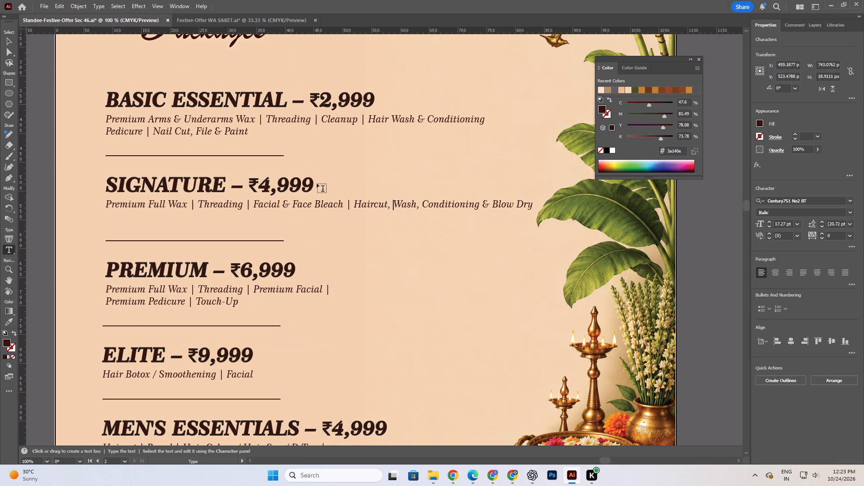
pyautogui.scroll(-5, 317, 184)
pyautogui.click(107, 250)
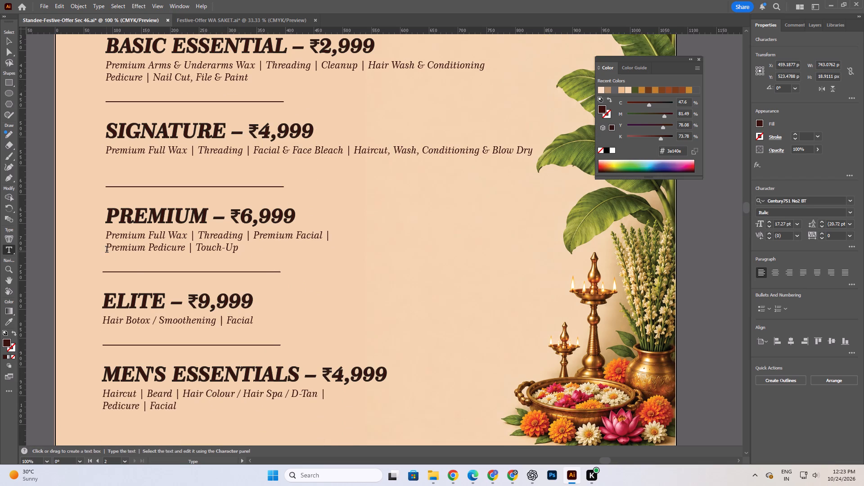
pyautogui.press('BackSpace')
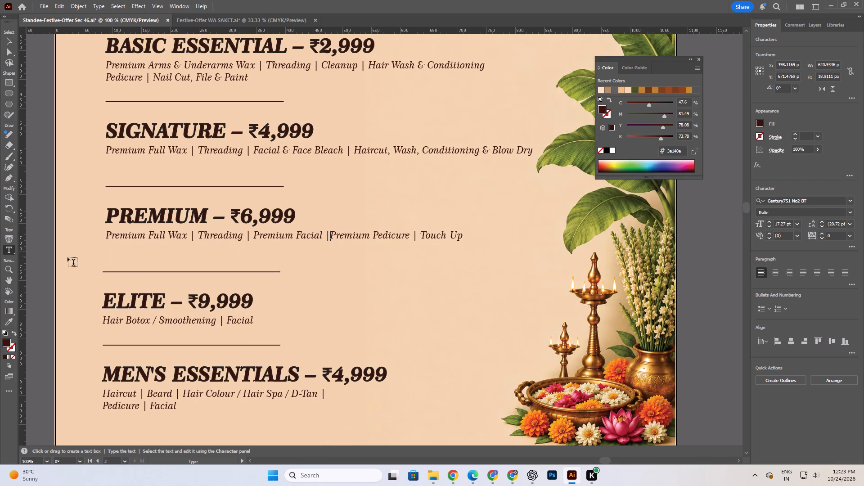
pyautogui.press('space')
# Join the two-line Men's Essentials description into one line, with a space before "Pedicure".
pyautogui.scroll(-2, 184, 271)
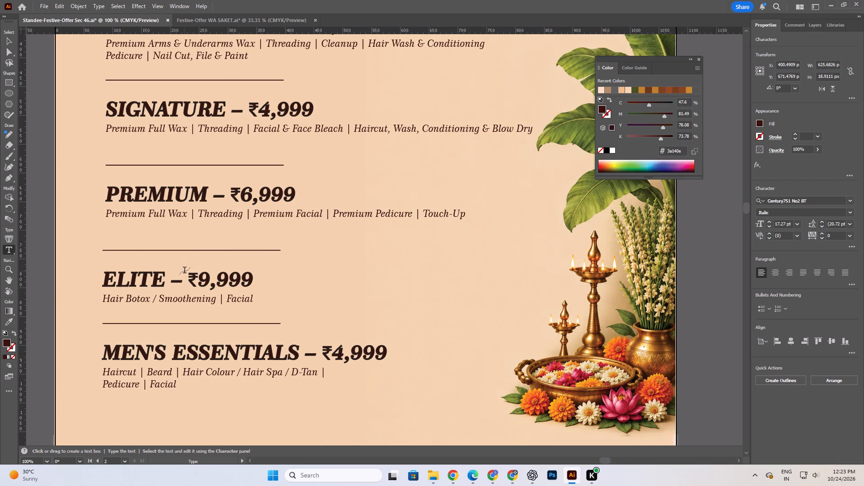
pyautogui.scroll(-2, 184, 271)
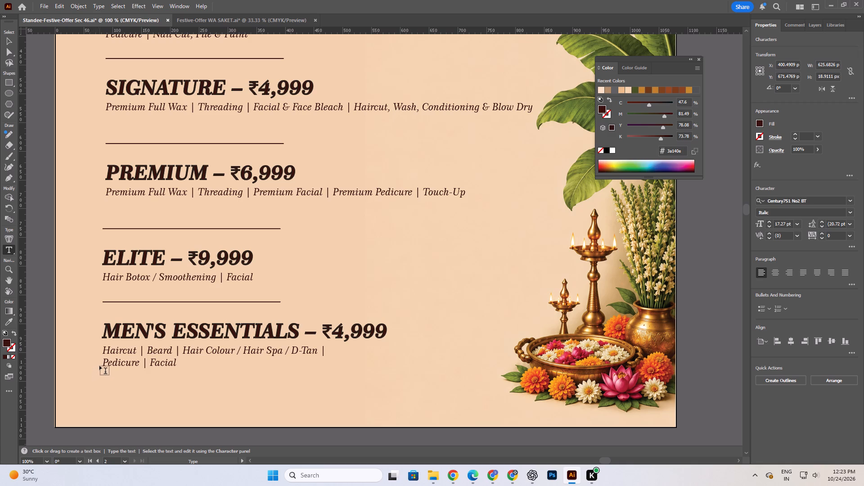
pyautogui.click(103, 364)
pyautogui.press('BackSpace')
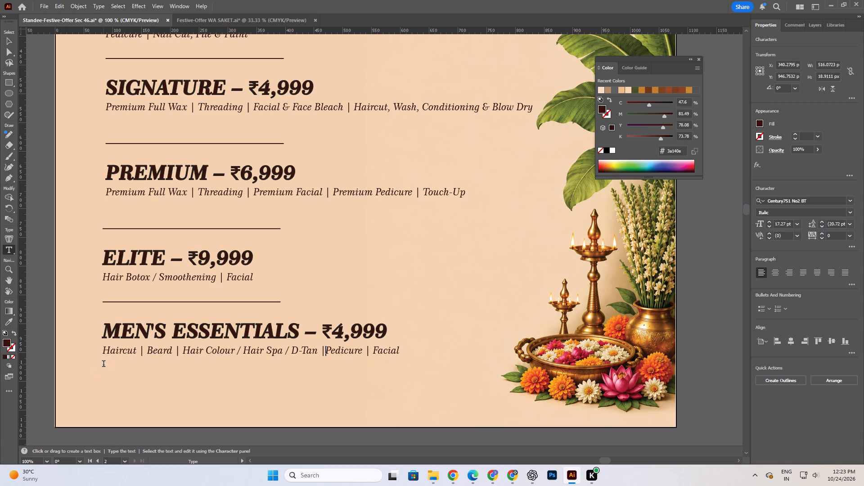
pyautogui.press('space')
pyautogui.click(6, 39)
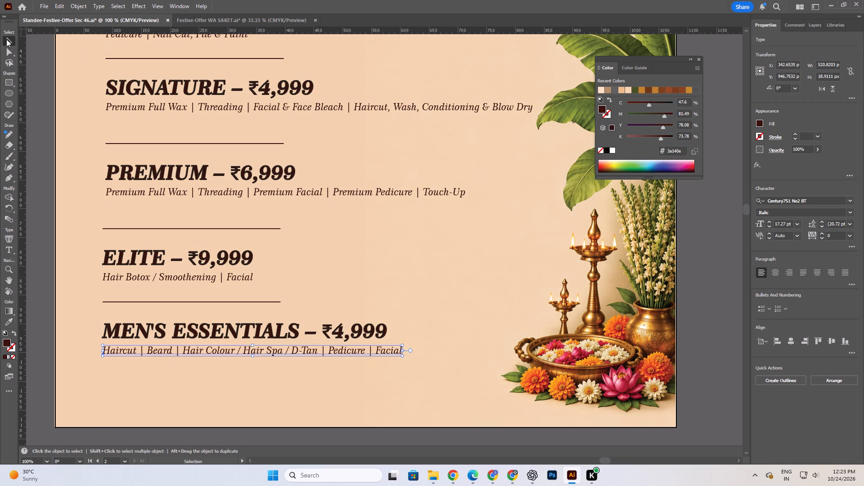
# Isolate the package list group and nudge the Men's Essentials block about 10 px further below the divider above it.
pyautogui.keyDown('alt'); pyautogui.scroll(-3, 355, 236); pyautogui.keyUp('alt')
pyautogui.click(167, 187)
pyautogui.keyDown('alt'); pyautogui.scroll(2, 432, 208); pyautogui.keyUp('alt')
pyautogui.click(213, 185)
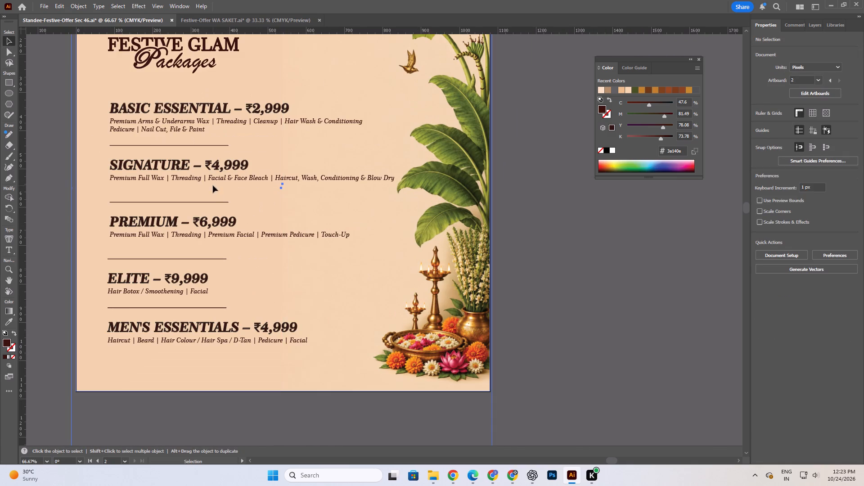
pyautogui.click(199, 161)
pyautogui.doubleClick(196, 166)
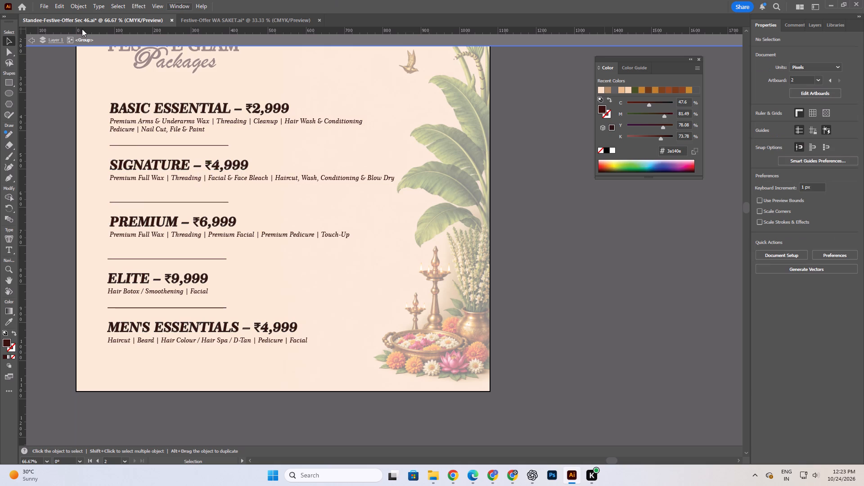
pyautogui.click(197, 164)
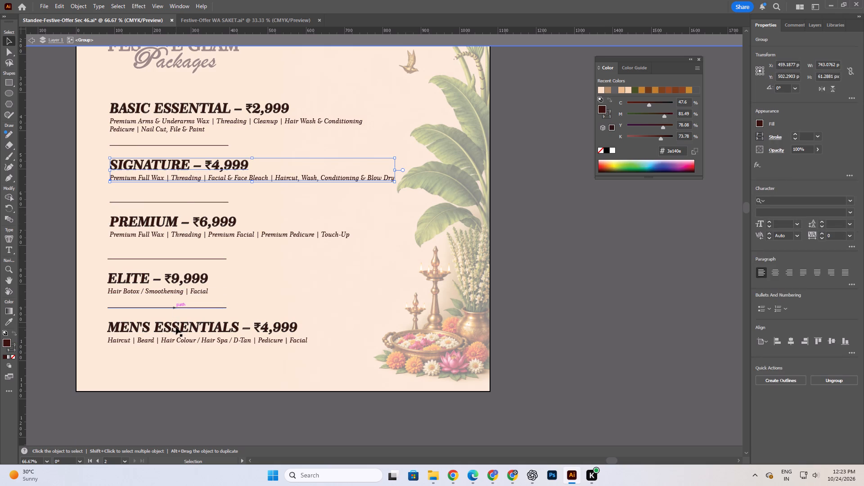
pyautogui.click(176, 327)
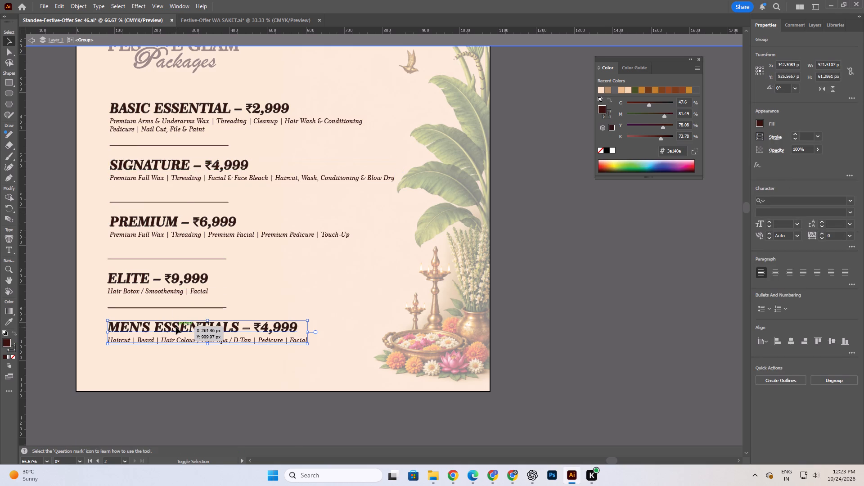
pyautogui.hotkey('shift', 'Up')
pyautogui.hotkey('shift', 'Up')
pyautogui.hotkey('shift', 'Up')
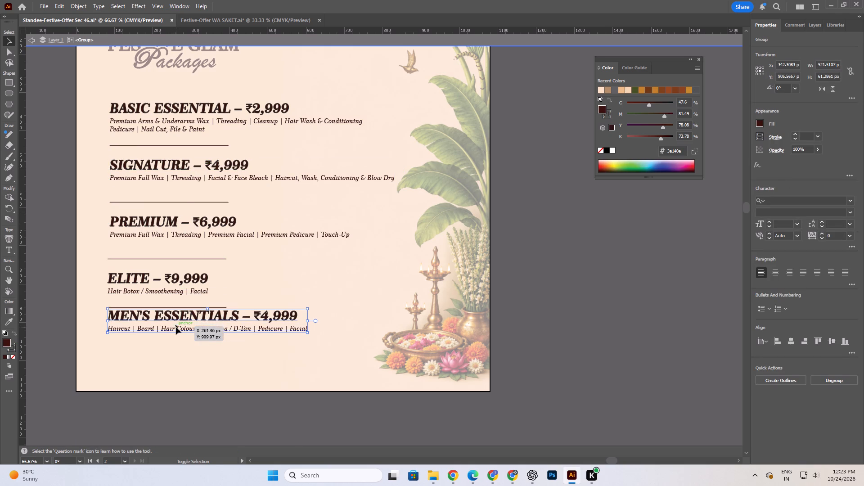
pyautogui.hotkey('shift', 'Up')
pyautogui.hotkey('shift', 'Up')
pyautogui.hotkey('shift', 'Up')
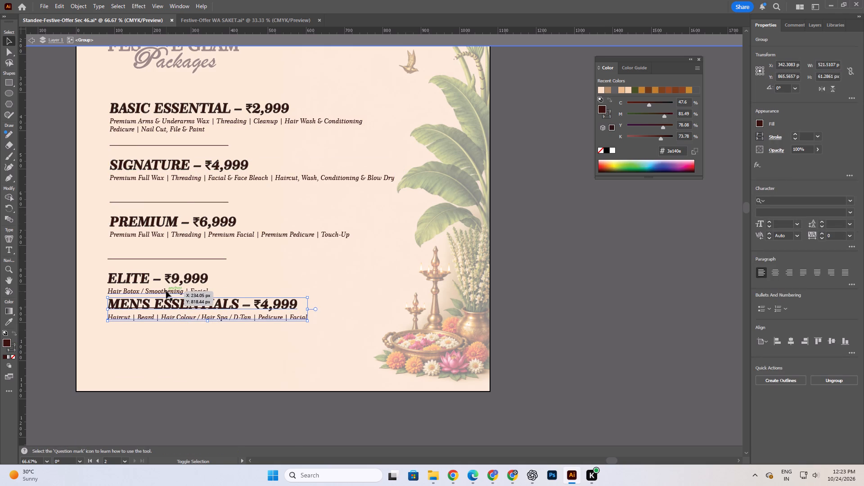
pyautogui.hotkey('shift', 'Up')
pyautogui.hotkey('shift', 'Up')
pyautogui.hotkey('shift', 'Down')
pyautogui.hotkey('shift', 'Down')
pyautogui.hotkey('shift', 'Down')
pyautogui.hotkey('shift', 'Down')
pyautogui.hotkey('shift', 'Down')
pyautogui.hotkey('shift', 'Down')
pyautogui.hotkey('shift', 'Down')
pyautogui.hotkey('shift', 'Down')
pyautogui.hotkey('shift', 'Down')
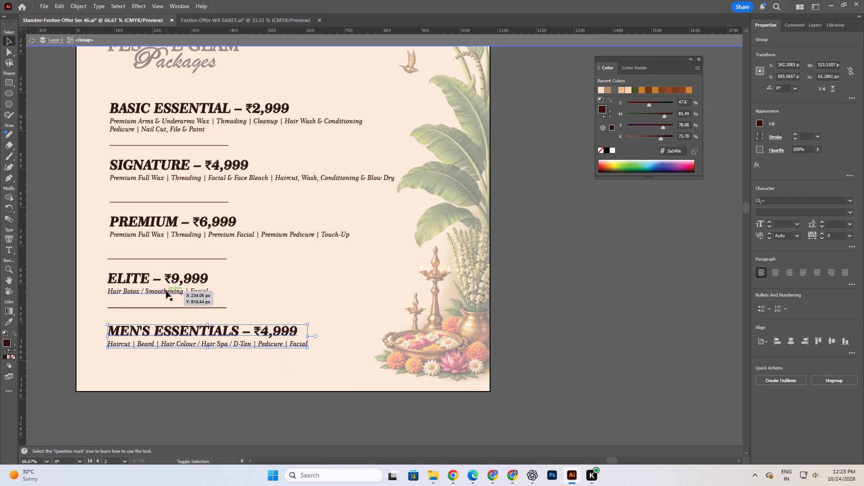
# Move the Elite and Men's Essentials blocks, together with the divider lines above each, up about 40 px towards the Premium package.
pyautogui.keyDown('shift'); pyautogui.click(178, 309); pyautogui.keyUp('shift')
pyautogui.keyDown('shift'); pyautogui.click(165, 283); pyautogui.keyUp('shift')
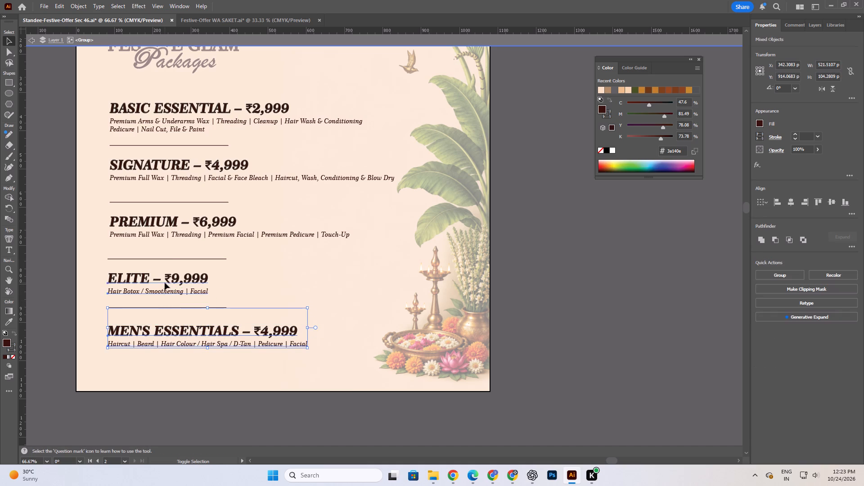
pyautogui.keyDown('shift'); pyautogui.click(163, 260); pyautogui.keyUp('shift')
pyautogui.hotkey('shift', 'Up')
pyautogui.hotkey('shift', 'Up')
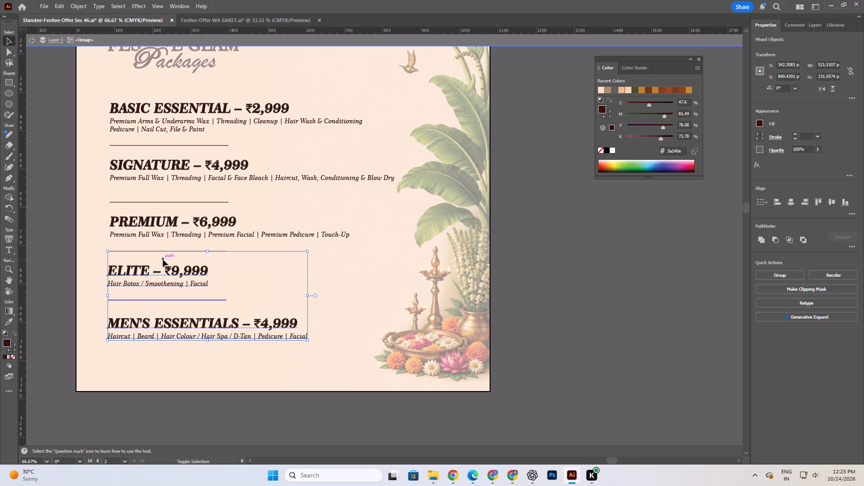
pyautogui.hotkey('shift', 'Up')
pyautogui.hotkey('shift', 'Up')
# Move the Signature and Premium blocks, with the divider line between them, up 20 px towards the Basic Essential package.
pyautogui.click(153, 225)
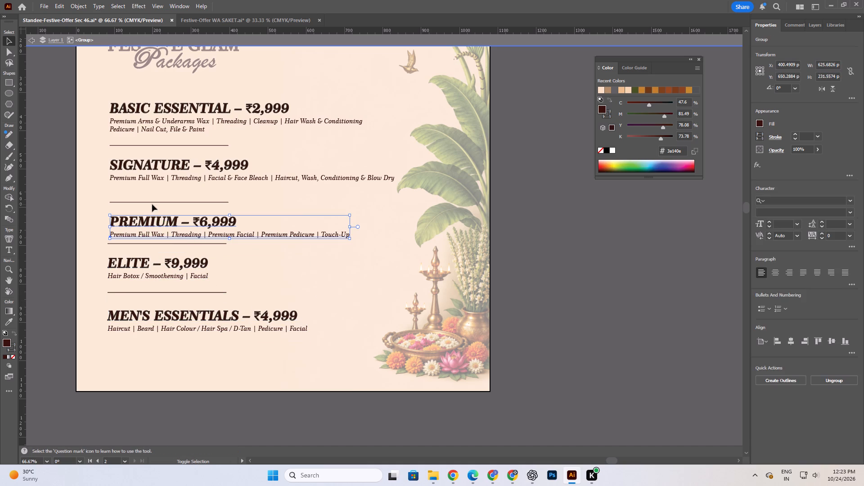
pyautogui.keyDown('shift'); pyautogui.click(152, 202); pyautogui.keyUp('shift')
pyautogui.keyDown('shift'); pyautogui.click(153, 175); pyautogui.keyUp('shift')
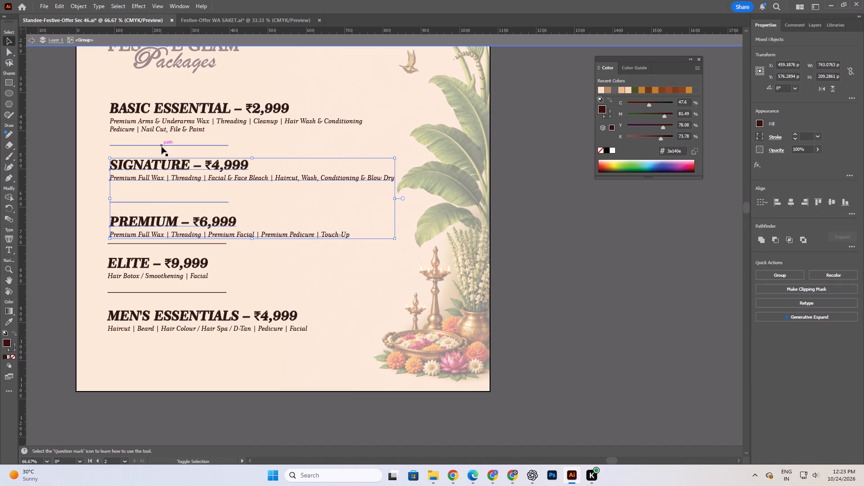
pyautogui.hotkey('shift', 'Up')
pyautogui.hotkey('shift', 'Up')
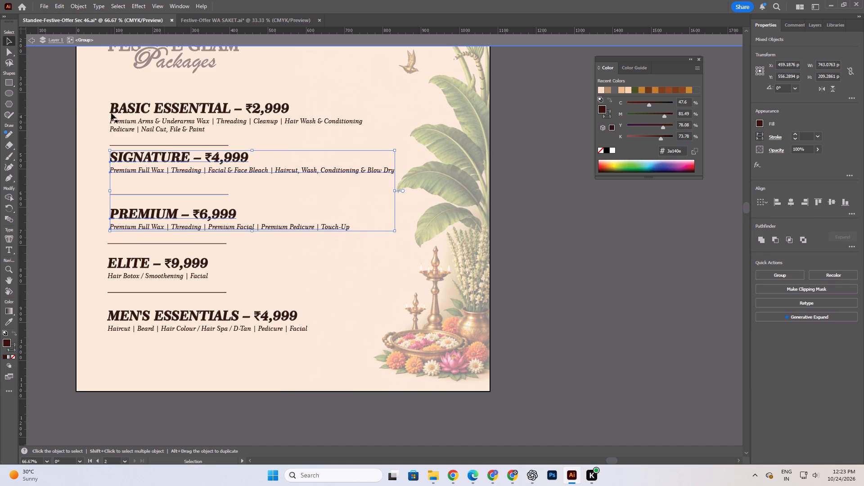
# Distribute the five package blocks and their four divider lines with equal vertical spacing.
pyautogui.click(77, 99)
pyautogui.moveTo(52, 92); pyautogui.dragTo(208, 258)
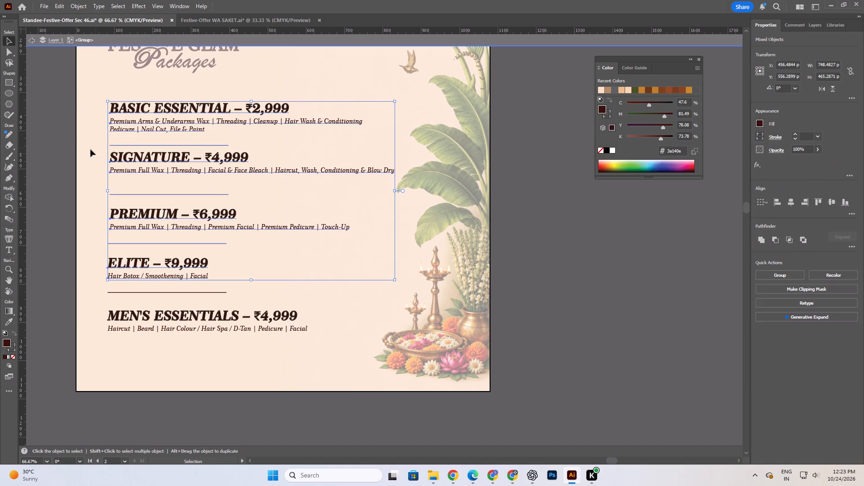
pyautogui.click(67, 137)
pyautogui.click(145, 163)
pyautogui.moveTo(60, 101); pyautogui.dragTo(198, 325)
pyautogui.click(852, 213)
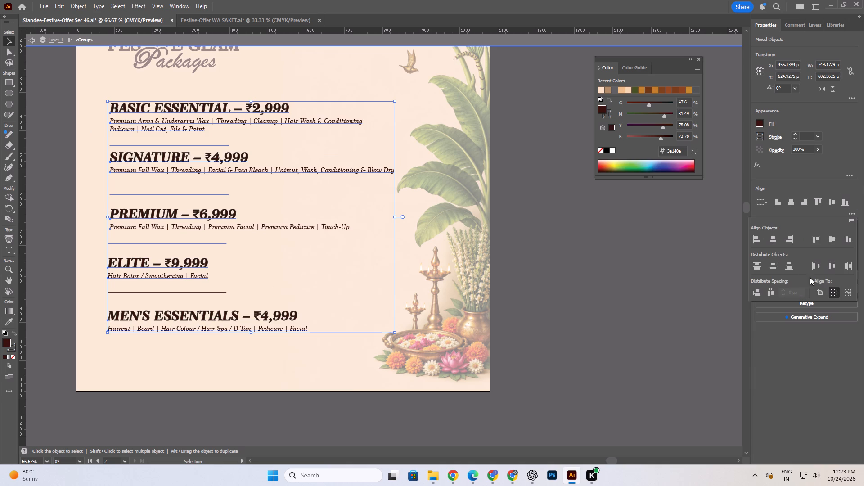
pyautogui.click(760, 290)
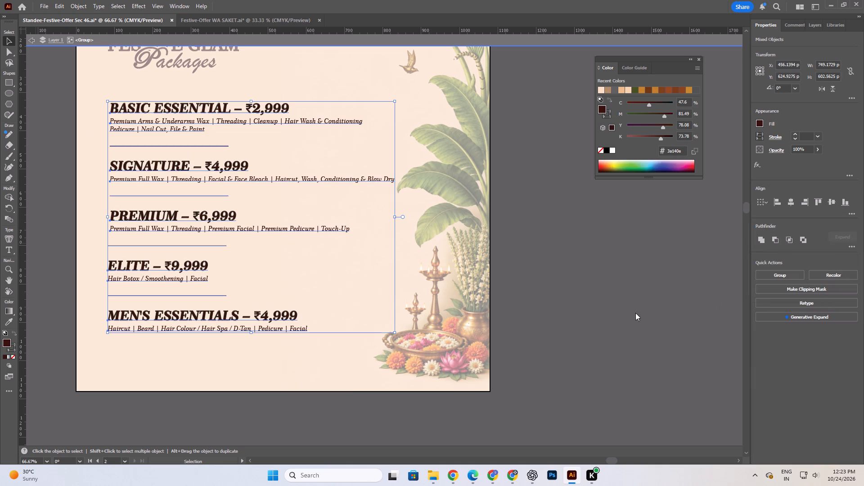
pyautogui.click(635, 313)
pyautogui.click(66, 237)
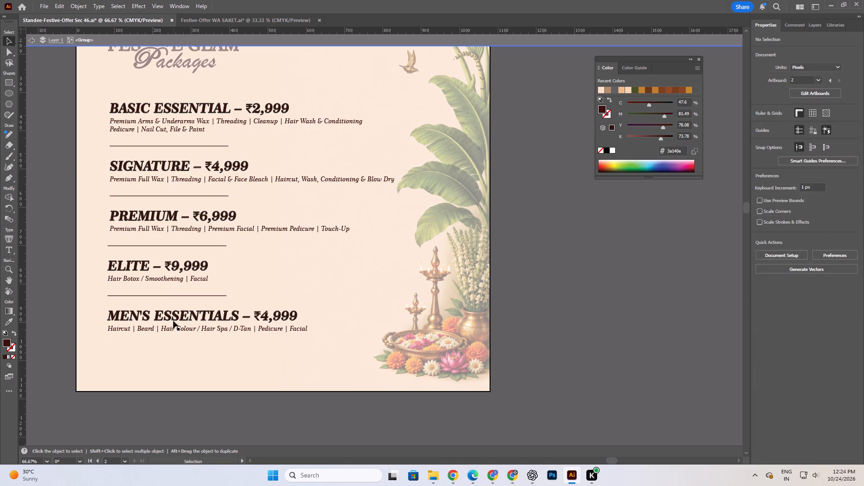
# Move the Men's Essentials block and the divider line above it up 40 px.
pyautogui.click(173, 321)
pyautogui.keyDown('shift'); pyautogui.click(168, 294); pyautogui.keyUp('shift')
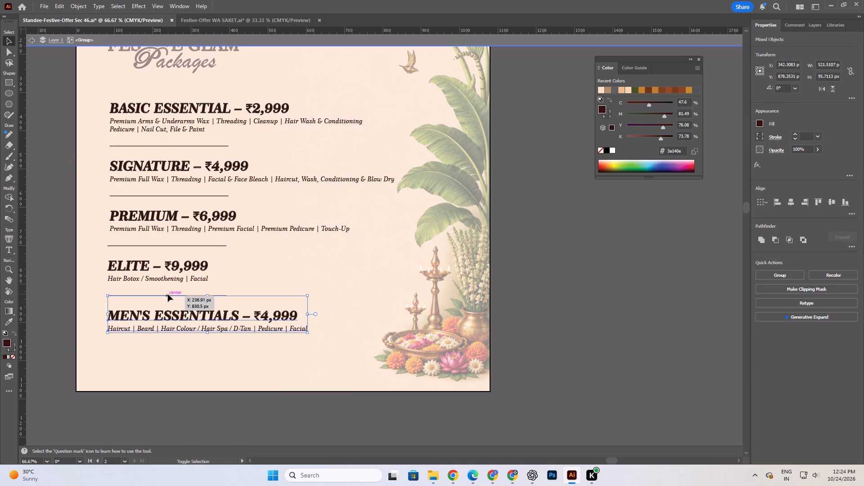
pyautogui.hotkey('shift', 'Up')
pyautogui.hotkey('shift', 'Up')
pyautogui.hotkey('shift', 'Up')
pyautogui.hotkey('shift', 'Up')
# Redistribute all package blocks and divider lines with equal vertical spacing over the shortened list.
pyautogui.moveTo(56, 103); pyautogui.dragTo(171, 324)
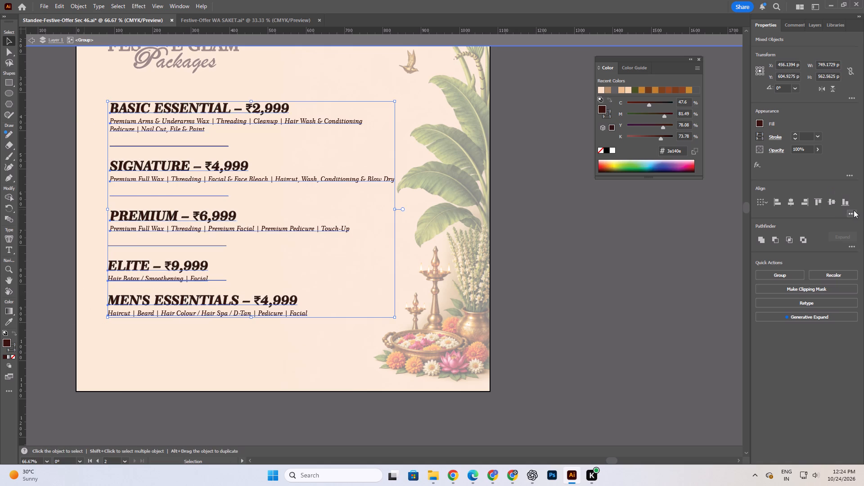
pyautogui.click(854, 210)
pyautogui.click(760, 293)
pyautogui.click(760, 293)
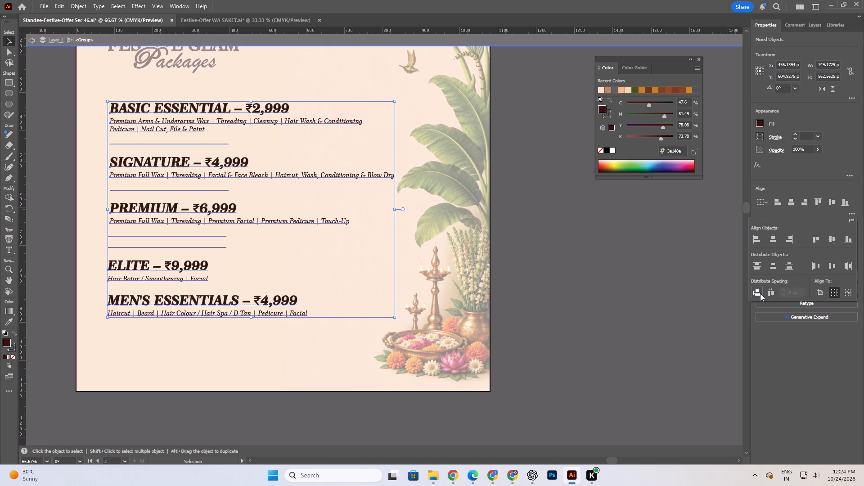
pyautogui.click(760, 293)
pyautogui.click(625, 320)
pyautogui.click(584, 300)
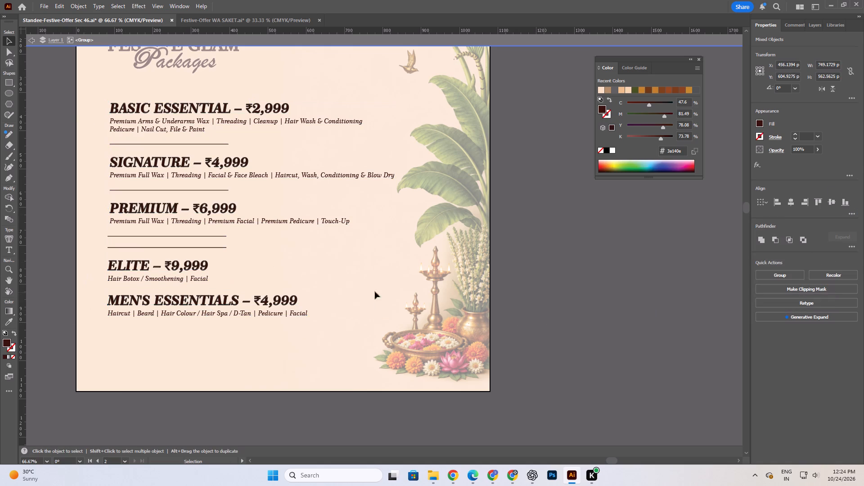
# Move the divider line directly above Elite down between the Elite description and the Men's Essentials heading.
pyautogui.moveTo(158, 247); pyautogui.dragTo(160, 286)
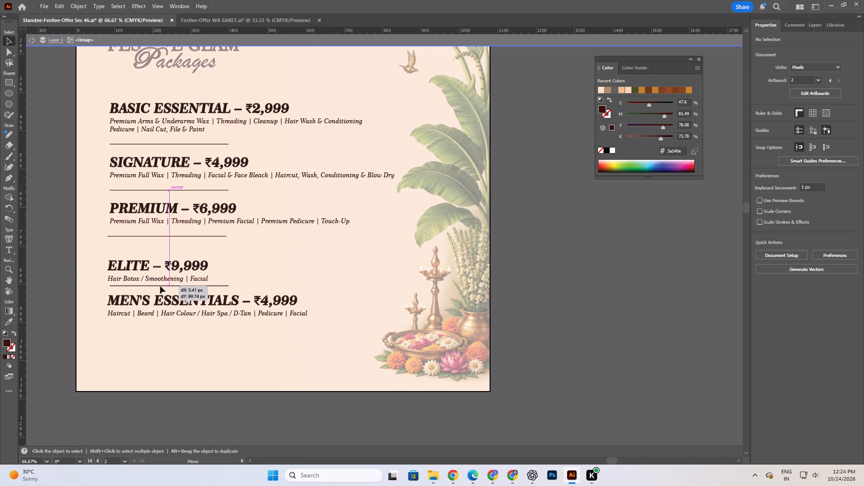
pyautogui.moveTo(160, 286); pyautogui.dragTo(159, 288)
pyautogui.click(259, 415)
# Distribute the reordered package blocks and divider lines evenly again using vertical distribute spacing.
pyautogui.keyDown('alt'); pyautogui.scroll(2, 175, 272); pyautogui.keyUp('alt')
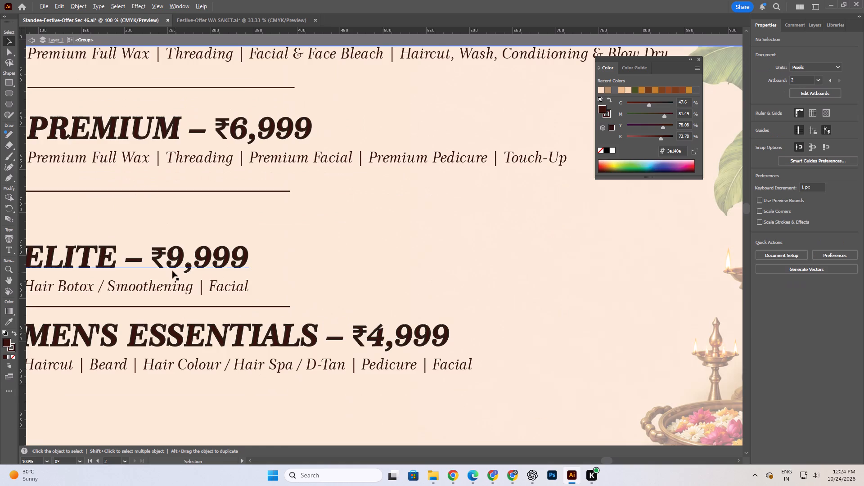
pyautogui.keyDown('alt'); pyautogui.scroll(3, 172, 271); pyautogui.keyUp('alt')
pyautogui.keyDown('alt'); pyautogui.scroll(-6, 234, 226); pyautogui.keyUp('alt')
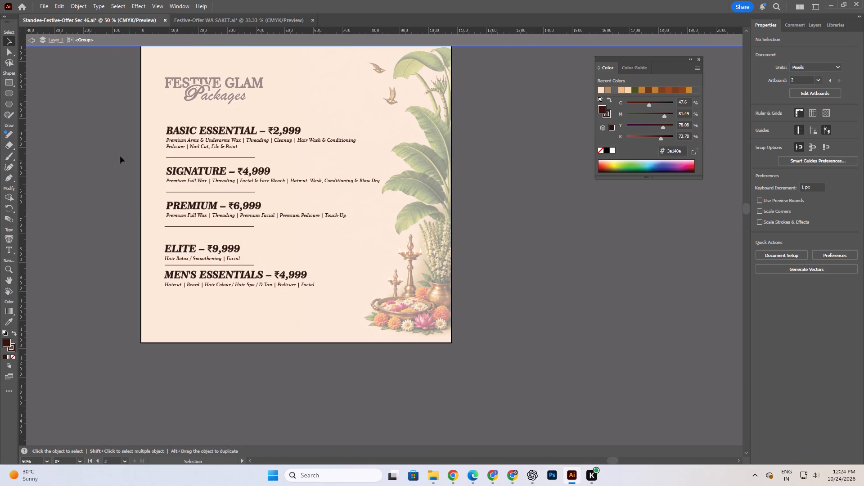
pyautogui.moveTo(127, 119); pyautogui.dragTo(208, 290)
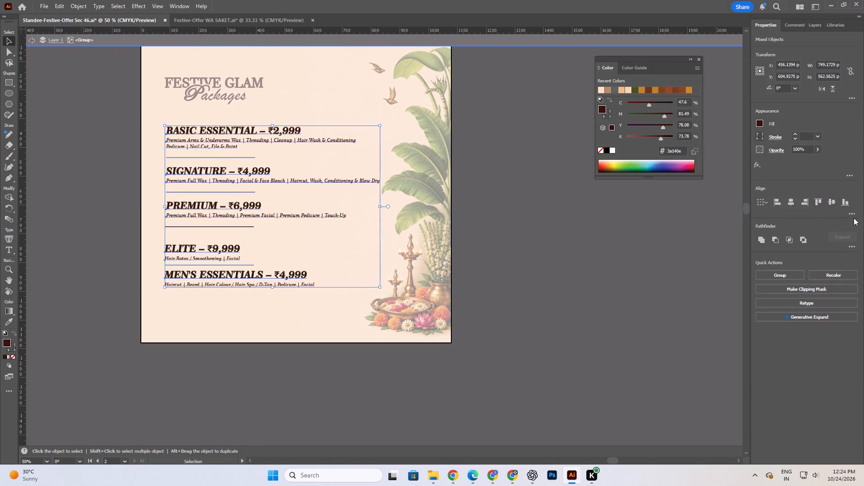
pyautogui.click(856, 213)
pyautogui.click(754, 294)
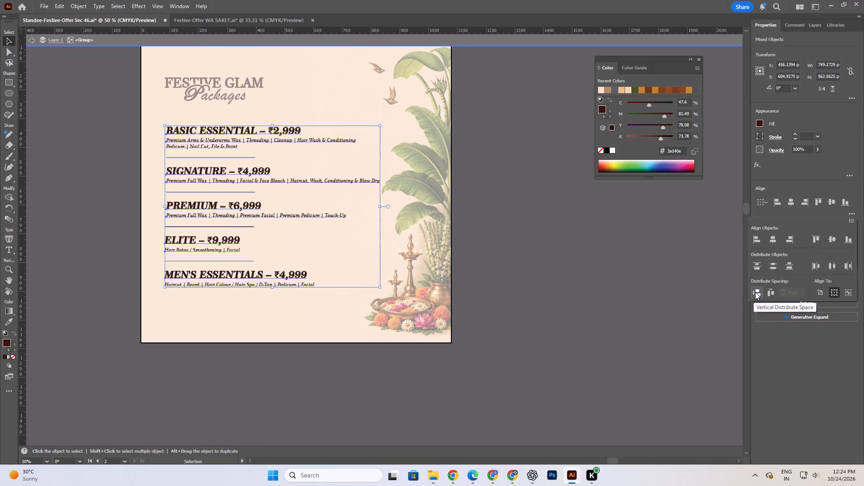
pyautogui.doubleClick(755, 292)
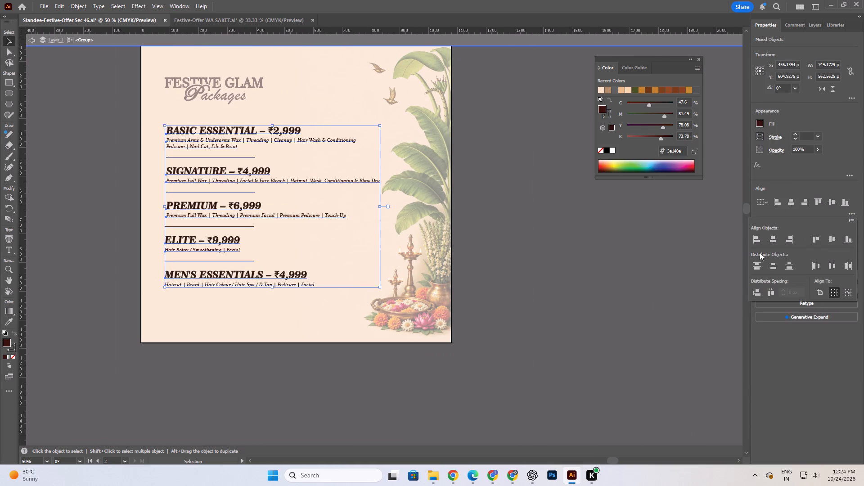
# Align all package blocks and divider lines along their left edges and leave the group's isolation.
pyautogui.click(757, 239)
pyautogui.click(757, 239)
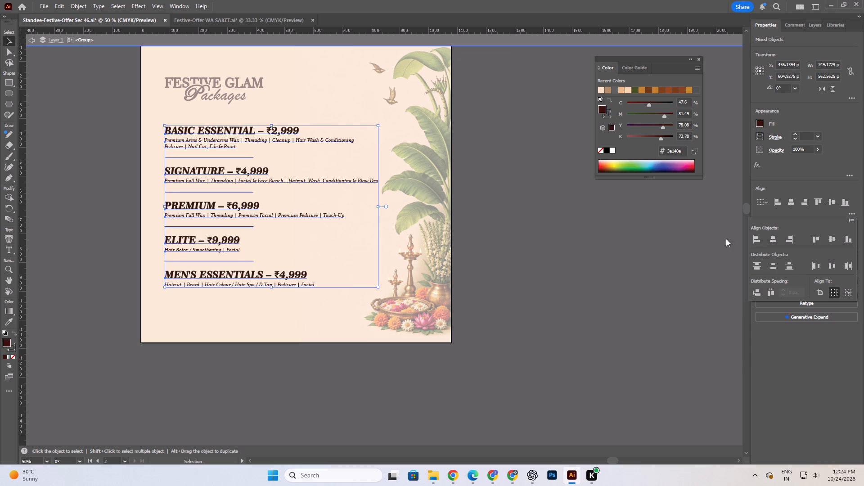
pyautogui.click(546, 263)
pyautogui.doubleClick(546, 263)
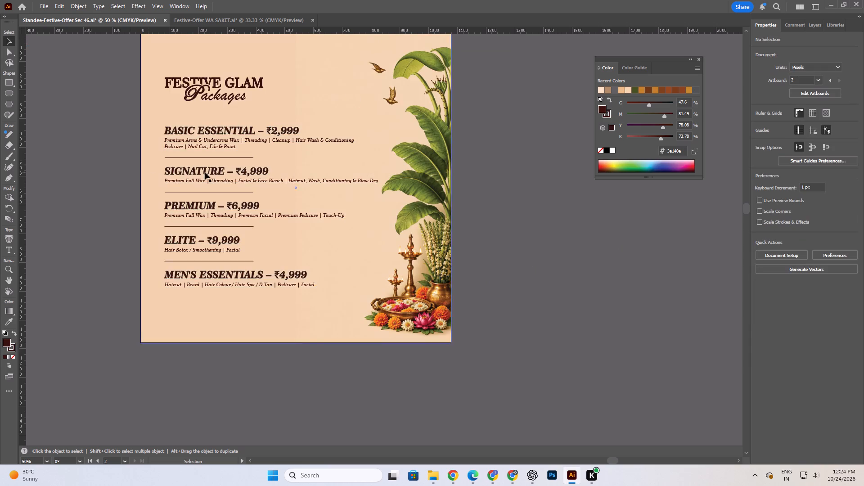
# Enlarge the package list group to about 779 px wide and shift it slightly towards the creative's left margin.
pyautogui.moveTo(213, 172); pyautogui.dragTo(208, 174)
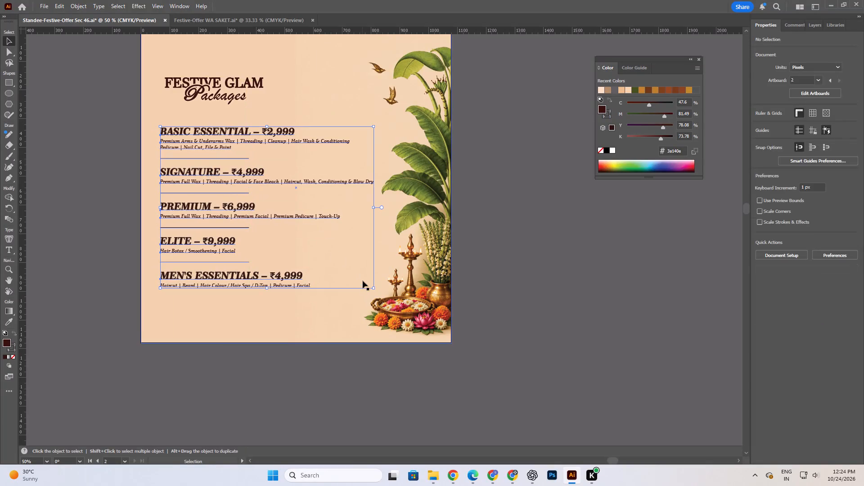
pyautogui.keyDown('alt'); pyautogui.keyDown('shift'); pyautogui.moveTo(373, 288); pyautogui.dragTo(379, 293); pyautogui.keyUp('shift'); pyautogui.keyUp('alt')
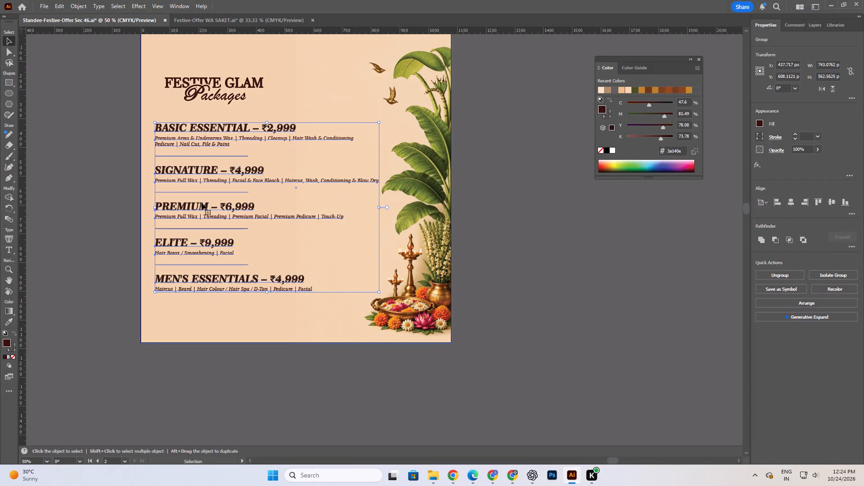
pyautogui.moveTo(198, 175); pyautogui.dragTo(202, 178)
# Shrink the Festive Glam Packages heading to about 289 px wide and place it just above the list, flush with its left edge.
pyautogui.scroll(3, 243, 208)
pyautogui.moveTo(211, 130); pyautogui.dragTo(207, 143)
pyautogui.keyDown('alt'); pyautogui.keyDown('shift'); pyautogui.moveTo(259, 153); pyautogui.dragTo(257, 153); pyautogui.keyUp('shift'); pyautogui.keyUp('alt')
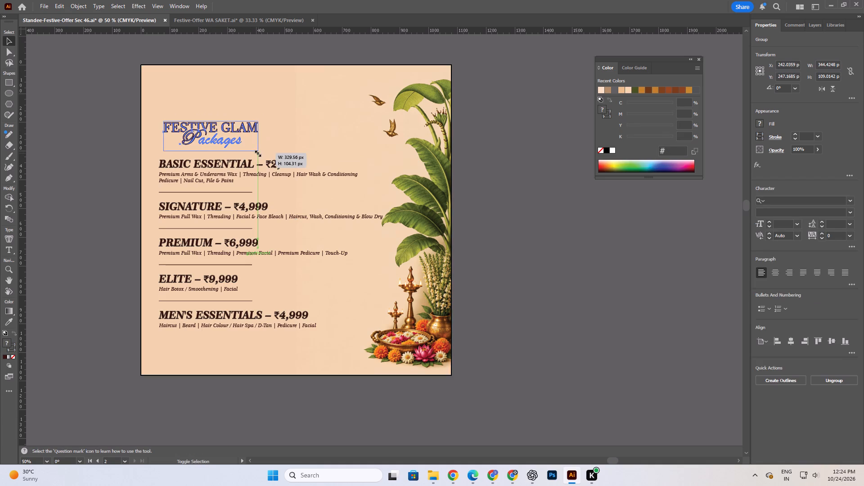
pyautogui.keyDown('alt'); pyautogui.keyDown('shift'); pyautogui.moveTo(257, 153); pyautogui.dragTo(253, 151); pyautogui.keyUp('shift'); pyautogui.keyUp('alt')
pyautogui.moveTo(210, 134); pyautogui.dragTo(200, 135)
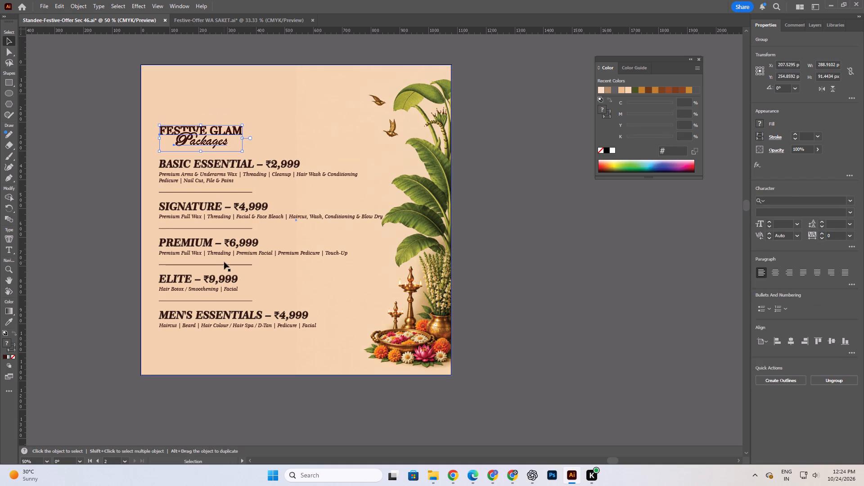
pyautogui.click(606, 273)
# Inside the package list group, move the Men's Essentials block and the divider line above it up 20 px each.
pyautogui.scroll(-1, 290, 322)
pyautogui.keyDown('alt'); pyautogui.scroll(2, 233, 311); pyautogui.keyUp('alt')
pyautogui.doubleClick(230, 301)
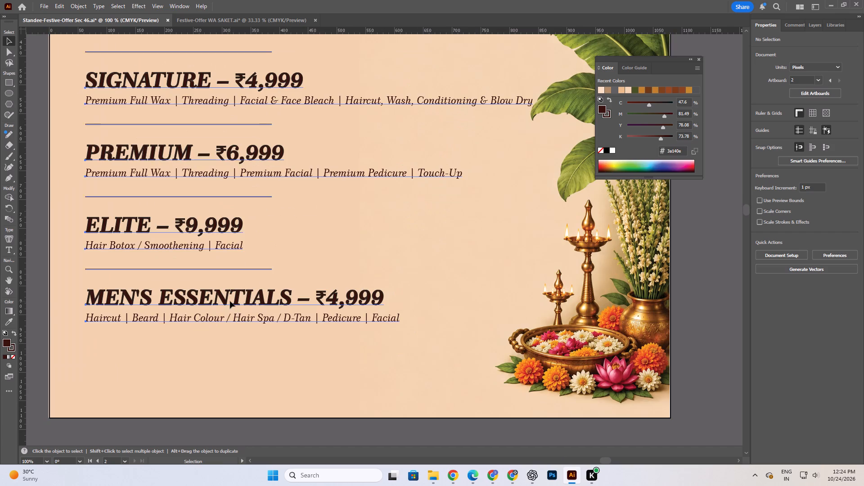
pyautogui.click(230, 301)
pyautogui.hotkey('shift', 'Up')
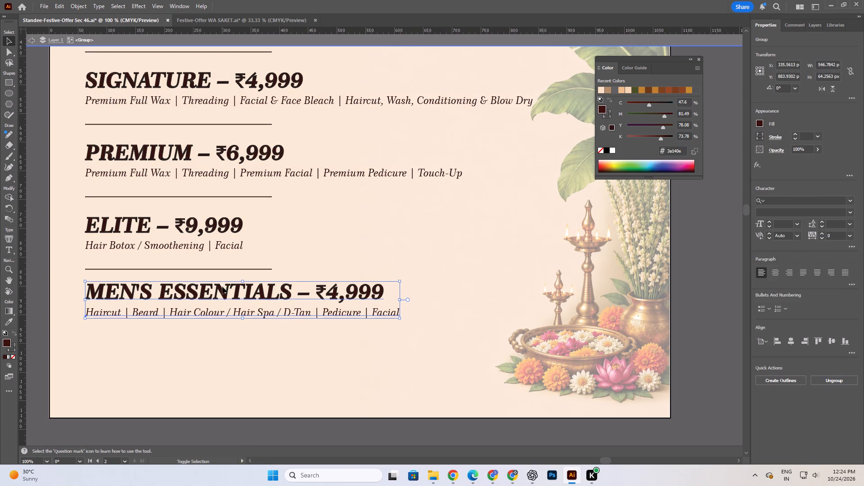
pyautogui.hotkey('shift', 'Up')
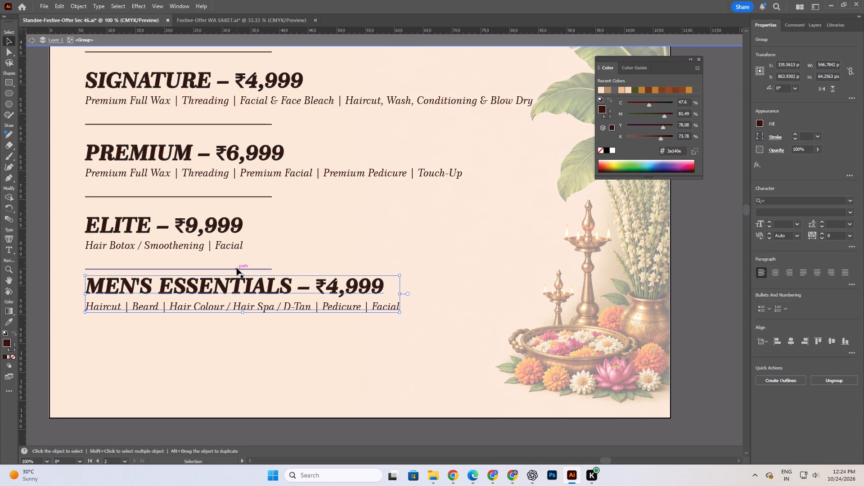
pyautogui.click(237, 268)
pyautogui.hotkey('shift', 'Up')
pyautogui.hotkey('shift', 'Up')
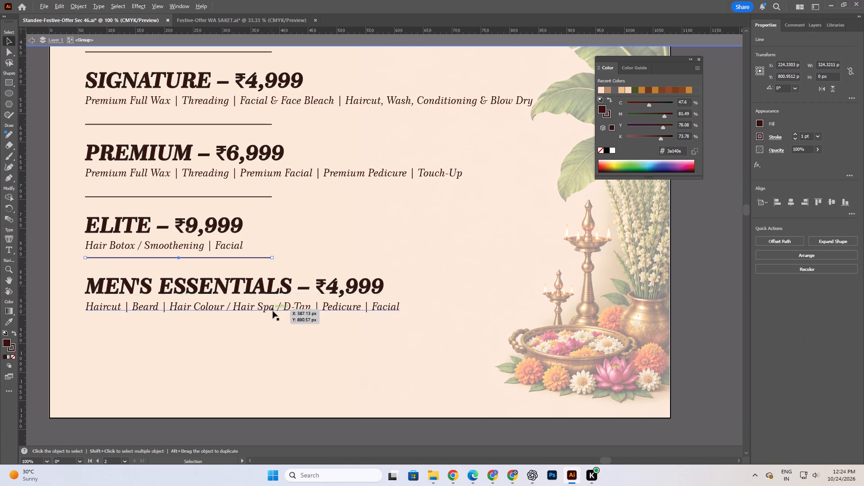
# Distribute all package blocks and divider lines with equal vertical spacing, then leave the group's isolation.
pyautogui.keyDown('alt'); pyautogui.scroll(-3, 273, 311); pyautogui.keyUp('alt')
pyautogui.click(171, 174)
pyautogui.moveTo(179, 169); pyautogui.dragTo(267, 309)
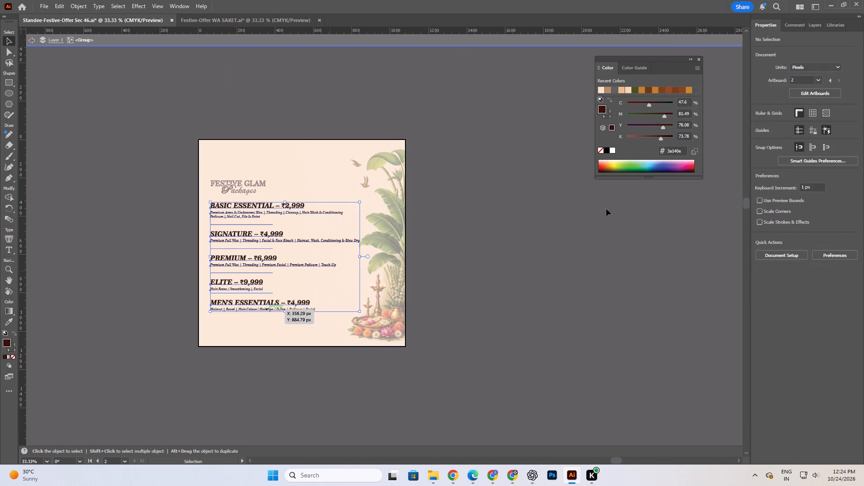
pyautogui.click(850, 214)
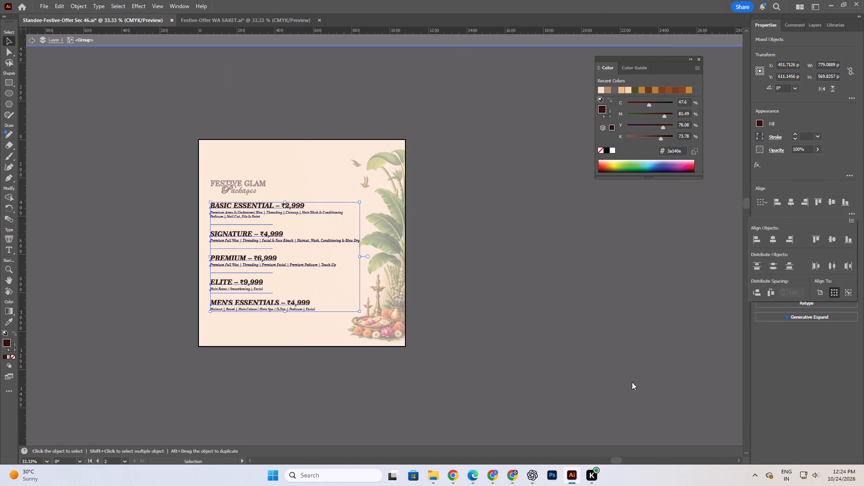
pyautogui.click(757, 292)
pyautogui.click(757, 292)
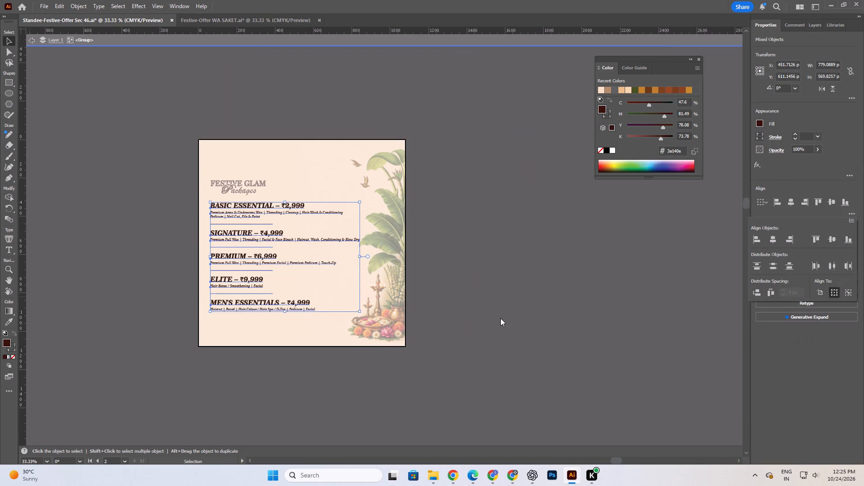
pyautogui.doubleClick(500, 318)
# Align the Festive Glam Packages heading and the package list along their left edges.
pyautogui.keyDown('alt'); pyautogui.scroll(2, 231, 210); pyautogui.keyUp('alt')
pyautogui.click(220, 162)
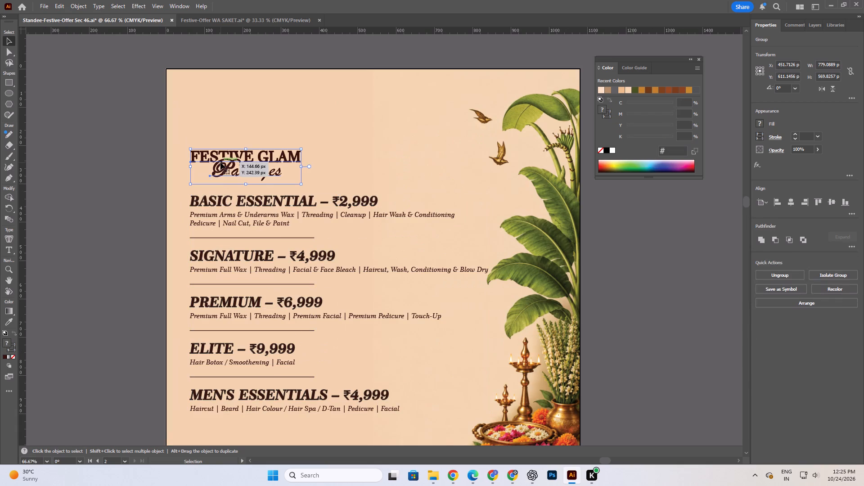
pyautogui.keyDown('shift'); pyautogui.click(235, 203); pyautogui.keyUp('shift')
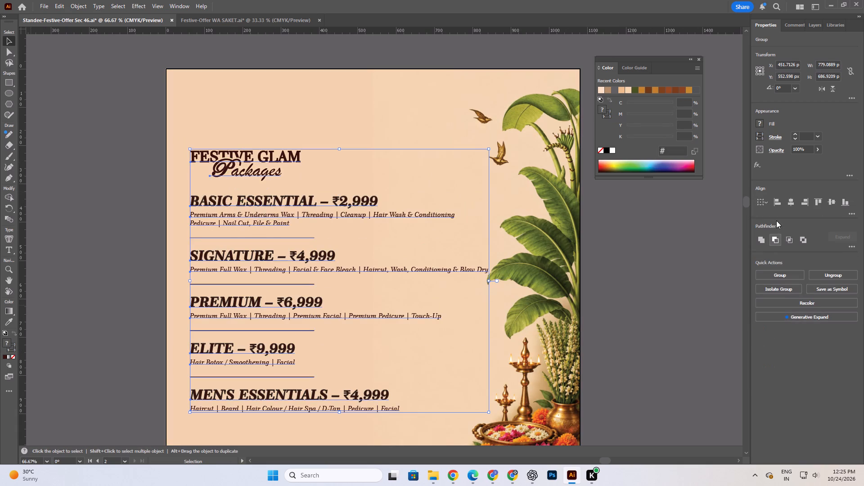
pyautogui.click(777, 204)
pyautogui.click(674, 302)
# Nudge the package list group down 2 px below the heading.
pyautogui.click(258, 208)
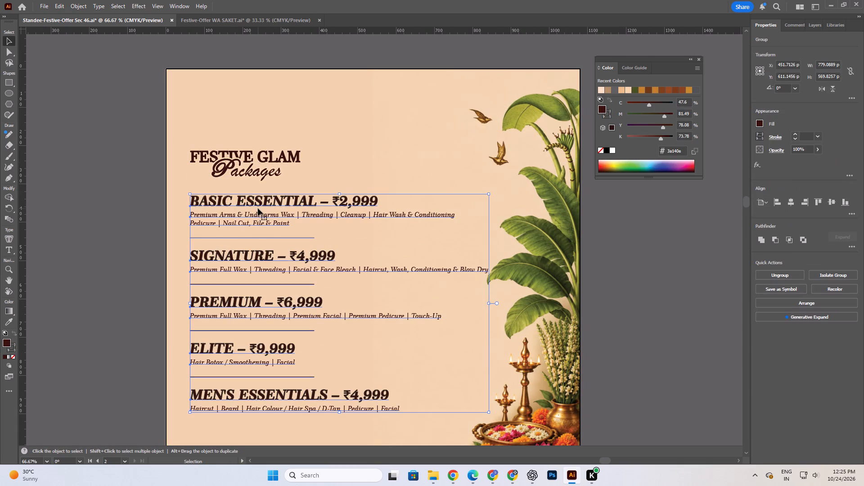
pyautogui.press('Down')
pyautogui.press('Down')
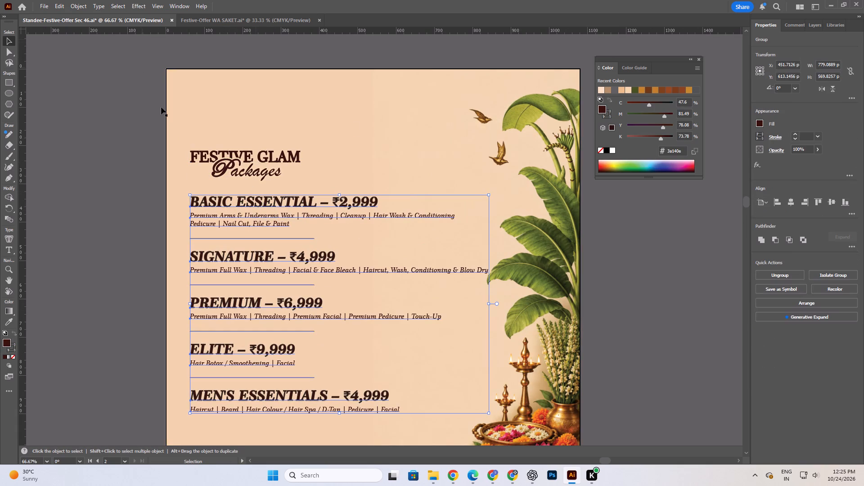
# Duplicate the Cut&Style Salon logo from the standee and place the copy just above the square WhatsApp creative.
pyautogui.keyDown('alt'); pyautogui.scroll(-3, 403, 141); pyautogui.keyUp('alt')
pyautogui.keyDown('alt'); pyautogui.scroll(-3, 307, 166); pyautogui.keyUp('alt')
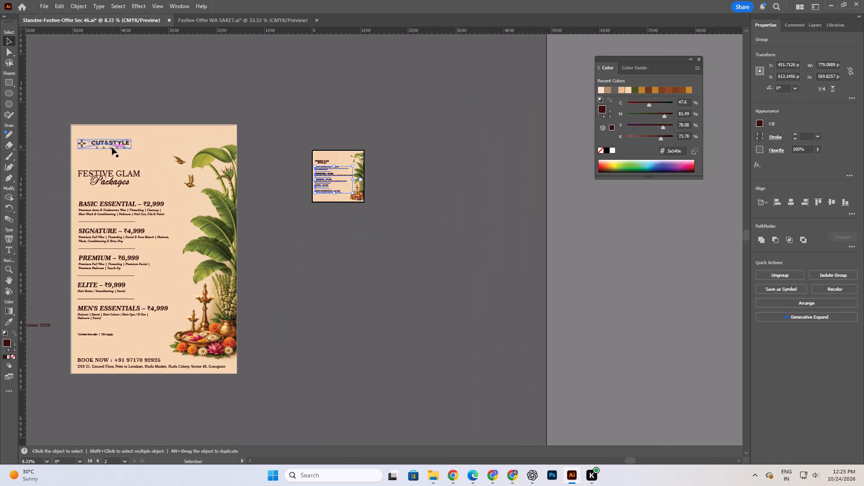
pyautogui.click(112, 148)
pyautogui.keyDown('alt'); pyautogui.moveTo(112, 143); pyautogui.dragTo(323, 151); pyautogui.keyUp('alt')
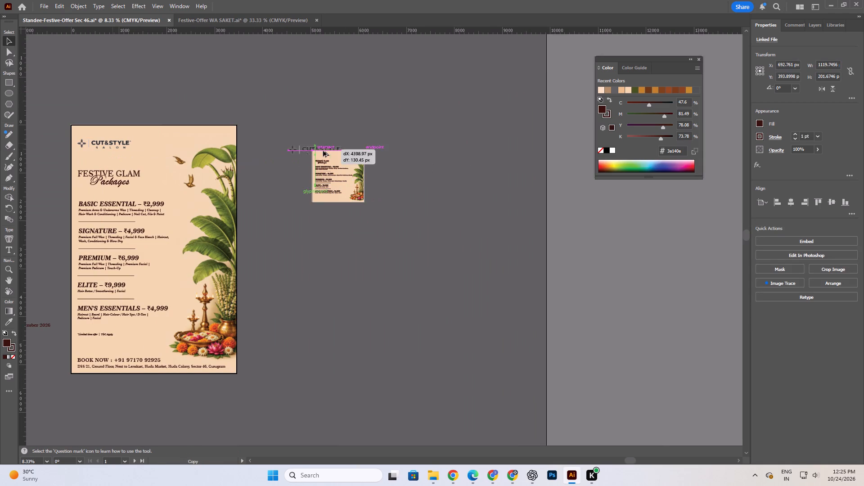
pyautogui.keyDown('alt'); pyautogui.moveTo(323, 151); pyautogui.dragTo(331, 136); pyautogui.keyUp('alt')
# Bring the copied Cut&Style Salon logo to the front of the stacking order.
pyautogui.keyDown('alt'); pyautogui.scroll(6, 330, 166); pyautogui.keyUp('alt')
pyautogui.keyDown('alt'); pyautogui.scroll(-3, 295, 218); pyautogui.keyUp('alt')
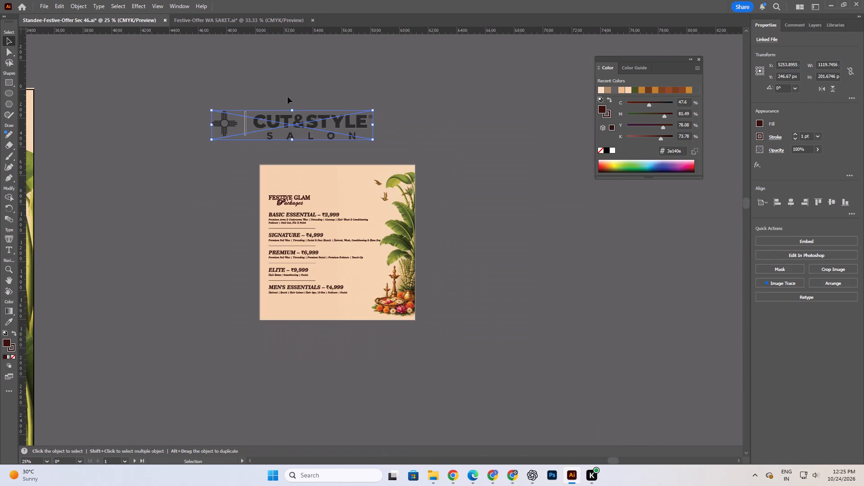
pyautogui.rightClick(295, 116)
pyautogui.click(327, 290)
pyautogui.click(413, 292)
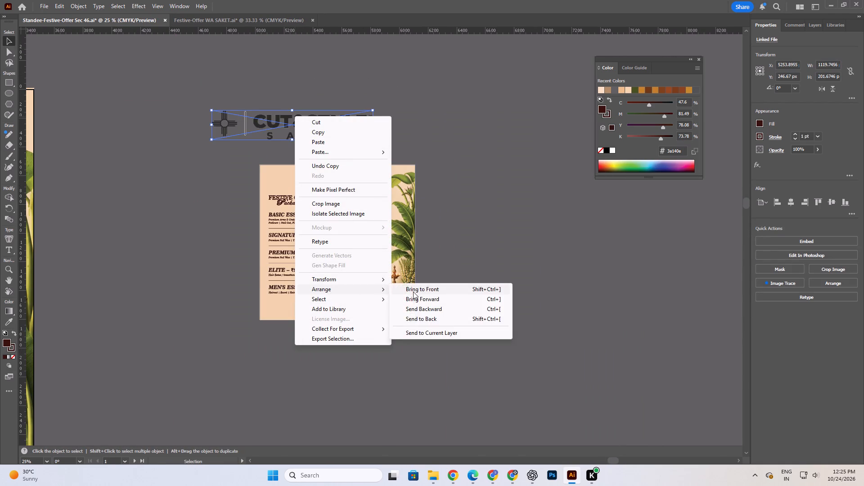
# Place the logo copy above the Festive Glam Packages heading on the square creative and scale it to about 361 x 65 px.
pyautogui.keyDown('alt'); pyautogui.scroll(2, 272, 130); pyautogui.keyUp('alt')
pyautogui.moveTo(234, 108); pyautogui.dragTo(304, 207)
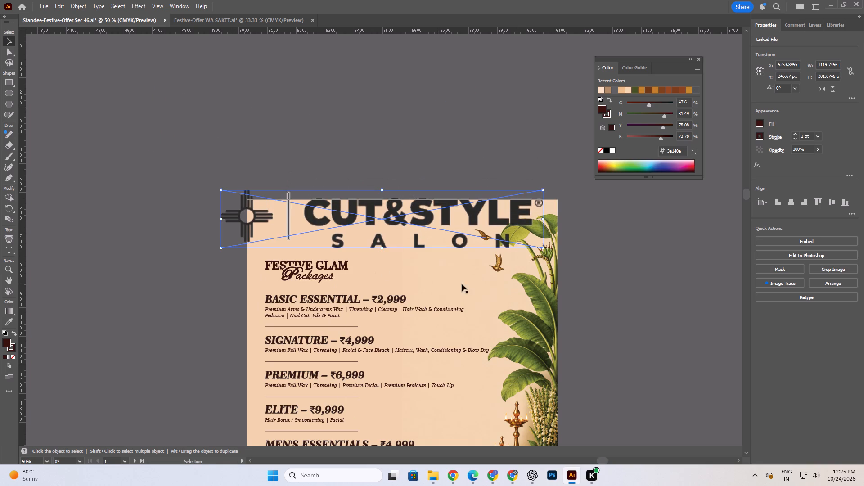
pyautogui.keyDown('alt'); pyautogui.keyDown('shift'); pyautogui.moveTo(541, 248); pyautogui.dragTo(461, 233); pyautogui.keyUp('shift'); pyautogui.keyUp('alt')
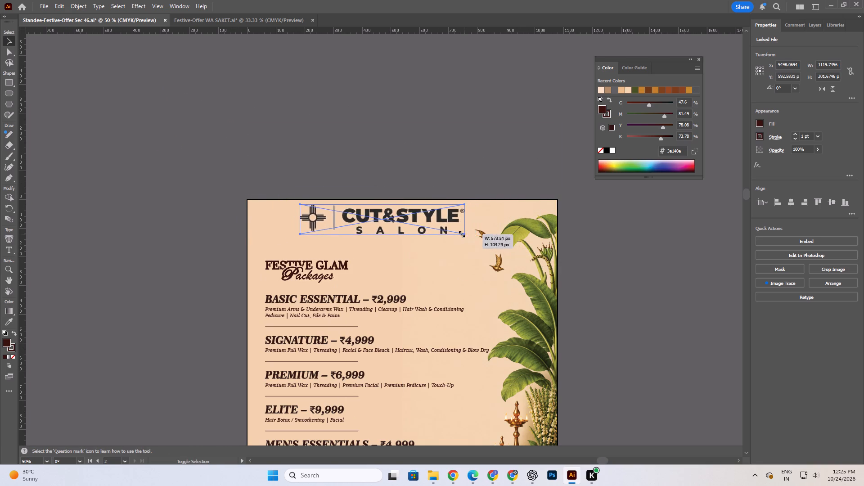
pyautogui.keyDown('alt'); pyautogui.keyDown('shift'); pyautogui.moveTo(461, 233); pyautogui.dragTo(441, 230); pyautogui.keyUp('shift'); pyautogui.keyUp('alt')
pyautogui.moveTo(382, 219); pyautogui.dragTo(319, 229)
pyautogui.scroll(-5, 333, 238)
pyautogui.keyDown('alt'); pyautogui.scroll(4, 339, 182); pyautogui.keyUp('alt')
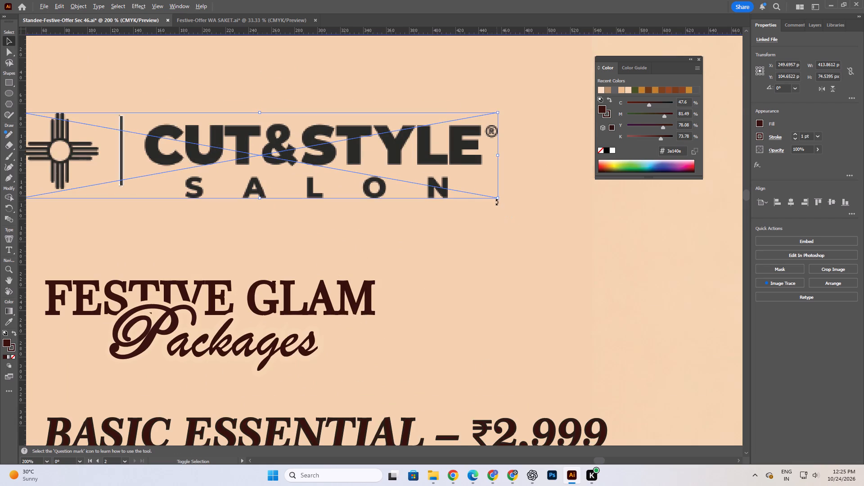
pyautogui.keyDown('alt'); pyautogui.keyDown('shift'); pyautogui.moveTo(498, 197); pyautogui.dragTo(480, 193); pyautogui.keyUp('shift'); pyautogui.keyUp('alt')
pyautogui.keyDown('alt'); pyautogui.scroll(-4, 298, 155); pyautogui.keyUp('alt')
pyautogui.click(298, 155)
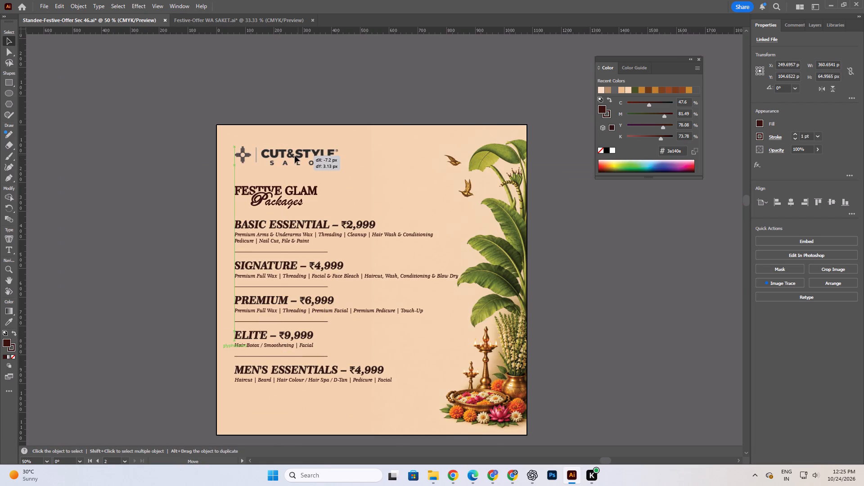
# Align the logo, the Festive Glam Packages heading and the package list along their left edges.
pyautogui.keyDown('shift'); pyautogui.click(289, 207); pyautogui.keyUp('shift')
pyautogui.keyDown('shift'); pyautogui.click(292, 236); pyautogui.keyUp('shift')
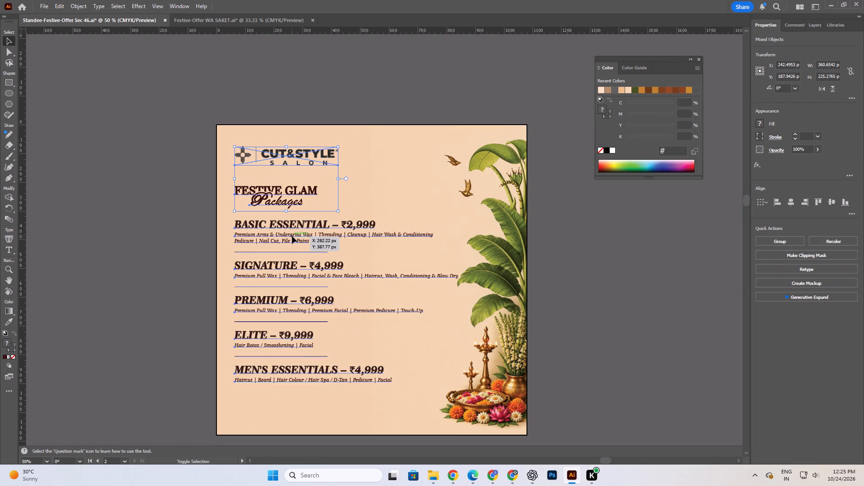
pyautogui.click(777, 201)
pyautogui.scroll(-1, 270, 170)
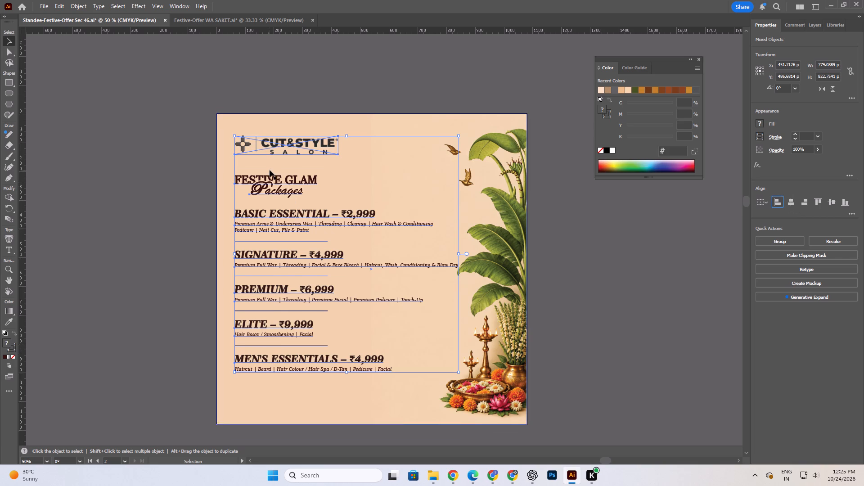
pyautogui.scroll(-1, 270, 170)
pyautogui.scroll(-5, 306, 224)
pyautogui.click(632, 283)
# Duplicate the BOOK NOW line and the salon address line from the standee's bottom over to the square WhatsApp creative.
pyautogui.press('space')
pyautogui.press('space')
pyautogui.press('space')
pyautogui.press('space')
pyautogui.press('space')
pyautogui.press('space')
pyautogui.press('space')
pyautogui.moveTo(425, 280); pyautogui.dragTo(409, 272)
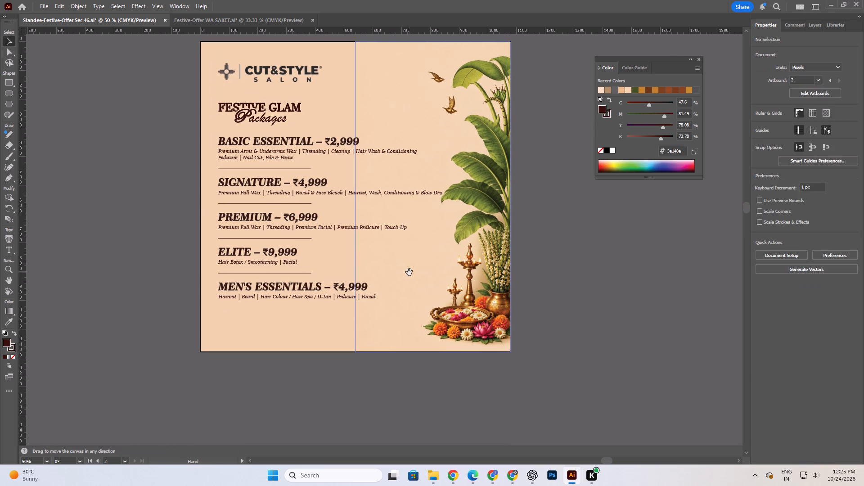
pyautogui.keyDown('alt'); pyautogui.scroll(-2, 501, 342); pyautogui.keyUp('alt')
pyautogui.keyDown('alt'); pyautogui.scroll(-13, 453, 307); pyautogui.keyUp('alt')
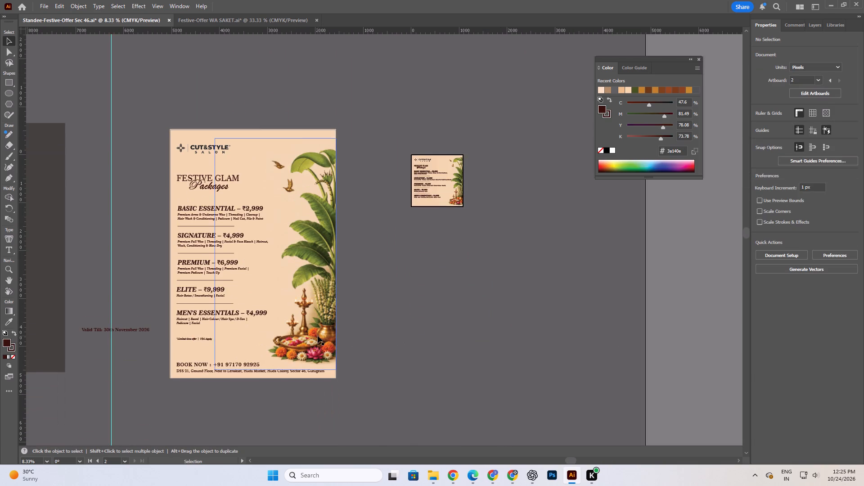
pyautogui.scroll(-1, 318, 336)
pyautogui.scroll(-3, 331, 383)
pyautogui.click(256, 328)
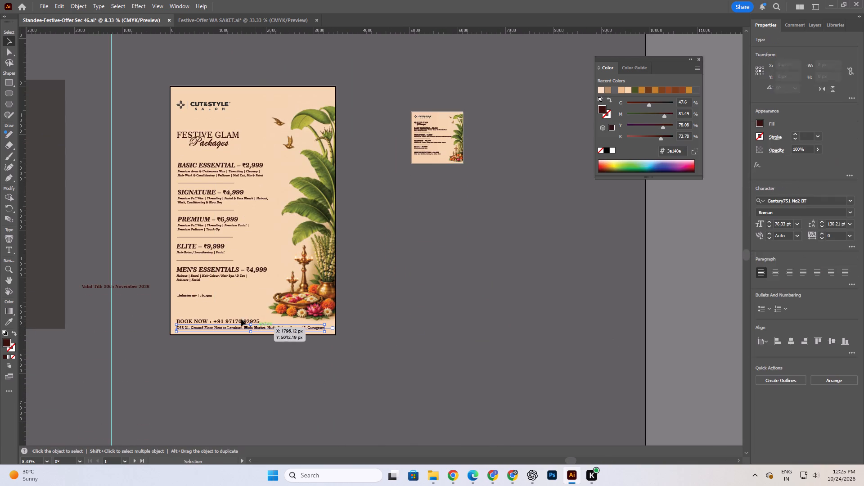
pyautogui.keyDown('shift'); pyautogui.click(241, 320); pyautogui.keyUp('shift')
pyautogui.keyDown('alt'); pyautogui.moveTo(240, 320); pyautogui.dragTo(453, 153); pyautogui.keyUp('alt')
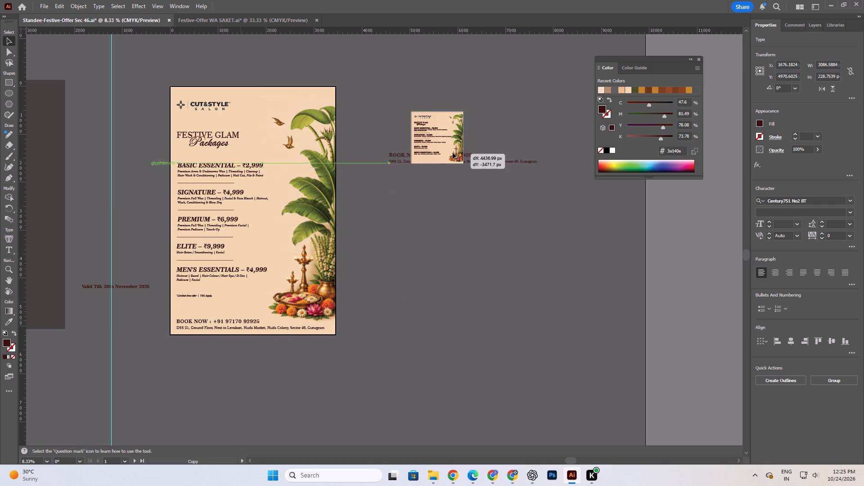
pyautogui.keyDown('alt'); pyautogui.moveTo(453, 153); pyautogui.dragTo(458, 155); pyautogui.keyUp('alt')
# Bring the copied BOOK NOW and address lines to the front of the stacking order.
pyautogui.keyDown('alt'); pyautogui.scroll(4, 487, 168); pyautogui.keyUp('alt')
pyautogui.rightClick(464, 154)
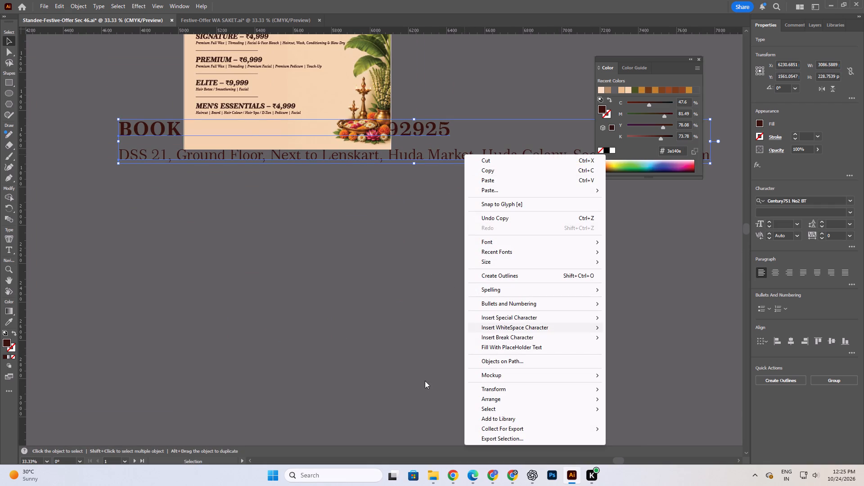
pyautogui.click(542, 399)
pyautogui.click(662, 396)
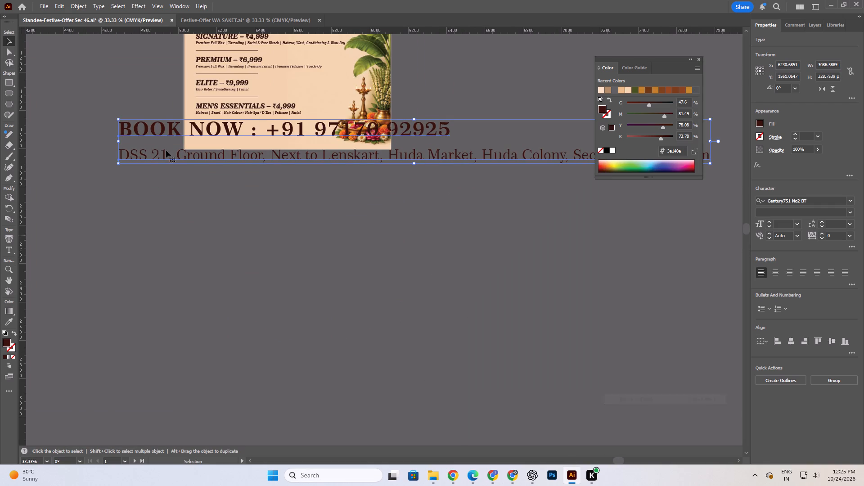
# Scale the copied contact lines to about 807 x 60 px and place them below Men's Essentials, flush left with the package list.
pyautogui.keyDown('alt'); pyautogui.keyDown('shift'); pyautogui.moveTo(117, 165); pyautogui.dragTo(210, 142); pyautogui.keyUp('shift'); pyautogui.keyUp('alt')
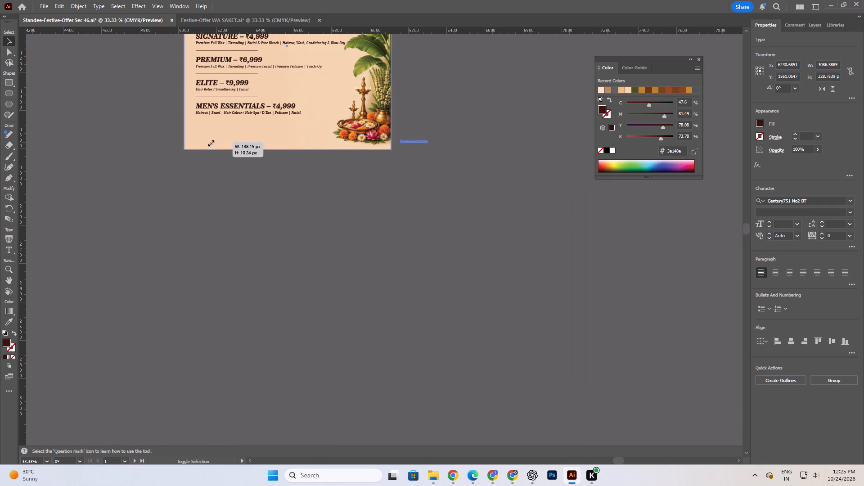
pyautogui.keyDown('alt'); pyautogui.keyDown('shift'); pyautogui.moveTo(210, 142); pyautogui.dragTo(194, 149); pyautogui.keyUp('shift'); pyautogui.keyUp('alt')
pyautogui.moveTo(396, 141); pyautogui.dragTo(280, 136)
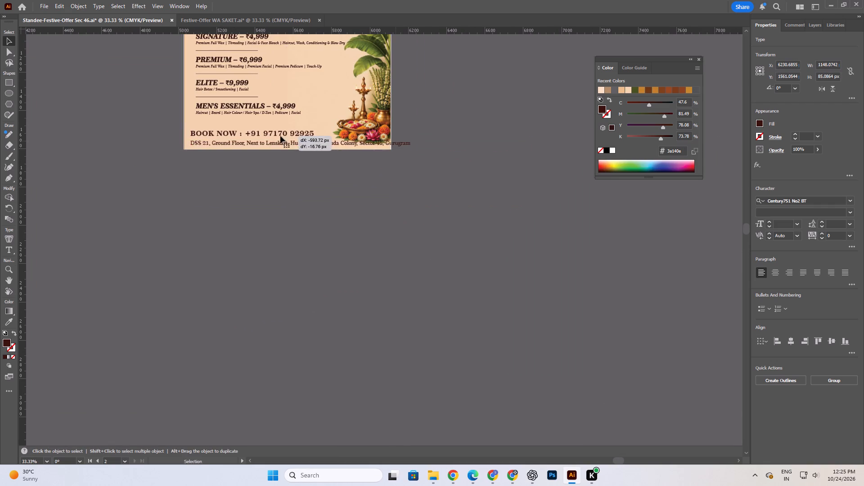
pyautogui.keyDown('alt'); pyautogui.scroll(3, 282, 127); pyautogui.keyUp('alt')
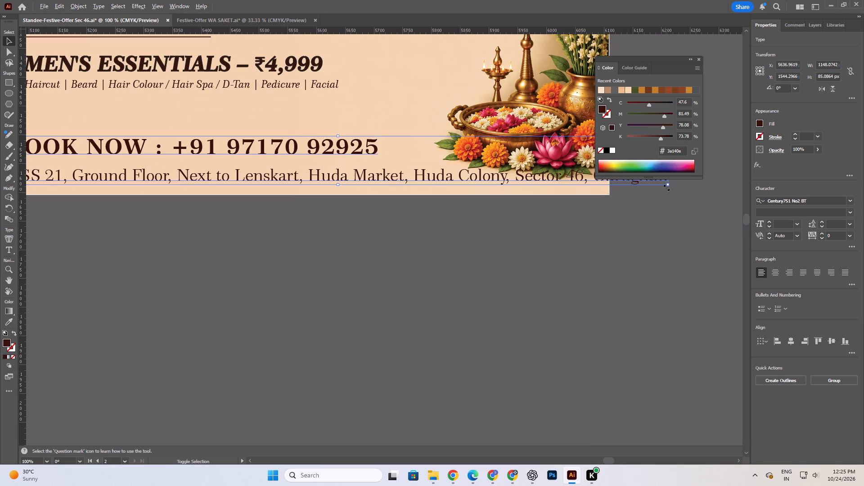
pyautogui.keyDown('alt'); pyautogui.keyDown('shift'); pyautogui.moveTo(666, 187); pyautogui.dragTo(570, 184); pyautogui.keyUp('shift'); pyautogui.keyUp('alt')
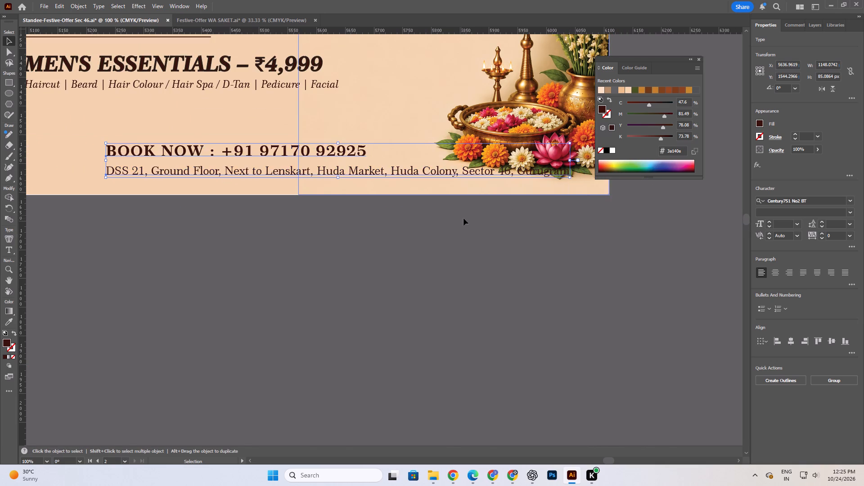
pyautogui.keyDown('alt'); pyautogui.scroll(-1, 466, 222); pyautogui.keyUp('alt')
pyautogui.moveTo(292, 173); pyautogui.dragTo(233, 172)
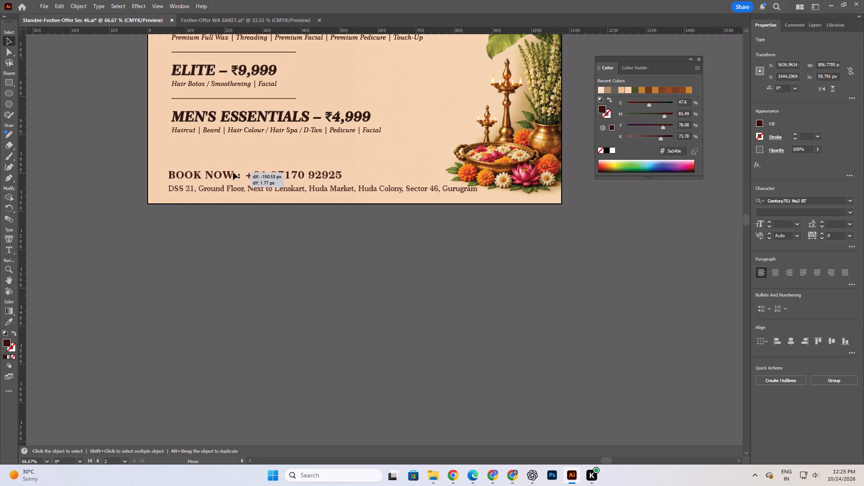
pyautogui.moveTo(233, 172); pyautogui.dragTo(235, 170)
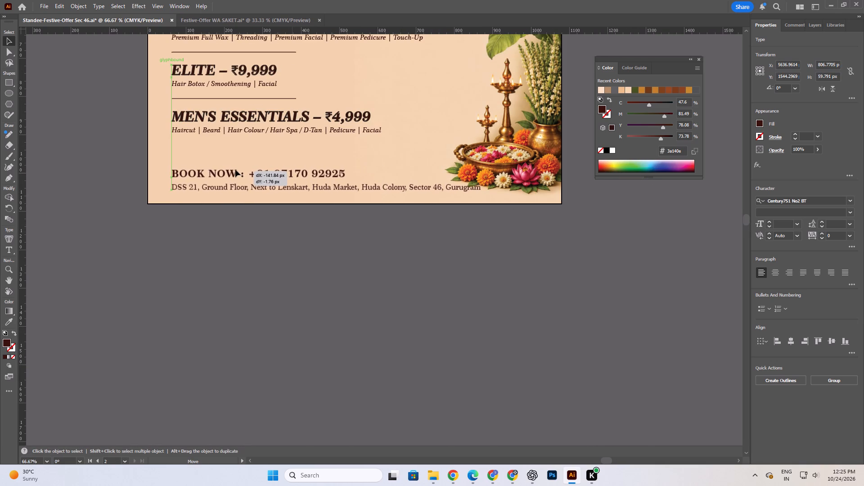
pyautogui.moveTo(235, 170); pyautogui.dragTo(235, 167)
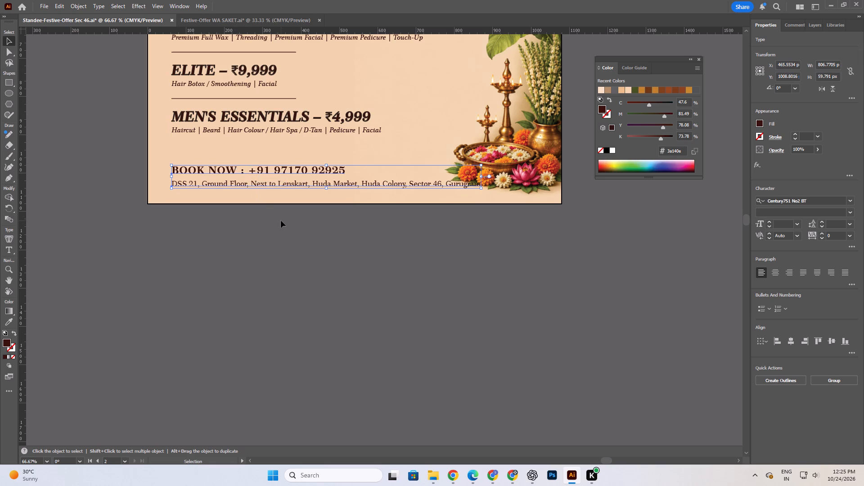
# Enlarge the BOOK NOW line to about 28.7 pt, keep it flush left, and adjust the address line's gap below it.
pyautogui.scroll(2, 281, 220)
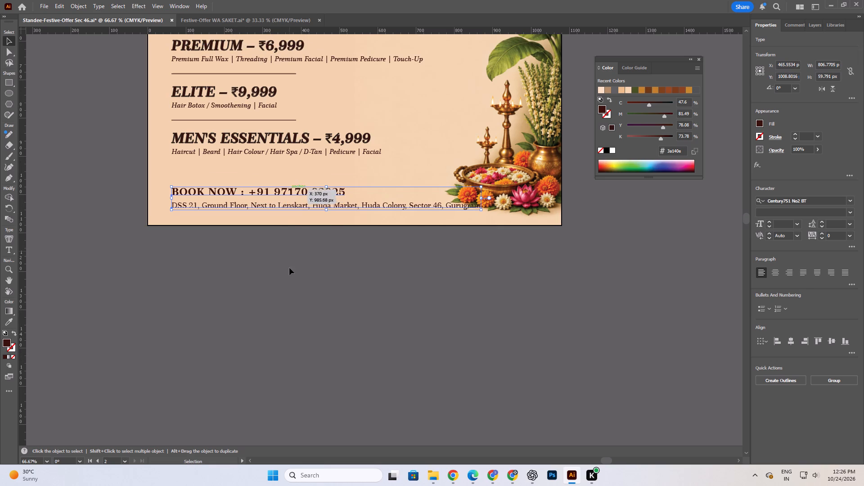
pyautogui.click(289, 268)
pyautogui.click(301, 206)
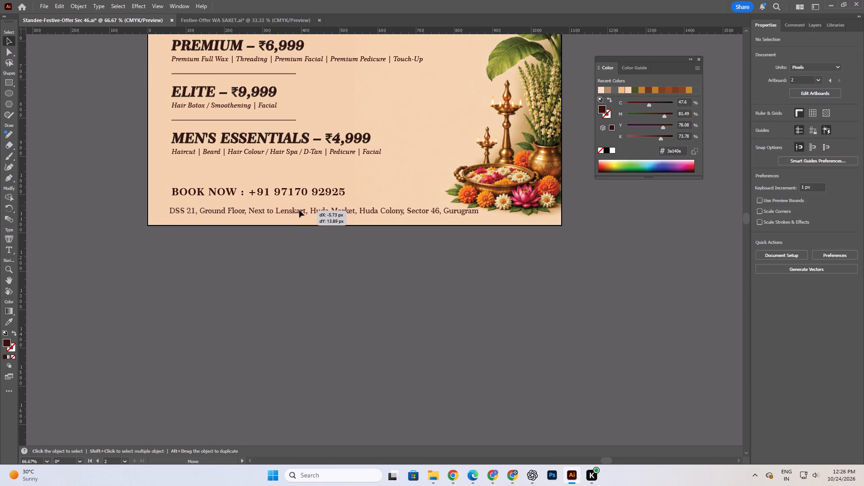
pyautogui.click(300, 191)
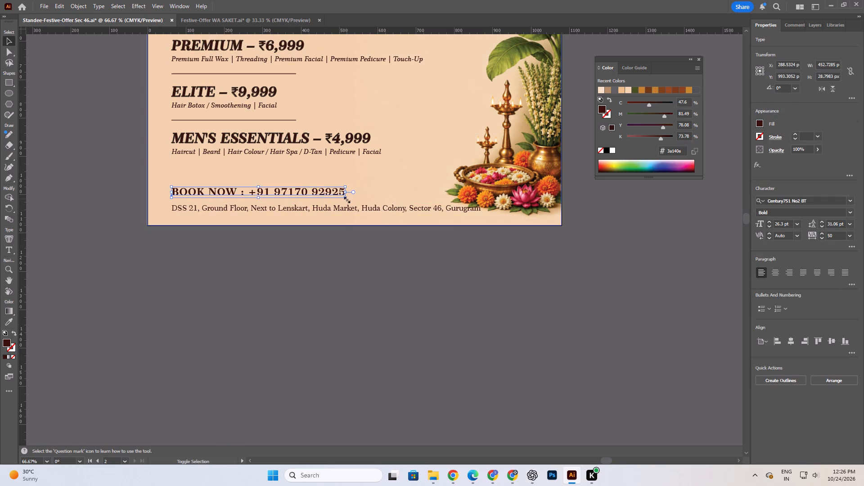
pyautogui.keyDown('alt'); pyautogui.keyDown('shift'); pyautogui.moveTo(346, 199); pyautogui.dragTo(351, 201); pyautogui.keyUp('shift'); pyautogui.keyUp('alt')
pyautogui.moveTo(309, 189); pyautogui.dragTo(314, 189)
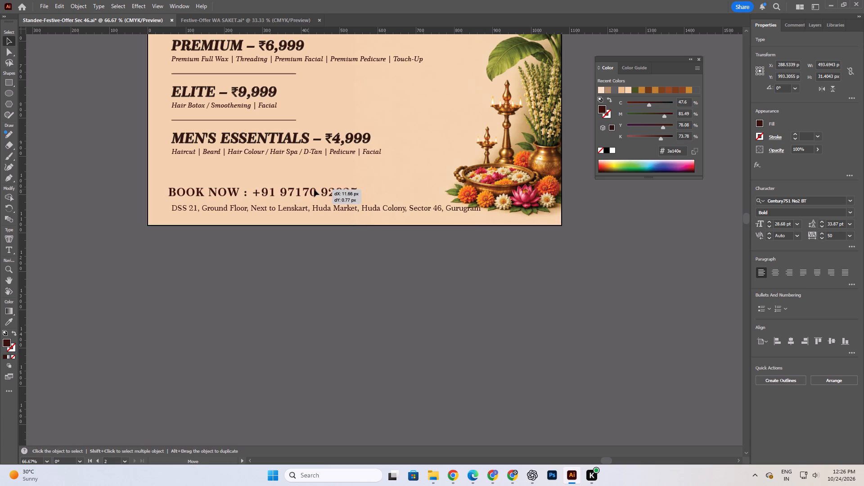
pyautogui.moveTo(314, 189); pyautogui.dragTo(317, 188)
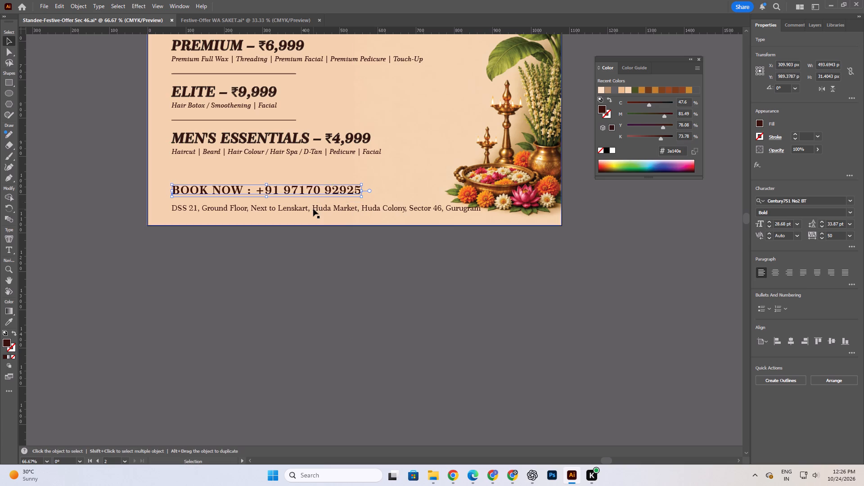
pyautogui.click(313, 209)
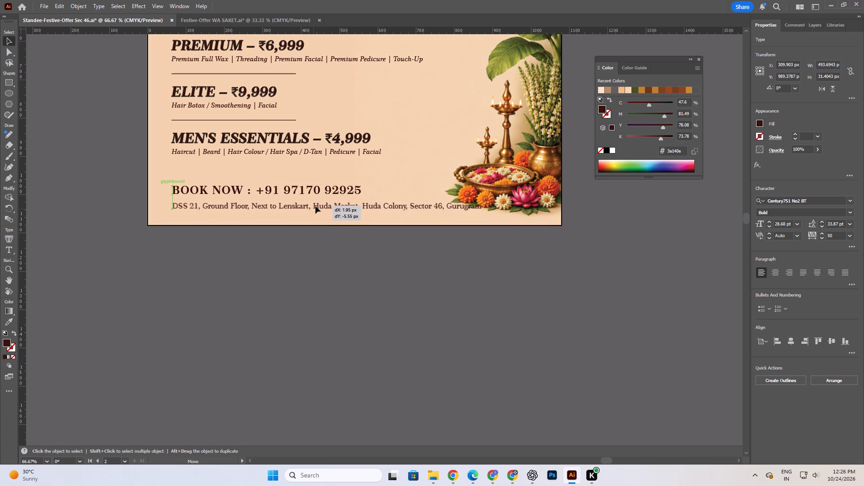
pyautogui.click(334, 263)
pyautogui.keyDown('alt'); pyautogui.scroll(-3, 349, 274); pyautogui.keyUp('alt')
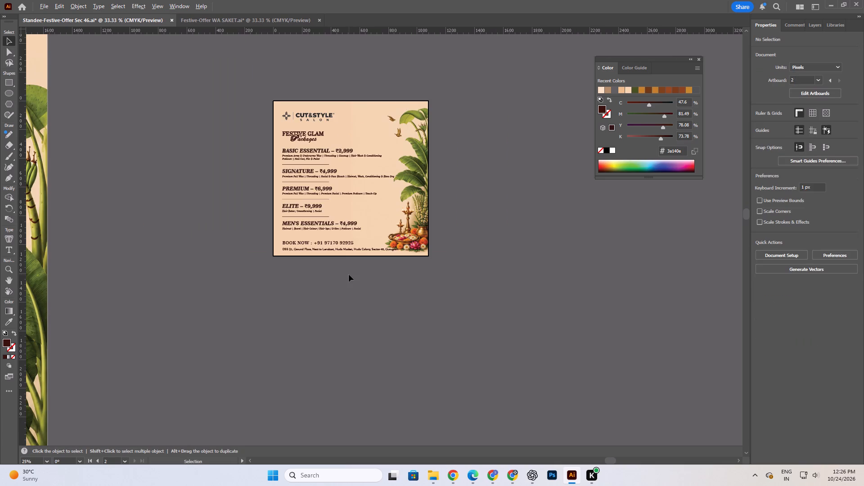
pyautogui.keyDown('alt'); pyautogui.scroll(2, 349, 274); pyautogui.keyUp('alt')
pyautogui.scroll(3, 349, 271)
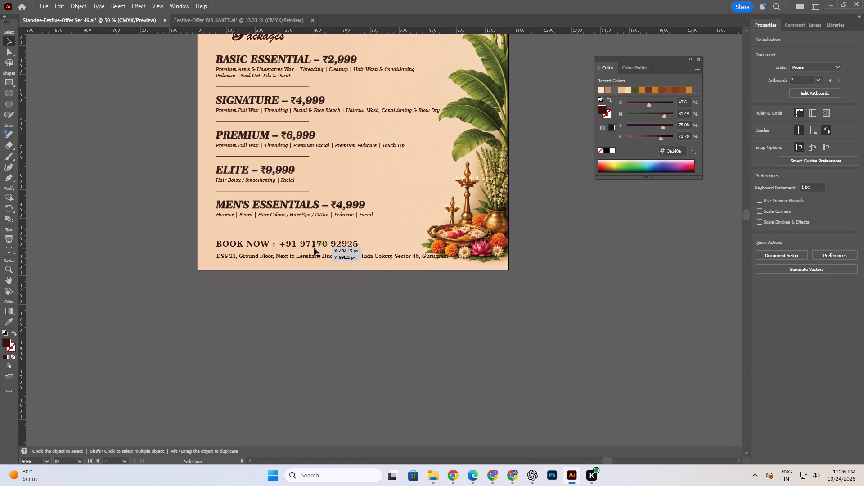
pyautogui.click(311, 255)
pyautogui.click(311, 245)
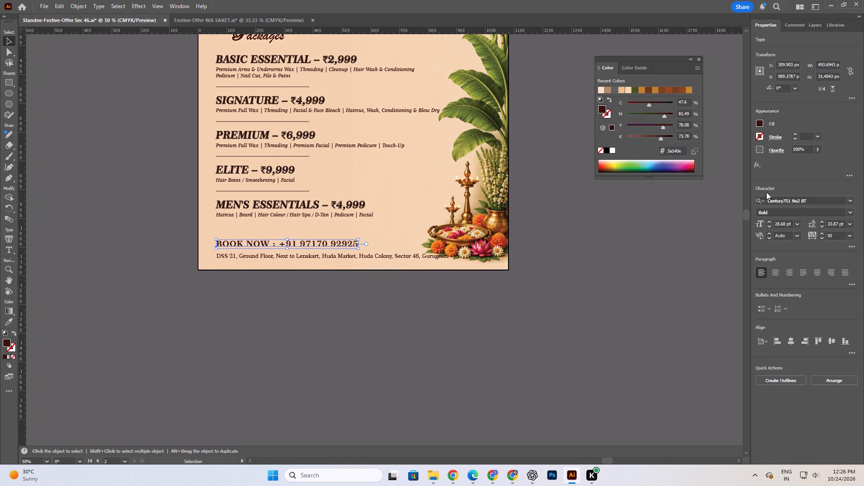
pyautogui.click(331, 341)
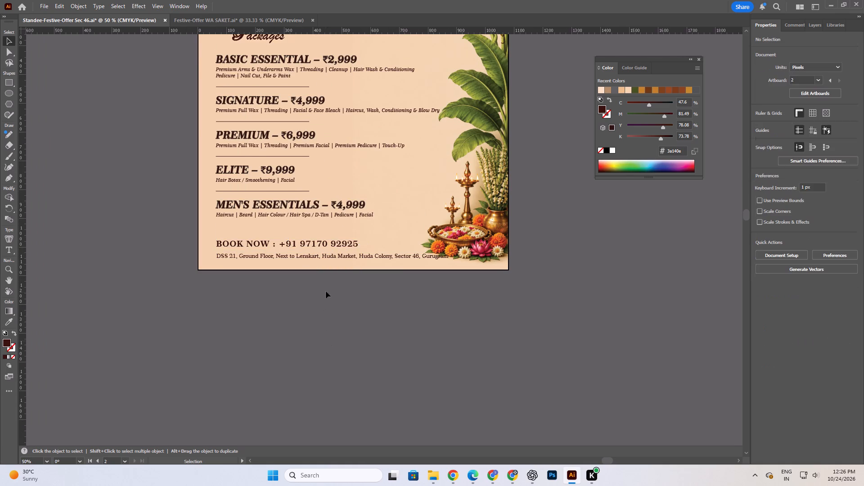
# Set the address line's character tracking to -25 on the square creative.
pyautogui.keyDown('alt'); pyautogui.scroll(2, 336, 284); pyautogui.keyUp('alt')
pyautogui.click(329, 228)
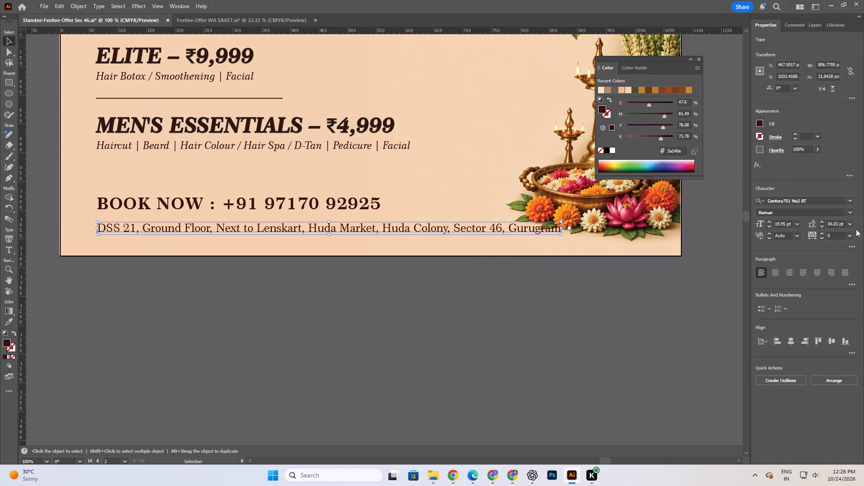
pyautogui.click(851, 235)
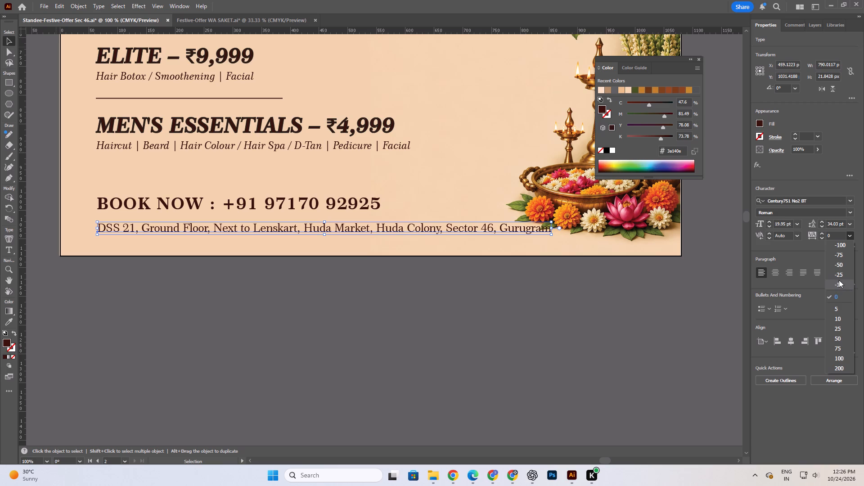
pyautogui.click(839, 273)
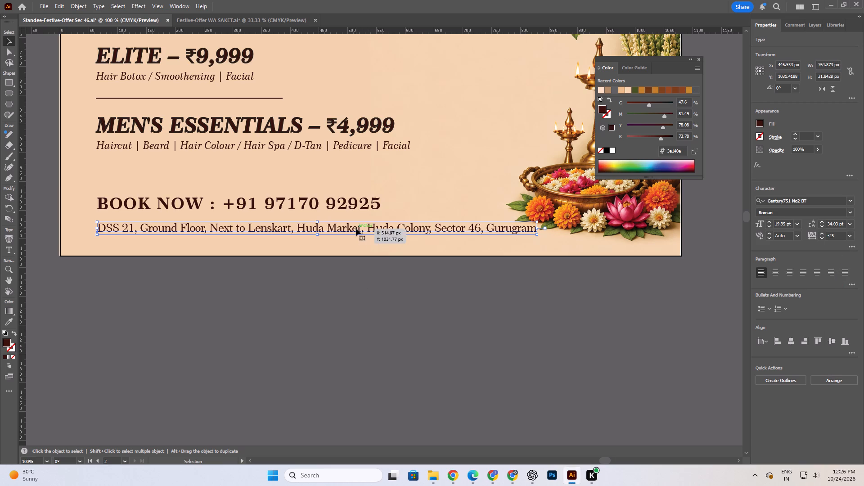
# Shift the address line slightly down and left, and enlarge the BOOK NOW line to about 31.2 pt, flush left above it.
pyautogui.click(356, 229)
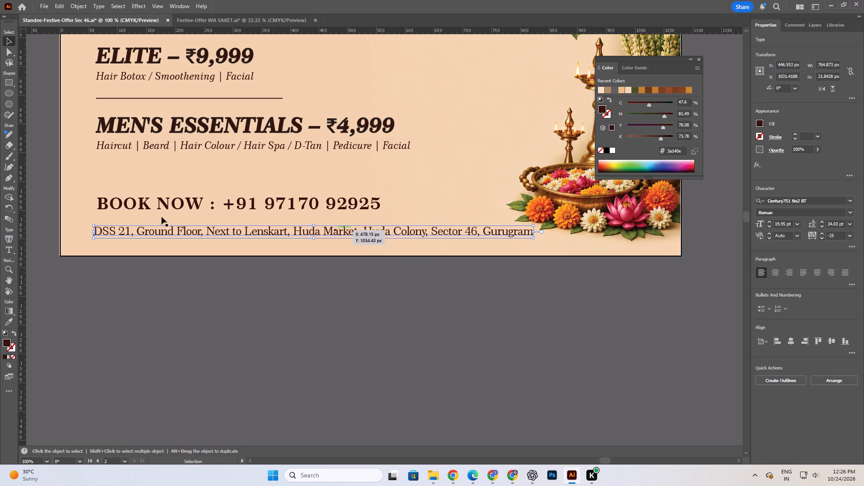
pyautogui.click(158, 205)
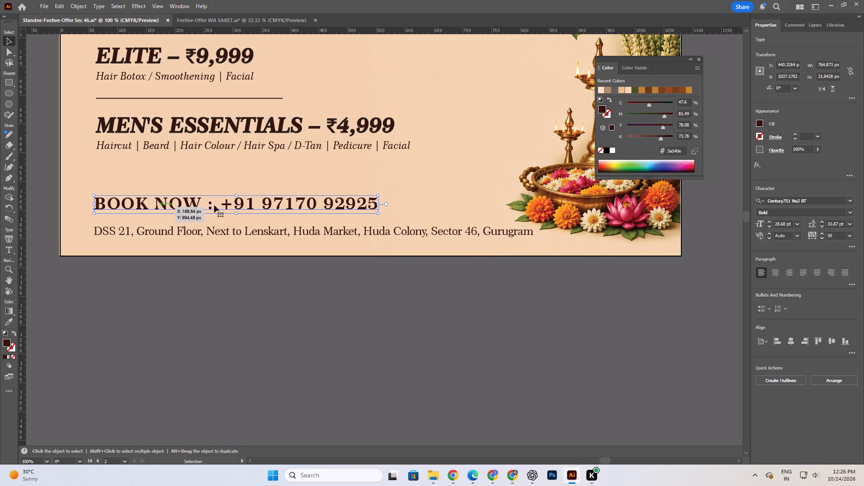
pyautogui.keyDown('alt'); pyautogui.keyDown('shift'); pyautogui.moveTo(379, 213); pyautogui.dragTo(391, 218); pyautogui.keyUp('shift'); pyautogui.keyUp('alt')
pyautogui.moveTo(313, 198); pyautogui.dragTo(327, 198)
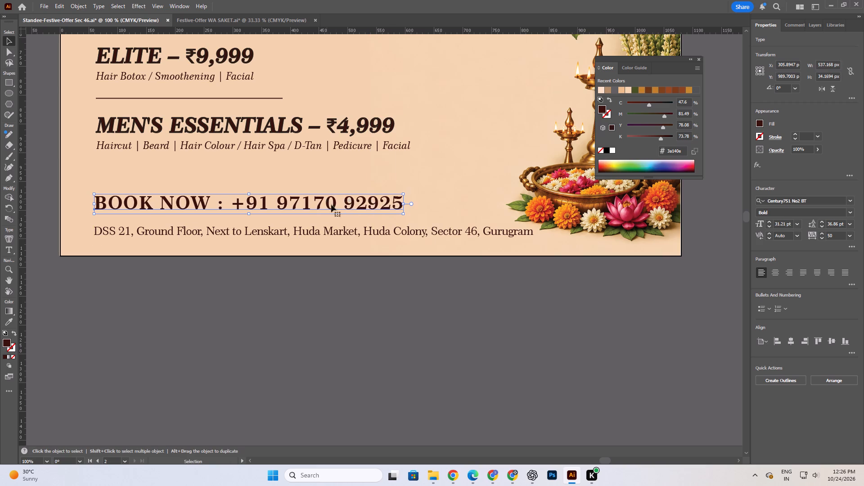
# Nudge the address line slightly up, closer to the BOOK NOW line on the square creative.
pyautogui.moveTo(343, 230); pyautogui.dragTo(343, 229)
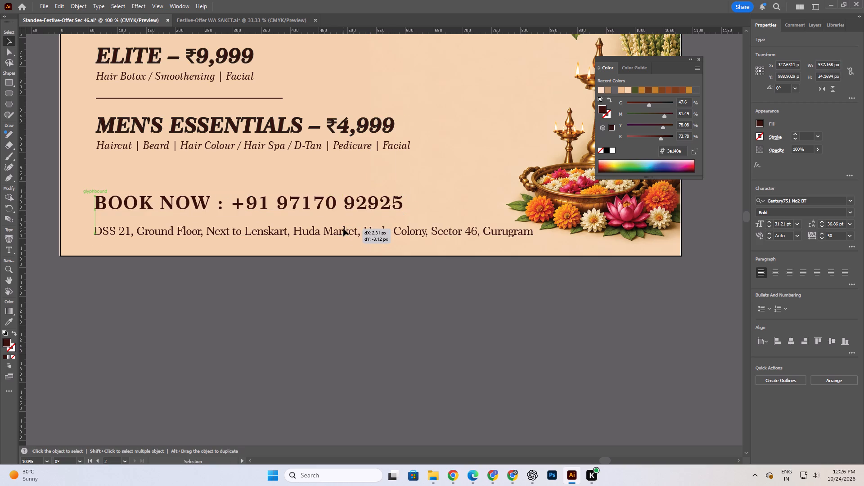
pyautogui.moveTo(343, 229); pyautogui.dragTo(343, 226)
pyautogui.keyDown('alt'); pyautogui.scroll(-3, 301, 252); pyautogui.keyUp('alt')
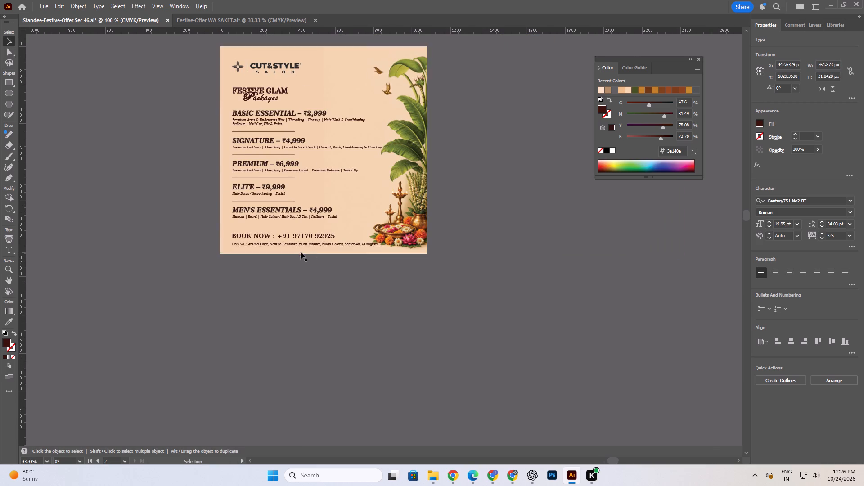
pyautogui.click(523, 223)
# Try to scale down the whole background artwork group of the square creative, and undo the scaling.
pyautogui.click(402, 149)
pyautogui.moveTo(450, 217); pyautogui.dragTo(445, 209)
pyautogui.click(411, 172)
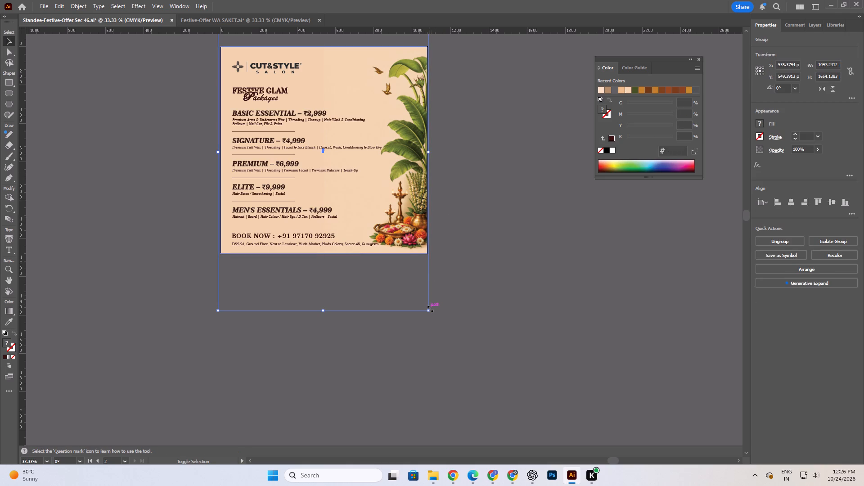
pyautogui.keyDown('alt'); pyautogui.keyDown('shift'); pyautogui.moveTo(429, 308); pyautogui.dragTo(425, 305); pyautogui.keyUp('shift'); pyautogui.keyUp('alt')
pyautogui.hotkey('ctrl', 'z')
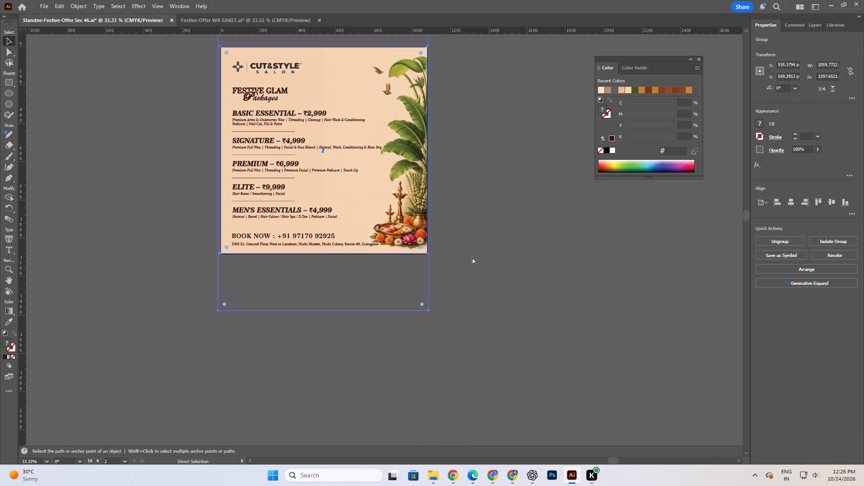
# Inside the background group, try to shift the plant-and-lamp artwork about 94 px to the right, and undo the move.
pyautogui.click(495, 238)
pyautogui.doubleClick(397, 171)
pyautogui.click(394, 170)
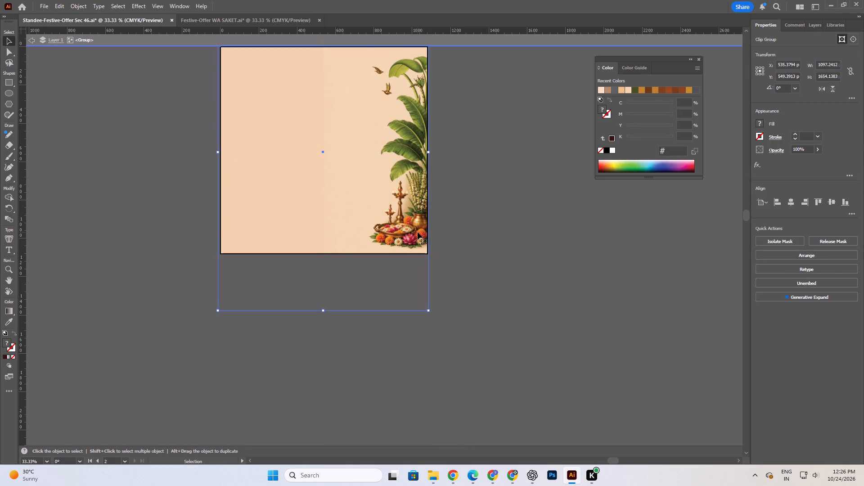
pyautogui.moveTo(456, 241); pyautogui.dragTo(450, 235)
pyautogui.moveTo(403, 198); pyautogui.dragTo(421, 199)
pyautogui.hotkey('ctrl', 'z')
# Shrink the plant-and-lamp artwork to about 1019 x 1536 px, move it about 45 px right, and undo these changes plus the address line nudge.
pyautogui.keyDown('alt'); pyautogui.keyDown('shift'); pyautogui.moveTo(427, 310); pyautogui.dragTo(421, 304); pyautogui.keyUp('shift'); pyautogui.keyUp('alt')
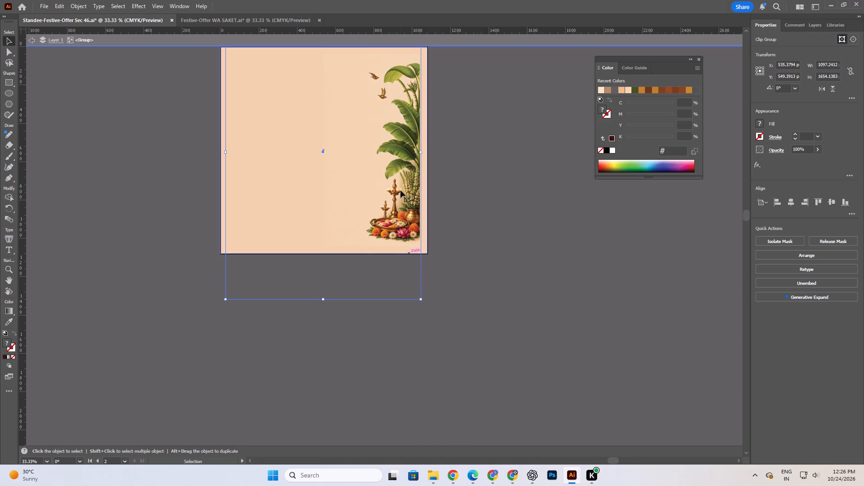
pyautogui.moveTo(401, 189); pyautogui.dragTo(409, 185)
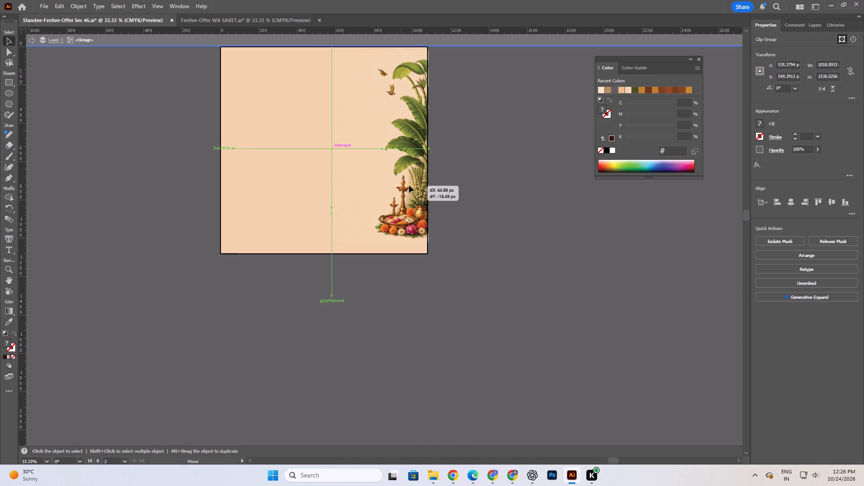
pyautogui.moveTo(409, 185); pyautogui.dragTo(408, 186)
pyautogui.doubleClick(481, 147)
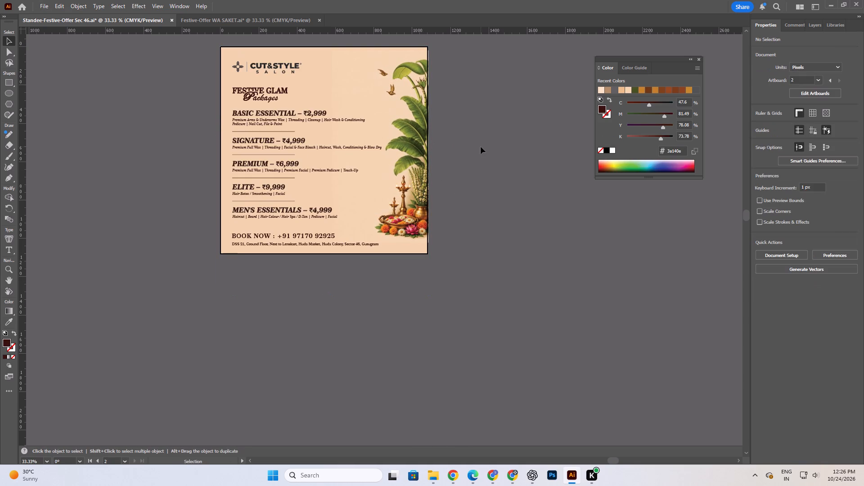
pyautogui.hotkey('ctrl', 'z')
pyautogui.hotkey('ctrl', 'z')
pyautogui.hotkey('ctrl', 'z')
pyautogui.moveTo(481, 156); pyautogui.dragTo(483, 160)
# Scale the package list down to about 712 x 521 px and place it just below the FESTIVE GLAM Packages heading.
pyautogui.keyDown('alt'); pyautogui.scroll(2, 329, 126); pyautogui.keyUp('alt')
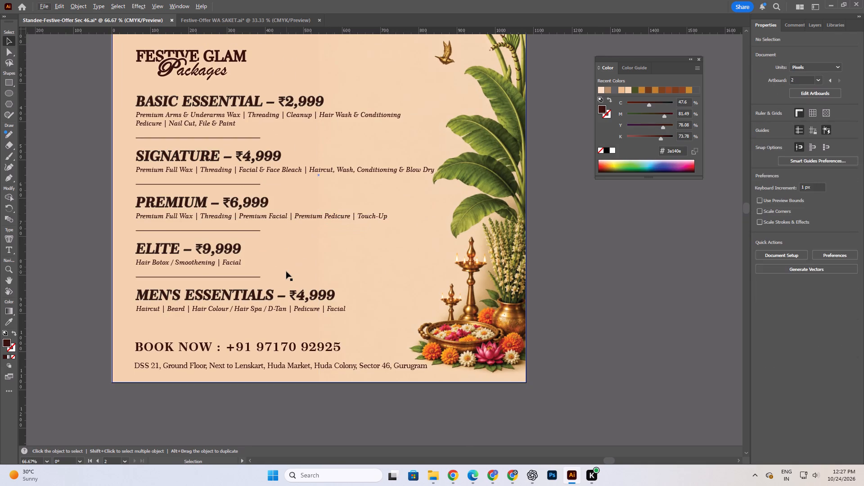
pyautogui.scroll(3, 286, 271)
pyautogui.click(261, 182)
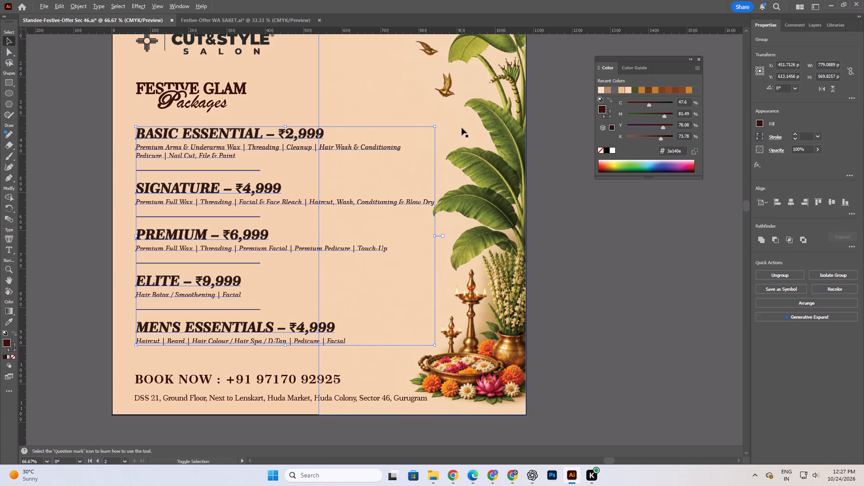
pyautogui.keyDown('alt'); pyautogui.keyDown('shift'); pyautogui.moveTo(434, 125); pyautogui.dragTo(422, 128); pyautogui.keyUp('shift'); pyautogui.keyUp('alt')
pyautogui.moveTo(211, 146); pyautogui.dragTo(198, 137)
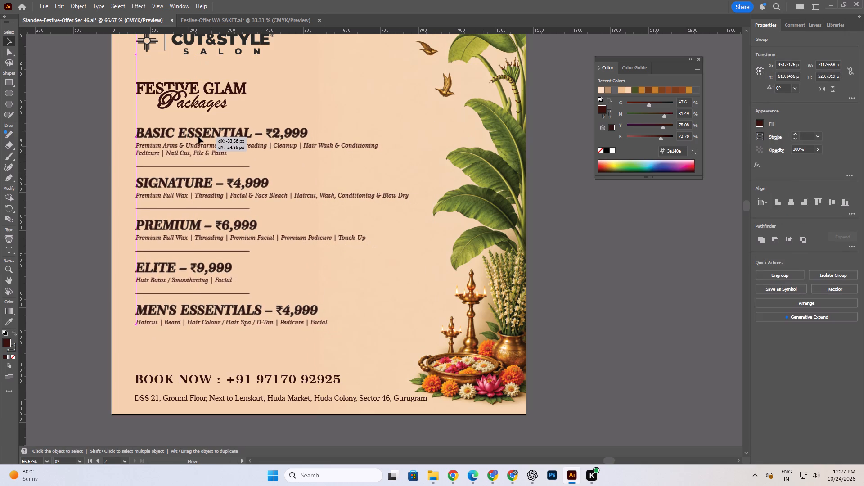
pyautogui.moveTo(198, 137); pyautogui.dragTo(199, 140)
# Reduce the FESTIVE GLAM Packages heading to about 272 x 86 px and move it slightly down, close to the package list.
pyautogui.click(206, 105)
pyautogui.keyDown('alt'); pyautogui.keyDown('shift'); pyautogui.click(244, 116); pyautogui.keyUp('shift'); pyautogui.keyUp('alt')
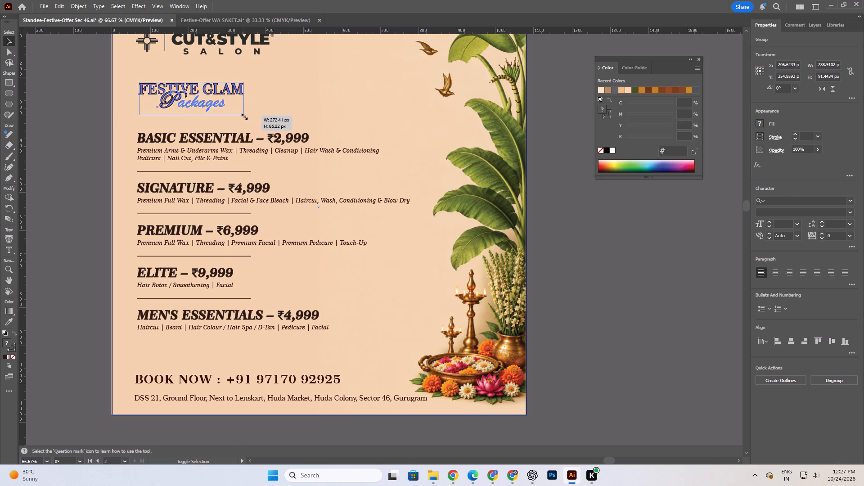
pyautogui.click(202, 90)
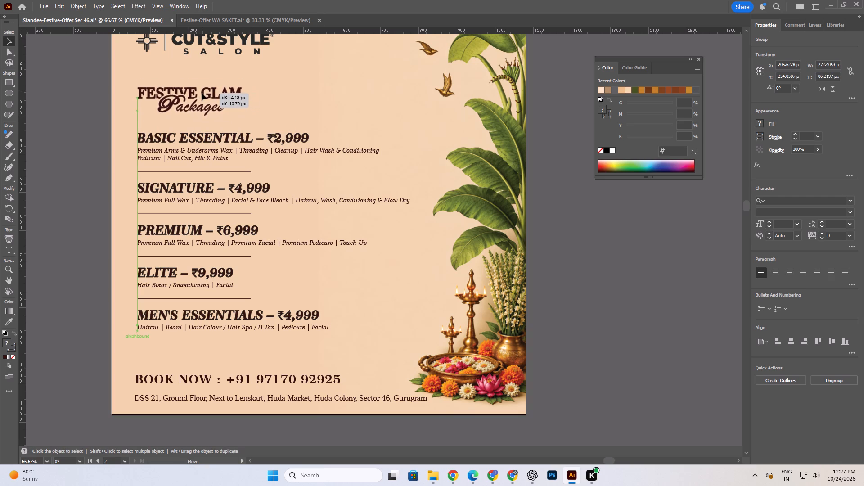
# Align the left edges of the logo, the FESTIVE GLAM Packages heading and the package list.
pyautogui.keyDown('shift'); pyautogui.click(228, 189); pyautogui.keyUp('shift')
pyautogui.keyDown('shift'); pyautogui.click(194, 53); pyautogui.keyUp('shift')
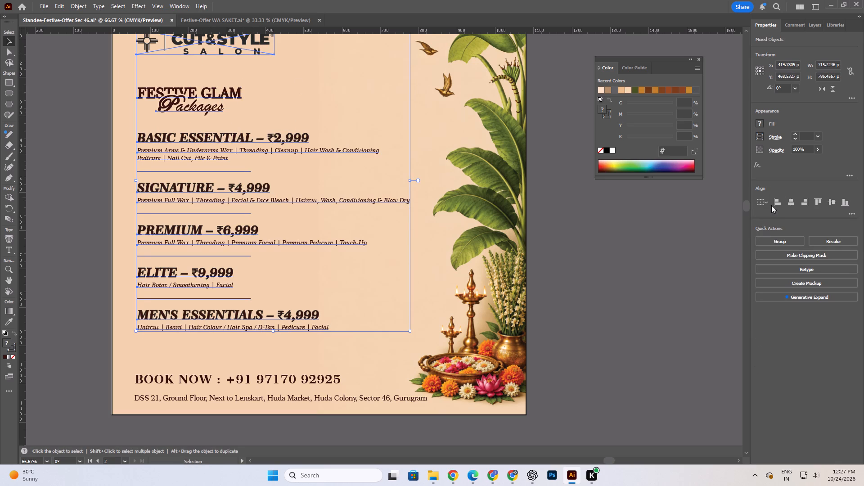
pyautogui.click(772, 203)
pyautogui.click(639, 311)
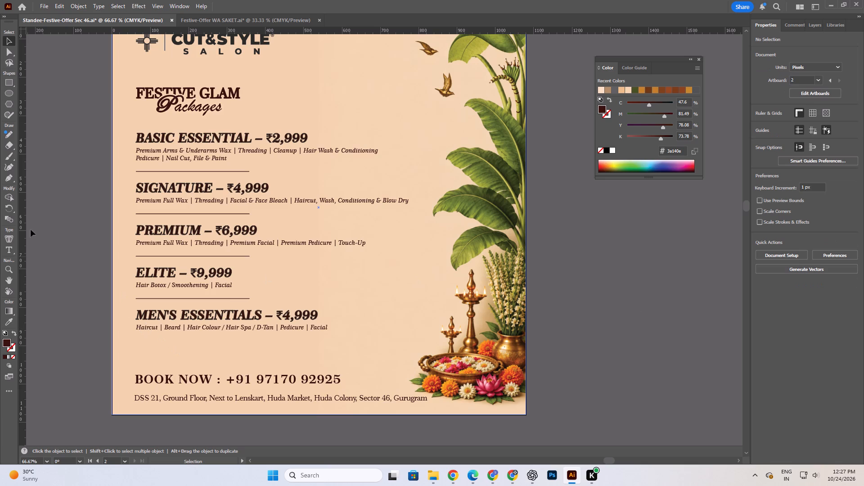
# Copy the "*Limited time offer | T&C Apply" line from the standee to the empty area below the square creative.
pyautogui.keyDown('alt'); pyautogui.scroll(-3, 522, 289); pyautogui.keyUp('alt')
pyautogui.keyDown('alt'); pyautogui.scroll(-3, 423, 216); pyautogui.keyUp('alt')
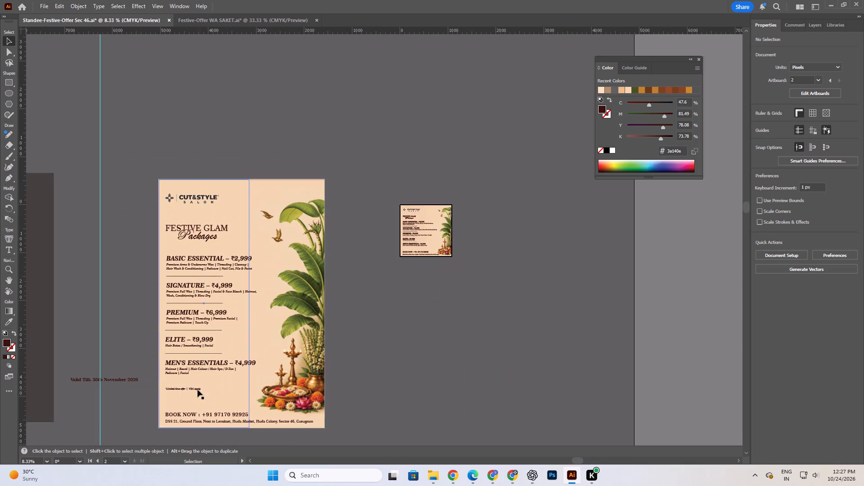
pyautogui.click(188, 389)
pyautogui.keyDown('alt'); pyautogui.moveTo(188, 389); pyautogui.dragTo(415, 244); pyautogui.keyUp('alt')
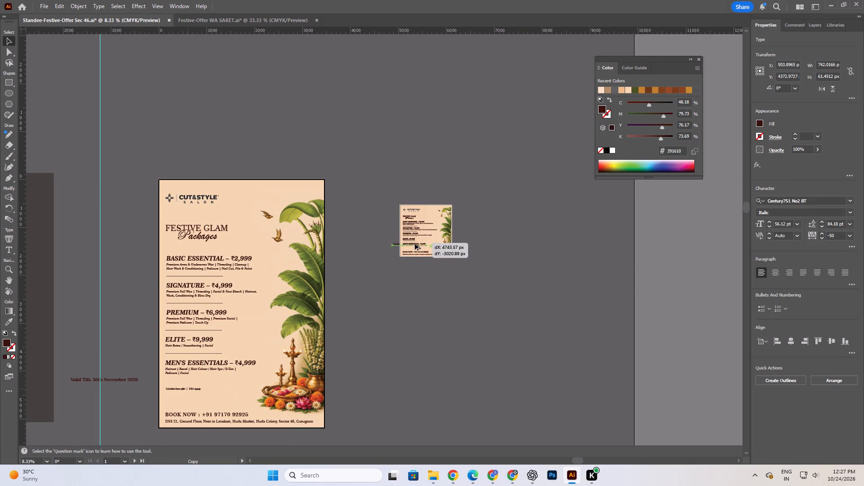
pyautogui.keyDown('alt'); pyautogui.moveTo(415, 244); pyautogui.dragTo(394, 275); pyautogui.keyUp('alt')
# Scale the copied terms line to about 427 x 35 px and bring it to the front.
pyautogui.keyDown('alt'); pyautogui.scroll(4, 441, 259); pyautogui.keyUp('alt')
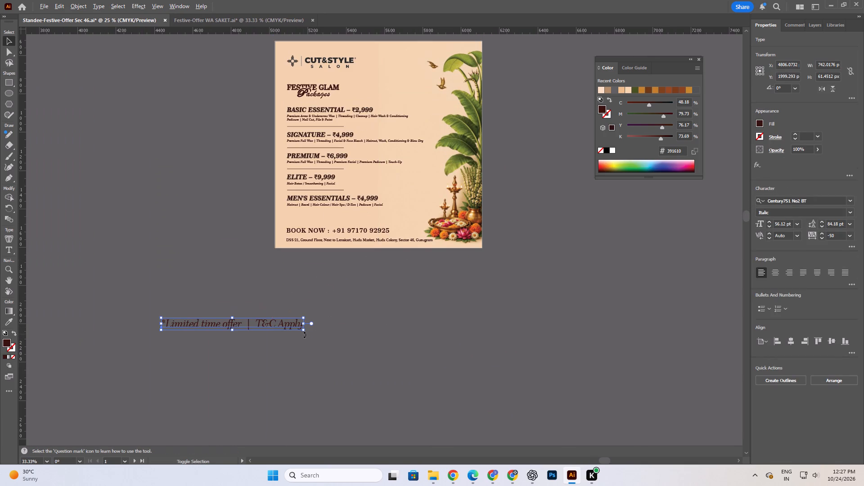
pyautogui.keyDown('alt'); pyautogui.keyDown('shift'); pyautogui.click(303, 335); pyautogui.keyUp('shift'); pyautogui.keyUp('alt')
pyautogui.keyDown('alt'); pyautogui.keyDown('shift'); pyautogui.click(301, 333); pyautogui.keyUp('shift'); pyautogui.keyUp('alt')
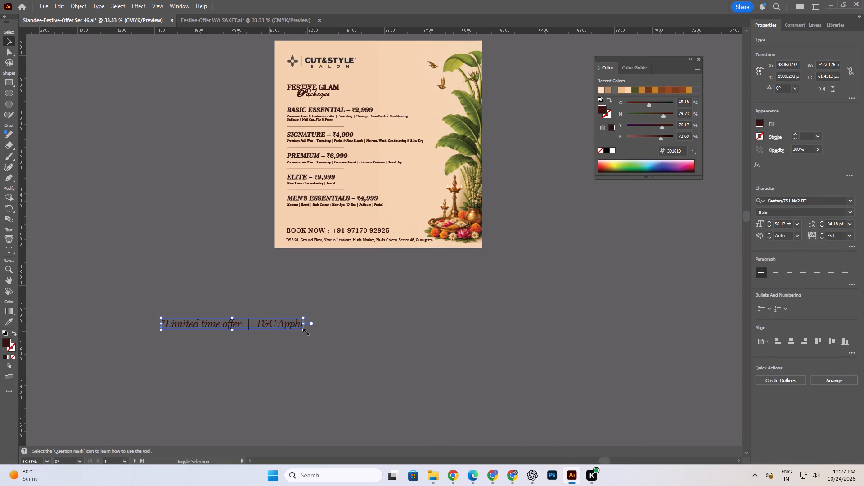
pyautogui.keyDown('alt'); pyautogui.keyDown('shift'); pyautogui.moveTo(305, 331); pyautogui.dragTo(295, 327); pyautogui.keyUp('shift'); pyautogui.keyUp('alt')
pyautogui.rightClick(264, 327)
pyautogui.click(301, 279)
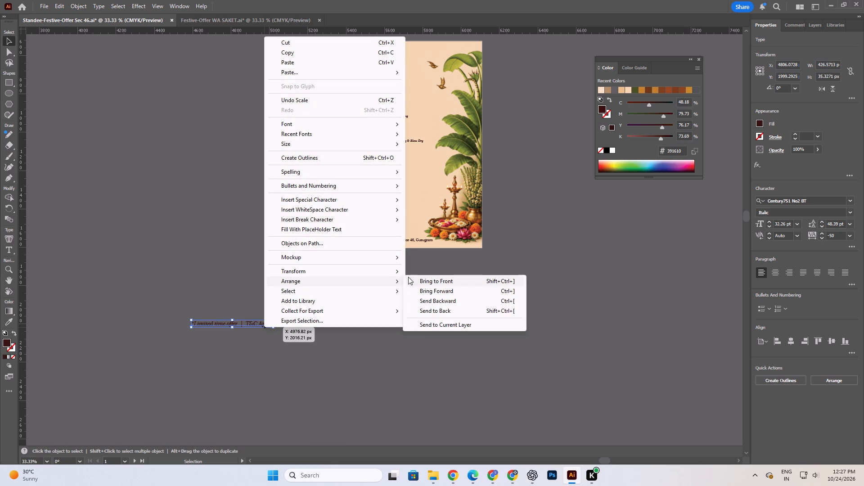
pyautogui.click(457, 283)
# Move the terms line between Men's Essentials and BOOK NOW, scale it to about 202 x 17 px, and set it flush left.
pyautogui.moveTo(247, 324); pyautogui.dragTo(342, 219)
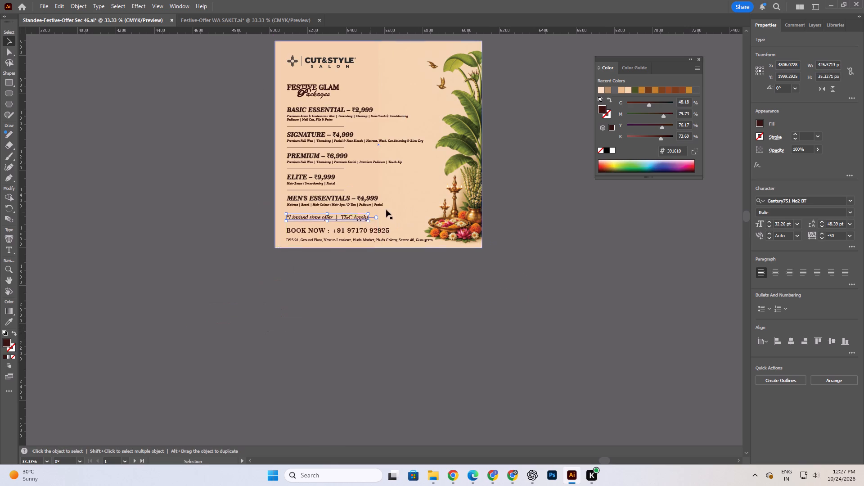
pyautogui.keyDown('alt'); pyautogui.scroll(2, 388, 210); pyautogui.keyUp('alt')
pyautogui.keyDown('alt'); pyautogui.scroll(1, 322, 210); pyautogui.keyUp('alt')
pyautogui.keyDown('alt'); pyautogui.keyDown('shift'); pyautogui.moveTo(363, 244); pyautogui.dragTo(357, 243); pyautogui.keyUp('shift'); pyautogui.keyUp('alt')
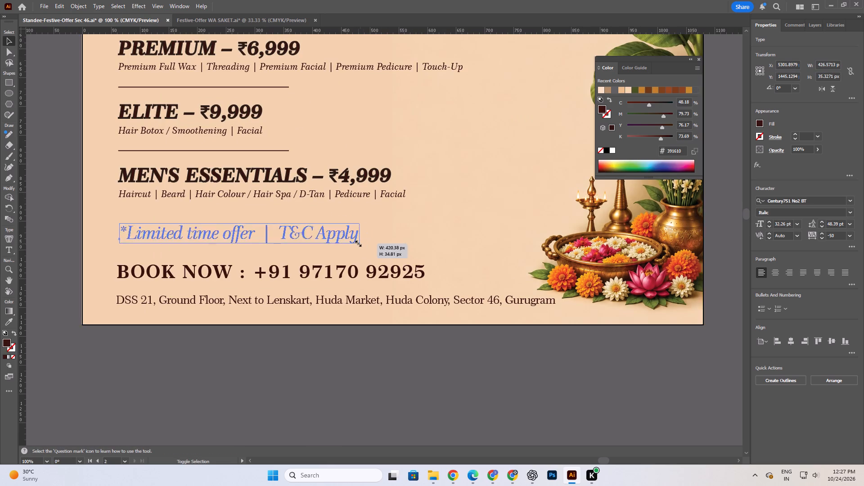
pyautogui.keyDown('alt'); pyautogui.keyDown('shift'); pyautogui.moveTo(357, 243); pyautogui.dragTo(343, 238); pyautogui.keyUp('shift'); pyautogui.keyUp('alt')
pyautogui.moveTo(237, 227); pyautogui.dragTo(232, 227)
pyautogui.moveTo(251, 234); pyautogui.dragTo(184, 234)
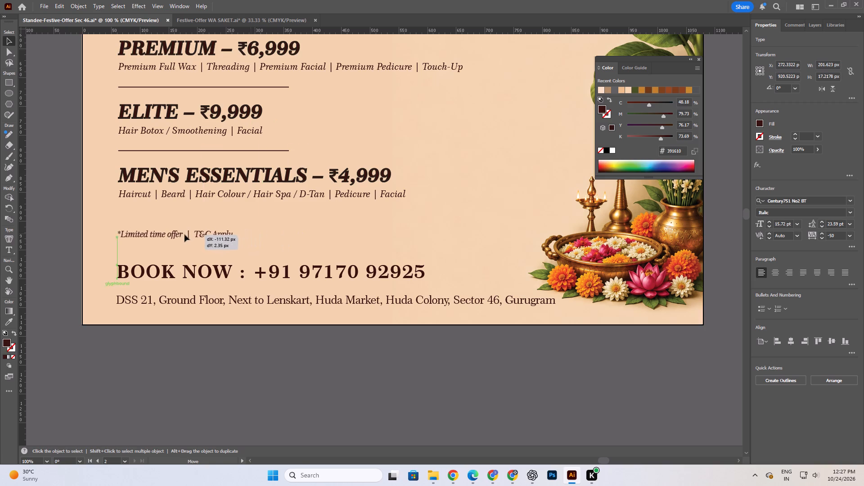
pyautogui.moveTo(184, 234); pyautogui.dragTo(189, 232)
pyautogui.click(328, 350)
# Save the Standee-Festive-Offer Sec 46 document.
pyautogui.keyDown('alt'); pyautogui.scroll(-2, 317, 285); pyautogui.keyUp('alt')
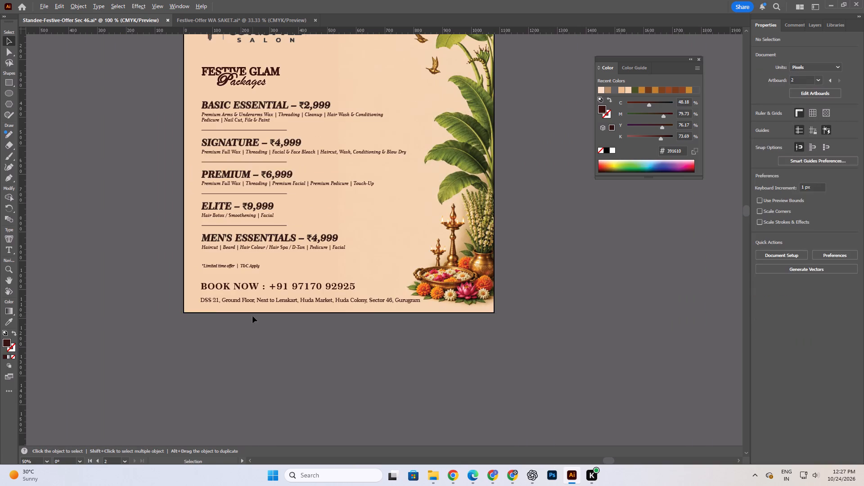
pyautogui.keyDown('alt'); pyautogui.scroll(-1, 280, 315); pyautogui.keyUp('alt')
pyautogui.hotkey('ctrl', 's')
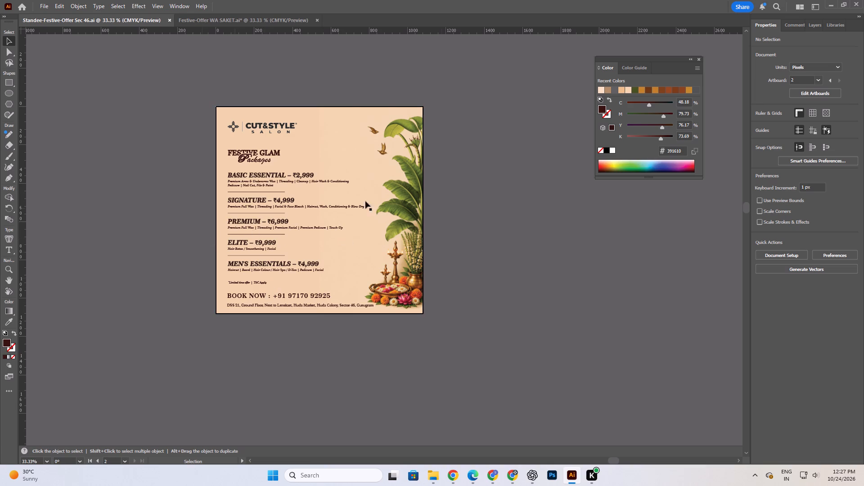
# Switch to the Festive-Offer WA SAKET document and close it.
pyautogui.scroll(-8, 473, 309)
pyautogui.click(255, 24)
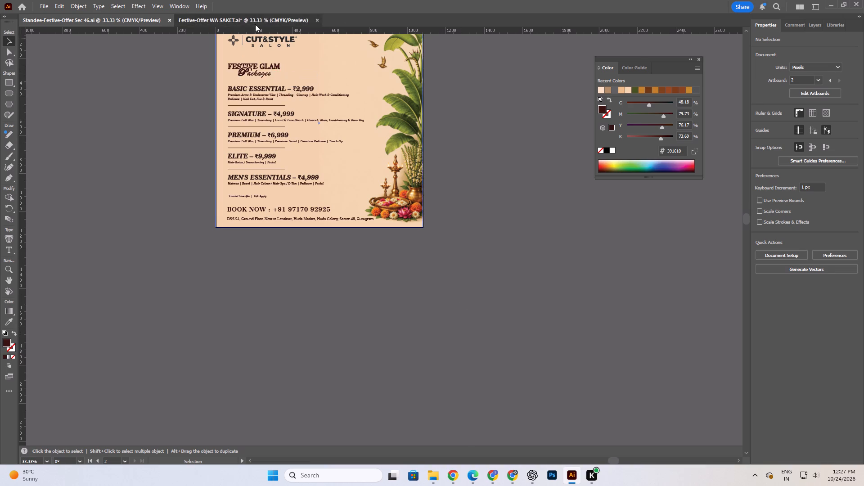
pyautogui.click(318, 18)
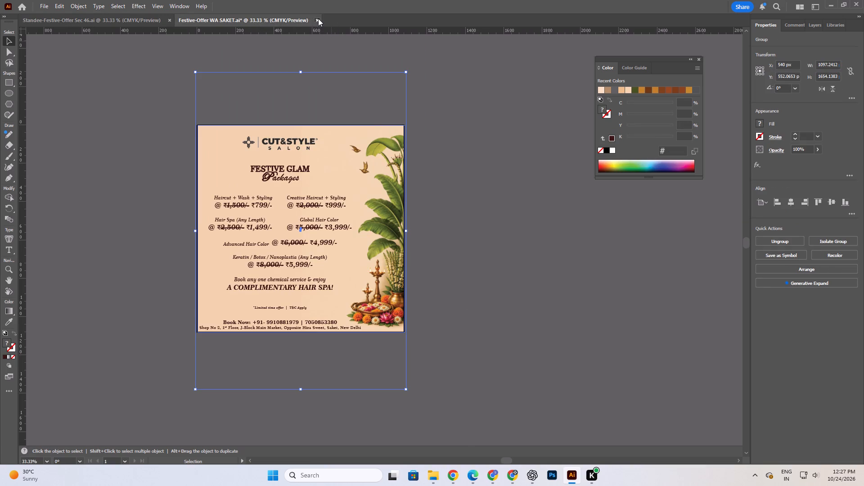
pyautogui.click(487, 246)
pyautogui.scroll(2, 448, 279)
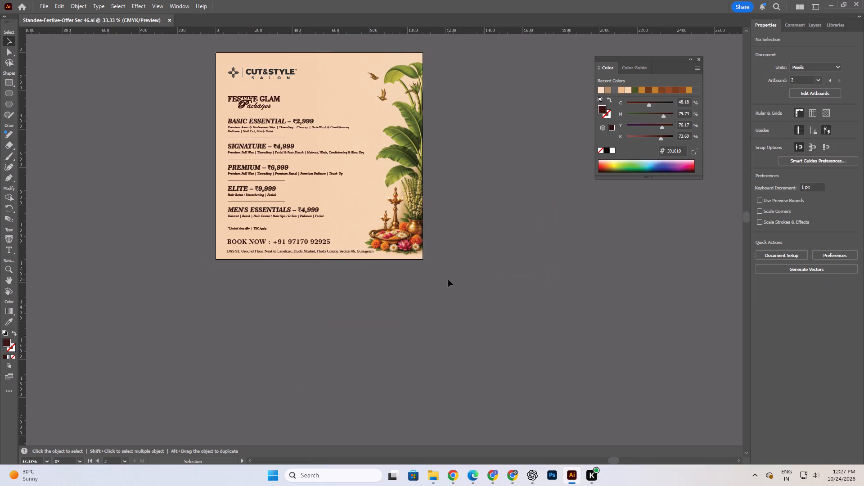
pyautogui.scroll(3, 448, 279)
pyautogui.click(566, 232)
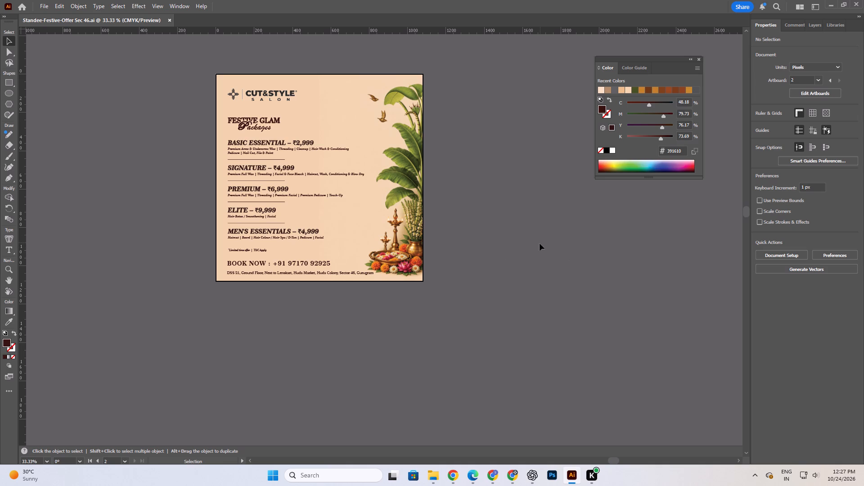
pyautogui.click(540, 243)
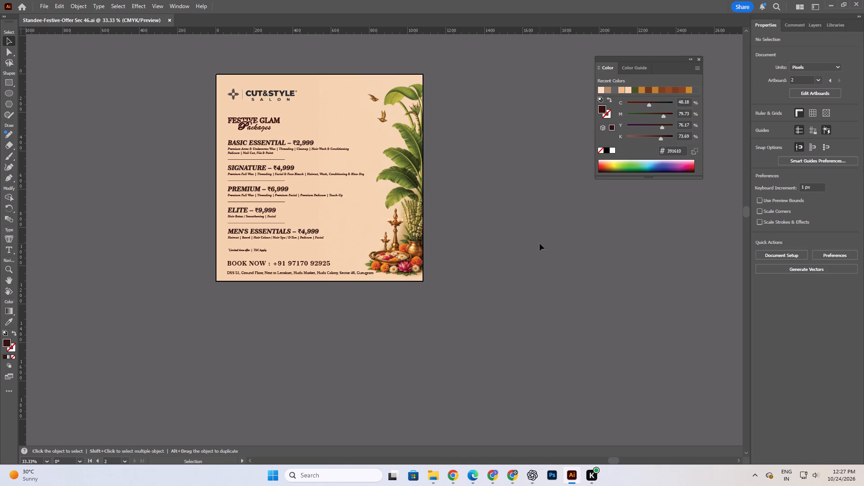
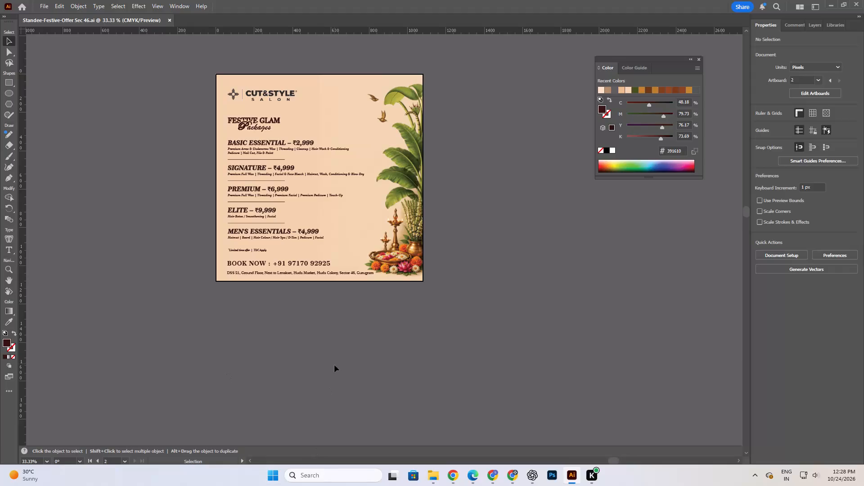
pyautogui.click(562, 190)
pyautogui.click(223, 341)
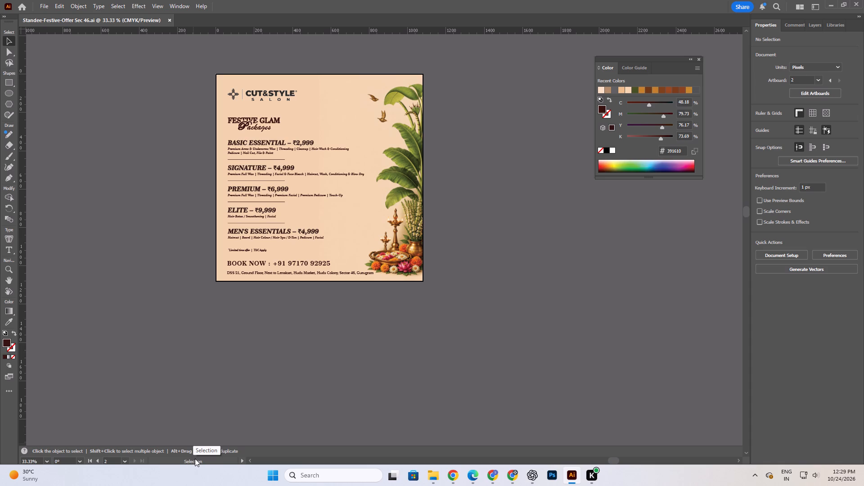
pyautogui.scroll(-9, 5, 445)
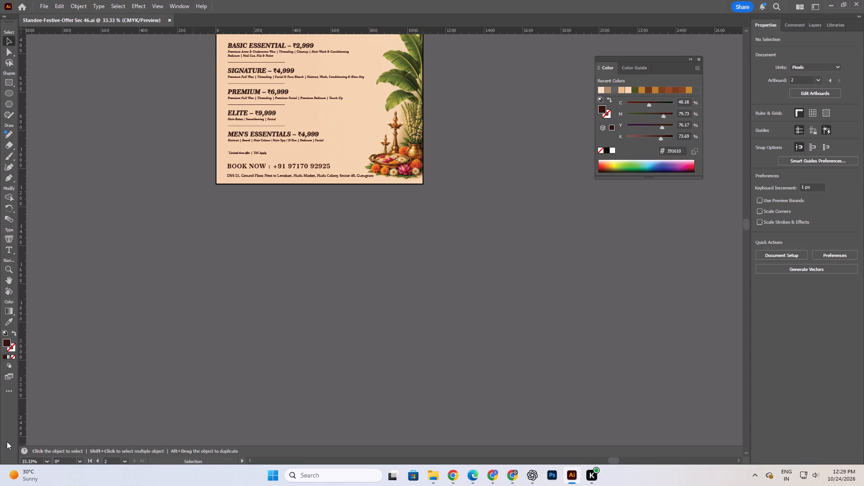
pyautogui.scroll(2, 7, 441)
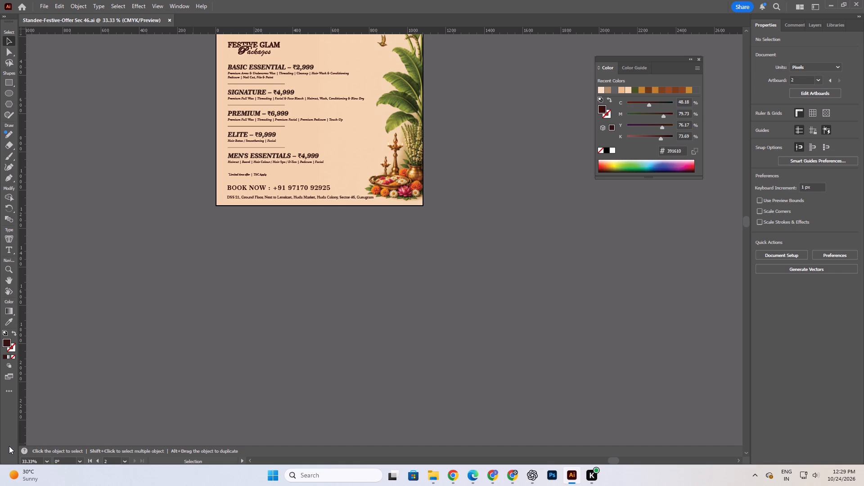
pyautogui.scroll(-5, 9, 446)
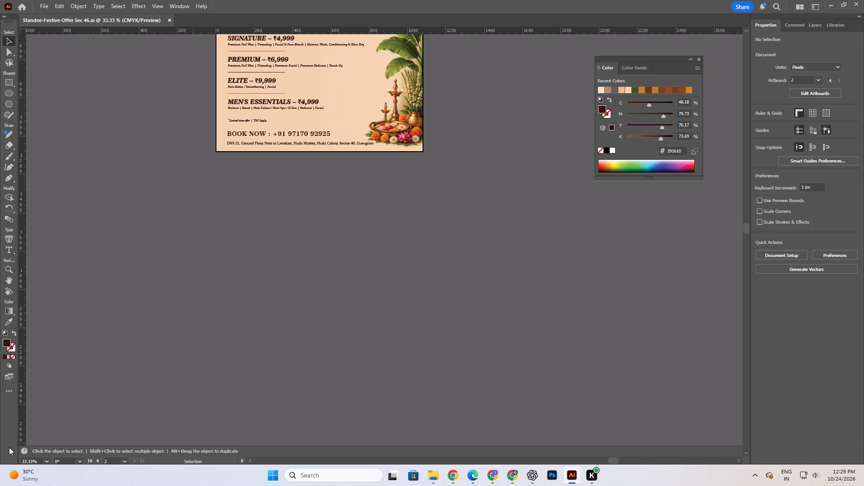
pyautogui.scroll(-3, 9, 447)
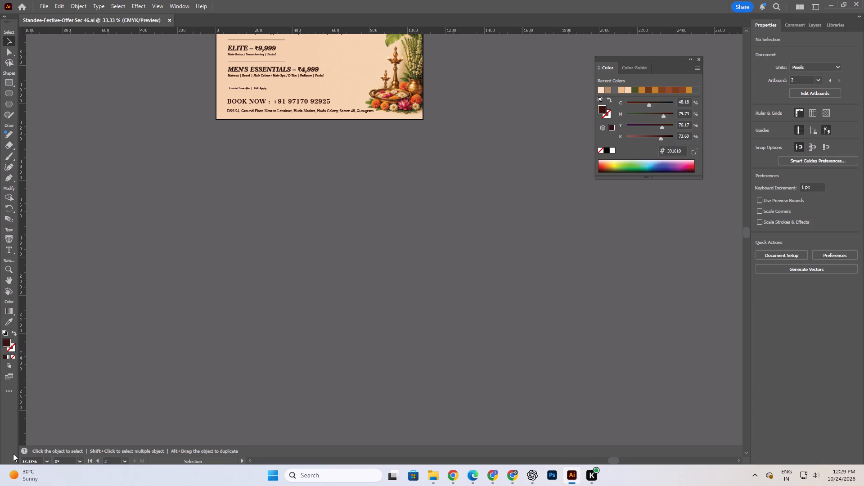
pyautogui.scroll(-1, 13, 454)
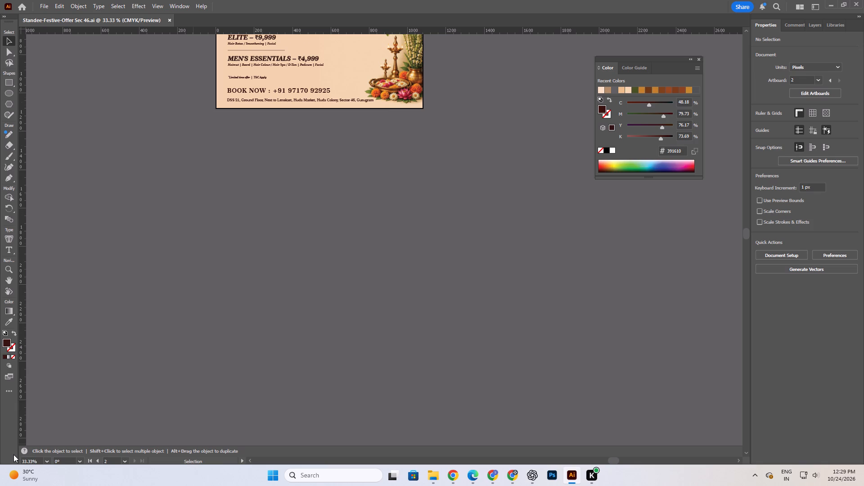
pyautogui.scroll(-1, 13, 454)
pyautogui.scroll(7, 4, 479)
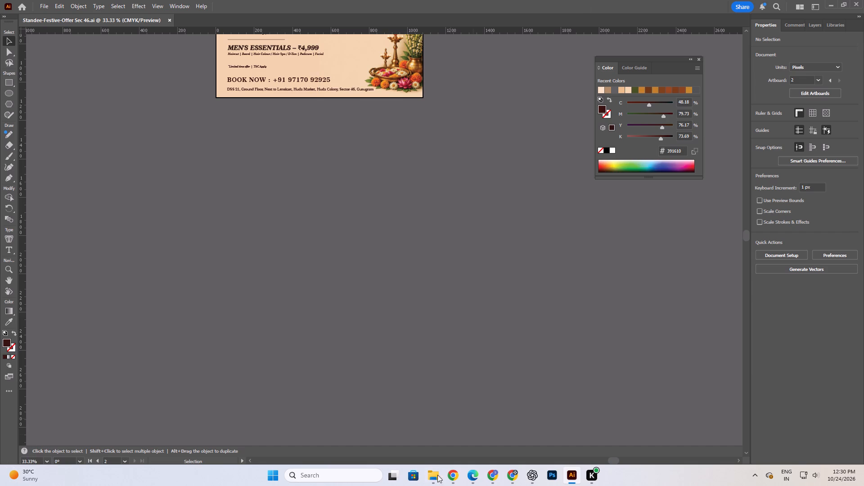
# Switch to the Chrome window showing the Marketing- Cut & Style Sector-46 task in Task Tracker.
pyautogui.click(450, 478)
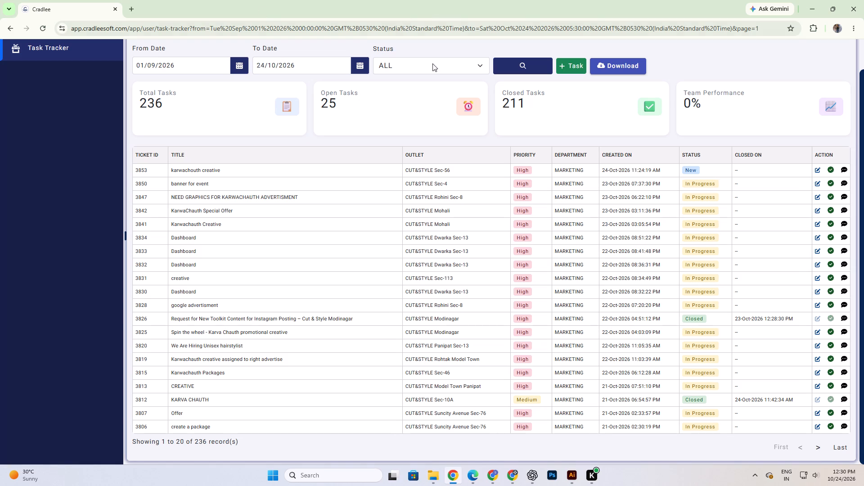
pyautogui.click(488, 476)
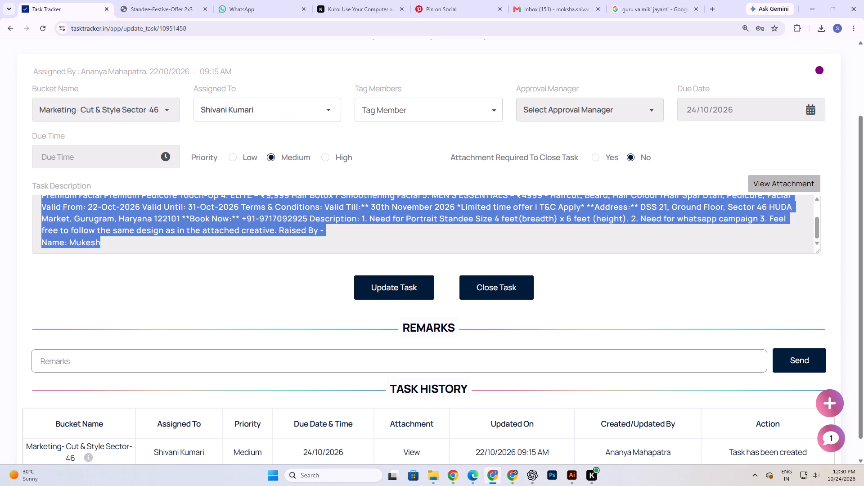
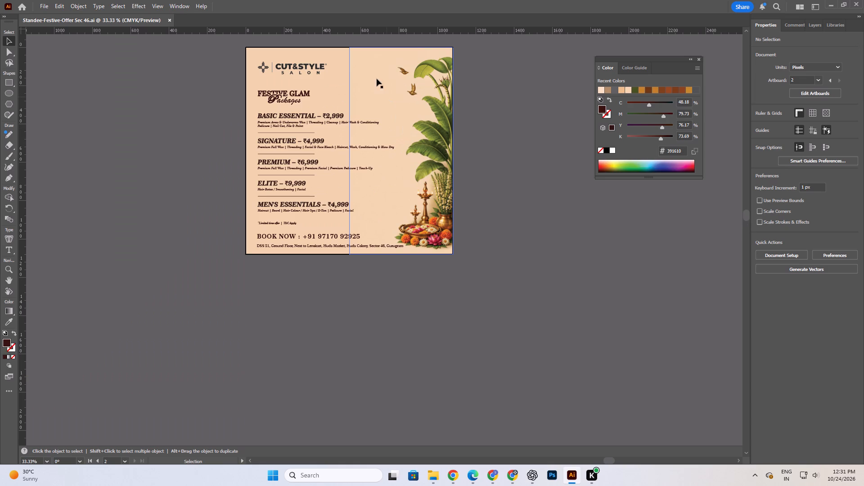
# Export the Festive Glam Packages artboard with Save for Web as a 1080 x 1080 px PNG-24.
pyautogui.click(331, 52)
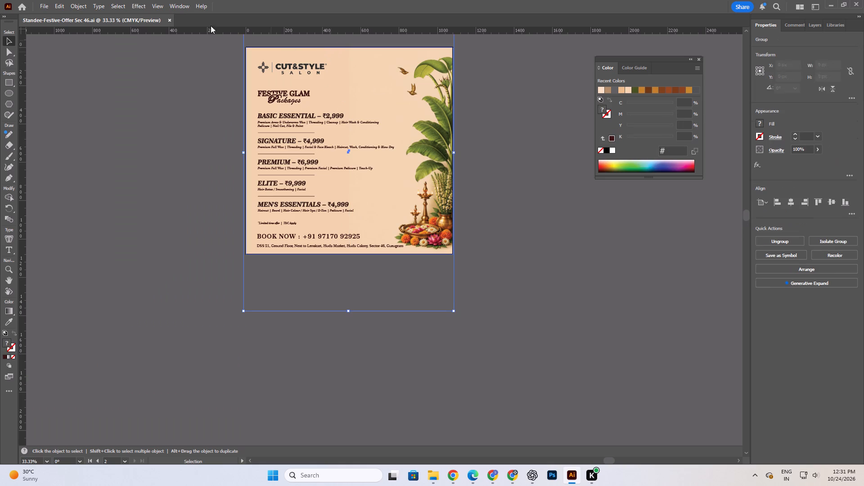
pyautogui.click(47, 7)
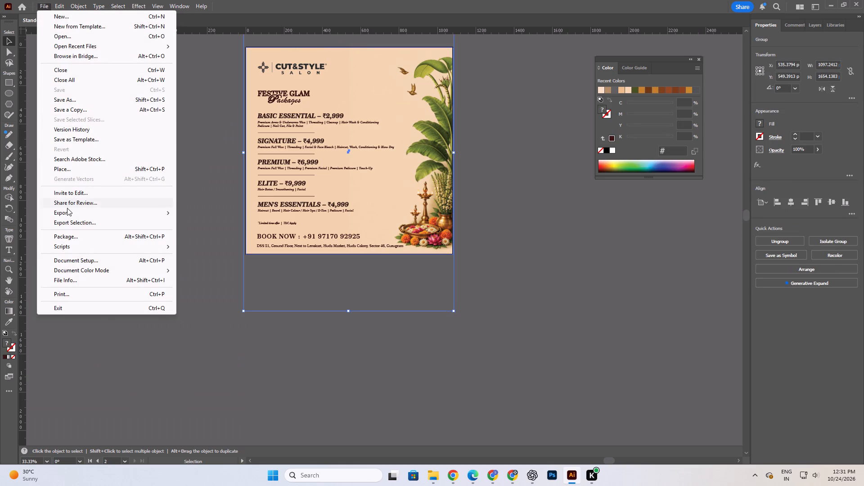
pyautogui.click(67, 211)
pyautogui.click(233, 228)
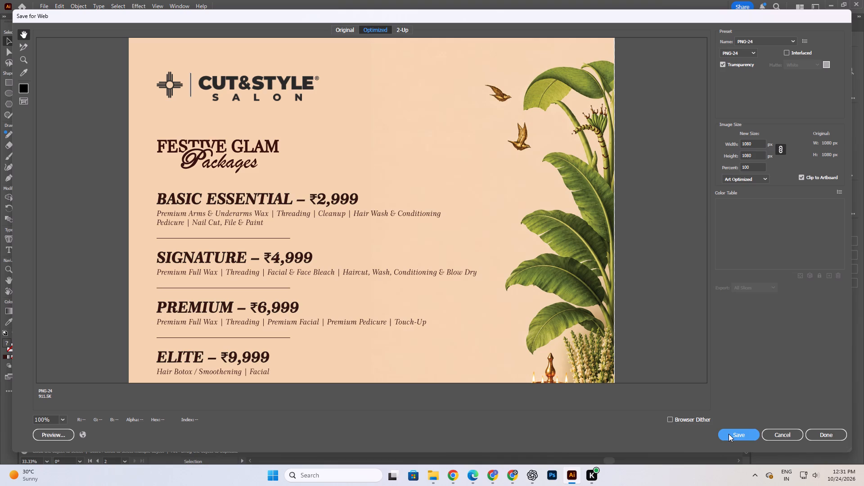
# Cancel the pending PNG-24 web export of the 1080 x 1080 px creative.
pyautogui.moveTo(729, 434); pyautogui.dragTo(831, 434)
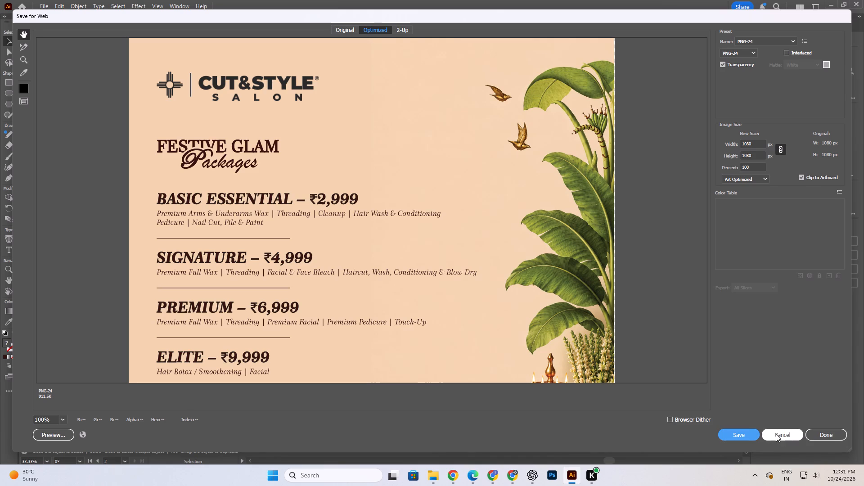
pyautogui.click(777, 434)
# Nudge the square creative's background artwork group 2 px right to cover the white gap along the right edge.
pyautogui.click(500, 269)
pyautogui.scroll(6, 539, 298)
pyautogui.keyDown('alt'); pyautogui.scroll(3, 467, 191); pyautogui.keyUp('alt')
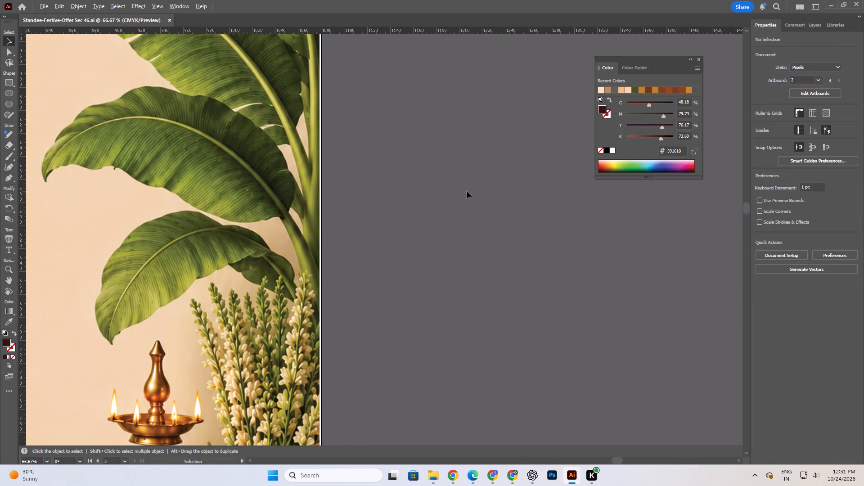
pyautogui.keyDown('alt'); pyautogui.scroll(3, 315, 204); pyautogui.keyUp('alt')
pyautogui.click(254, 191)
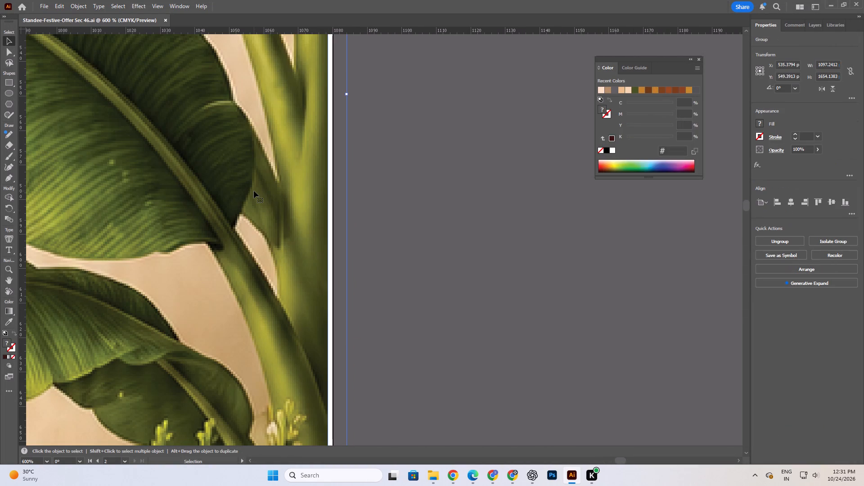
pyautogui.press('Right')
pyautogui.press('Right')
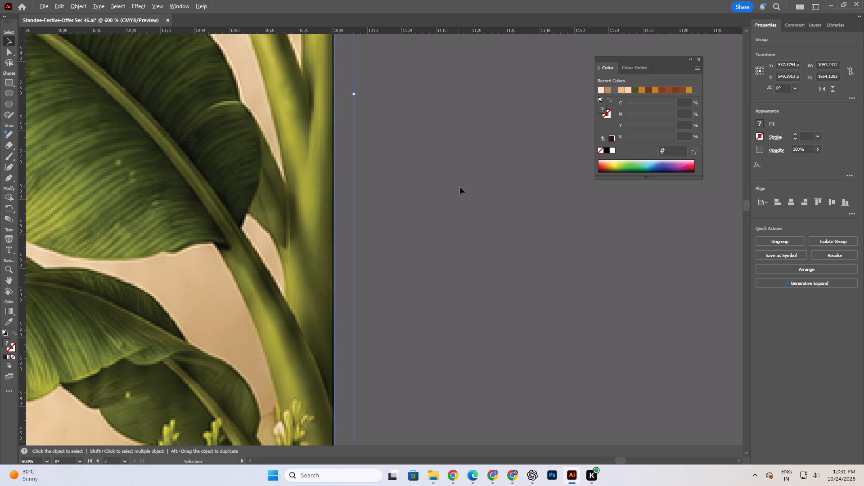
pyautogui.keyDown('alt'); pyautogui.scroll(-6, 469, 188); pyautogui.keyUp('alt')
pyautogui.click(499, 244)
# Examine the square creative's edges, package text and background coverage.
pyautogui.press('space')
pyautogui.press('space')
pyautogui.press('space')
pyautogui.press('space')
pyautogui.press('space')
pyautogui.press('space')
pyautogui.press('space')
pyautogui.press('space')
pyautogui.press('space')
pyautogui.press('space')
pyautogui.press('space')
pyautogui.press('space')
pyautogui.press('space')
pyautogui.press('space')
pyautogui.press('space')
pyautogui.press('space')
pyautogui.press('space')
pyautogui.press('space')
pyautogui.press('space')
pyautogui.press('space')
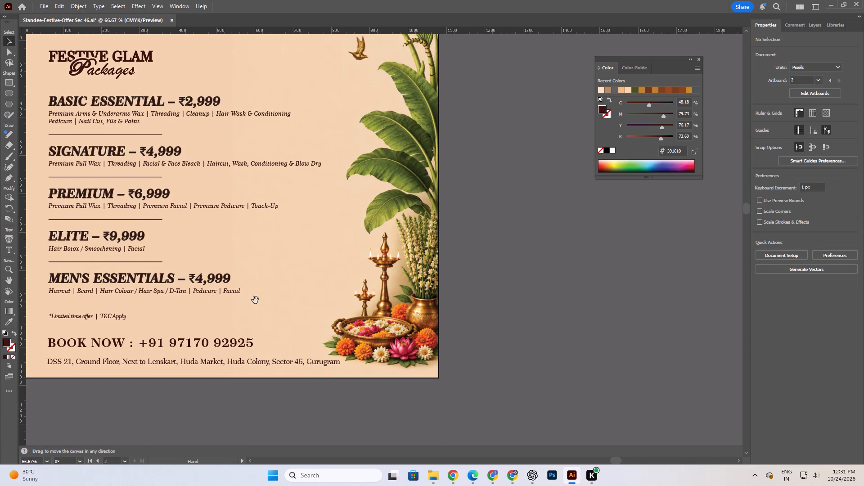
pyautogui.moveTo(291, 265); pyautogui.dragTo(355, 249)
pyautogui.scroll(6, 389, 360)
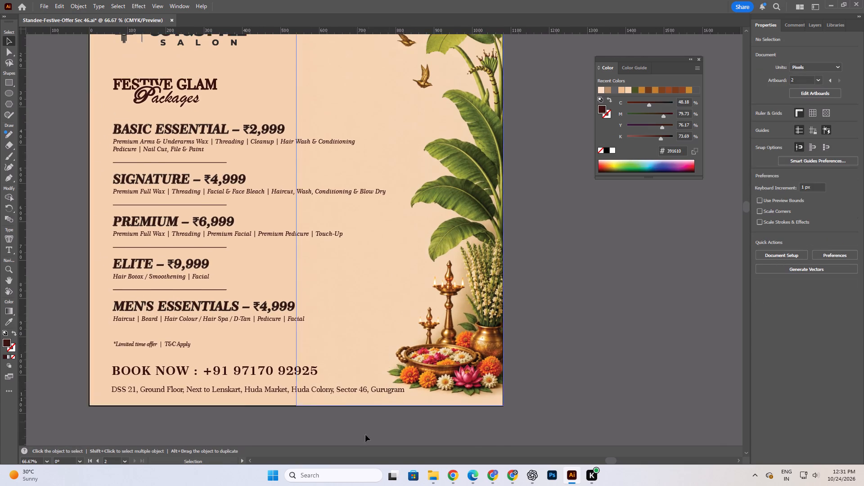
pyautogui.scroll(3, 365, 435)
pyautogui.scroll(4, 196, 353)
pyautogui.scroll(1, 589, 366)
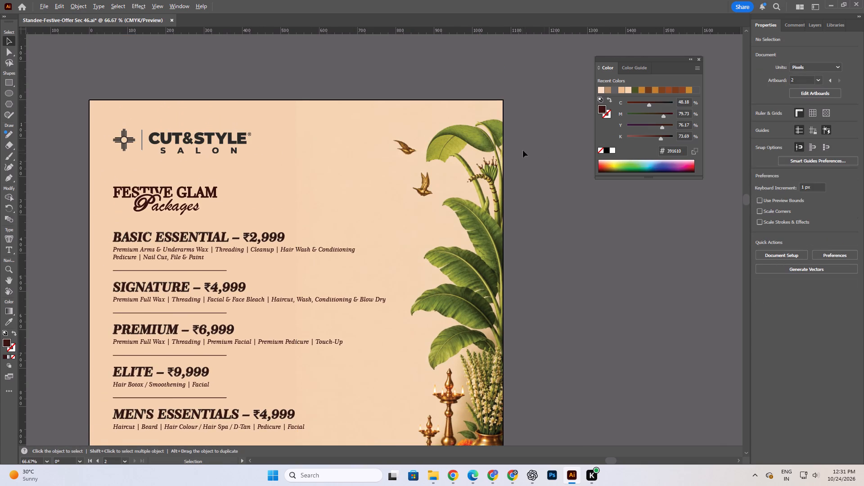
pyautogui.keyDown('alt'); pyautogui.scroll(3, 522, 150); pyautogui.keyUp('alt')
pyautogui.scroll(3, 519, 124)
pyautogui.scroll(8, 523, 173)
pyautogui.keyDown('alt'); pyautogui.scroll(-2, 464, 81); pyautogui.keyUp('alt')
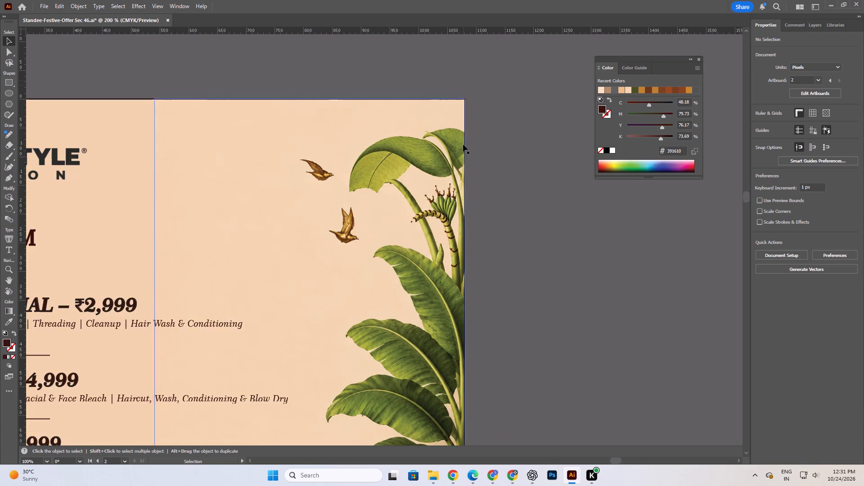
pyautogui.scroll(-6, 463, 145)
pyautogui.press('space')
pyautogui.press('space')
pyautogui.press('space')
pyautogui.press('space')
pyautogui.press('space')
pyautogui.press('space')
pyautogui.press('space')
pyautogui.press('space')
pyautogui.press('space')
pyautogui.press('space')
pyautogui.press('space')
pyautogui.press('space')
pyautogui.press('space')
pyautogui.press('space')
pyautogui.press('space')
pyautogui.press('space')
pyautogui.press('space')
pyautogui.press('space')
pyautogui.press('space')
pyautogui.press('space')
pyautogui.click(495, 64)
pyautogui.moveTo(251, 201); pyautogui.dragTo(434, 88)
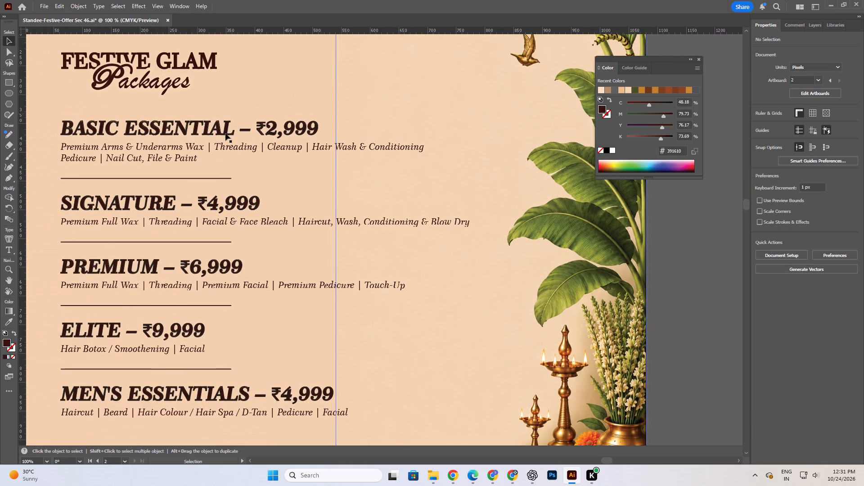
pyautogui.keyDown('alt'); pyautogui.scroll(-2, 164, 148); pyautogui.keyUp('alt')
pyautogui.scroll(3, 353, 237)
pyautogui.press('space')
pyautogui.moveTo(274, 84); pyautogui.dragTo(368, 82)
pyautogui.keyDown('alt'); pyautogui.scroll(4, 127, 184); pyautogui.keyUp('alt')
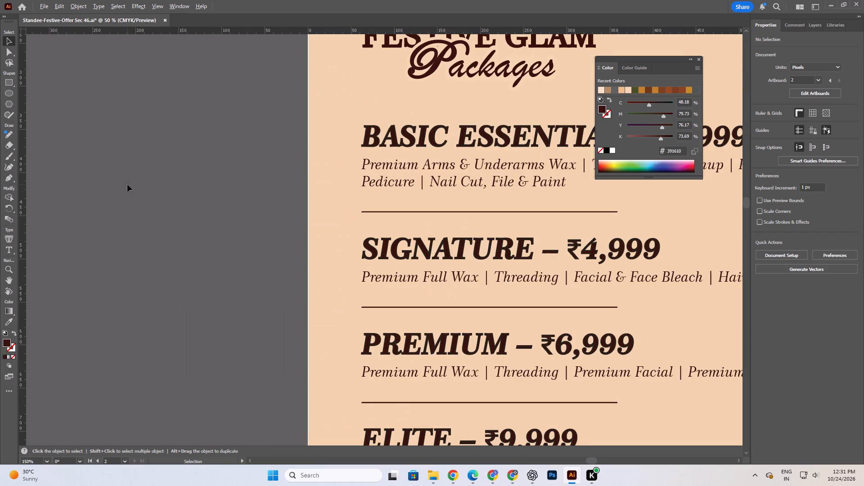
pyautogui.press('space')
pyautogui.press('space')
pyautogui.press('space')
pyautogui.press('space')
pyautogui.press('space')
pyautogui.press('space')
pyautogui.press('space')
pyautogui.press('space')
pyautogui.press('space')
pyautogui.moveTo(492, 212); pyautogui.dragTo(203, 131)
pyautogui.keyDown('alt'); pyautogui.scroll(-5, 184, 162); pyautogui.keyUp('alt')
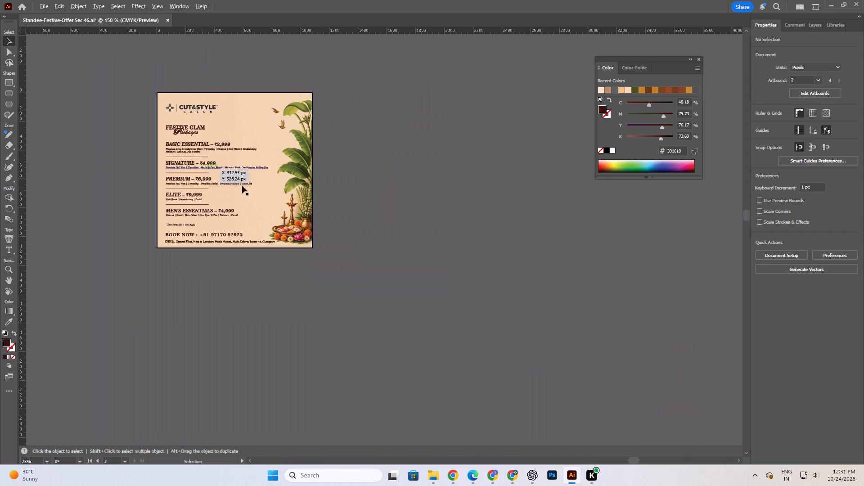
pyautogui.scroll(3, 262, 193)
pyautogui.keyDown('alt'); pyautogui.scroll(3, 172, 155); pyautogui.keyUp('alt')
pyautogui.scroll(2, 283, 207)
pyautogui.press('space')
pyautogui.press('space')
pyautogui.press('space')
pyautogui.press('space')
pyautogui.press('space')
pyautogui.press('space')
pyautogui.press('space')
pyautogui.press('space')
pyautogui.press('space')
pyautogui.press('space')
pyautogui.press('space')
pyautogui.press('space')
pyautogui.moveTo(382, 179); pyautogui.dragTo(377, 126)
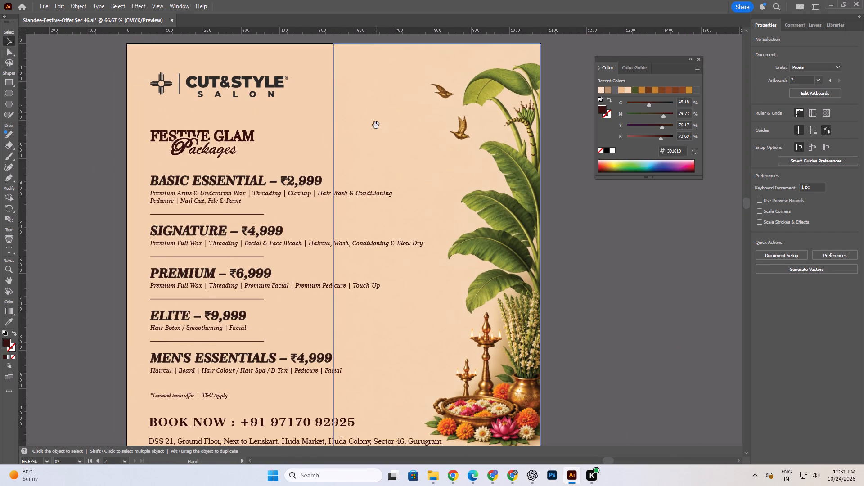
# Save the festive offer document under its existing name.
pyautogui.click(43, 4)
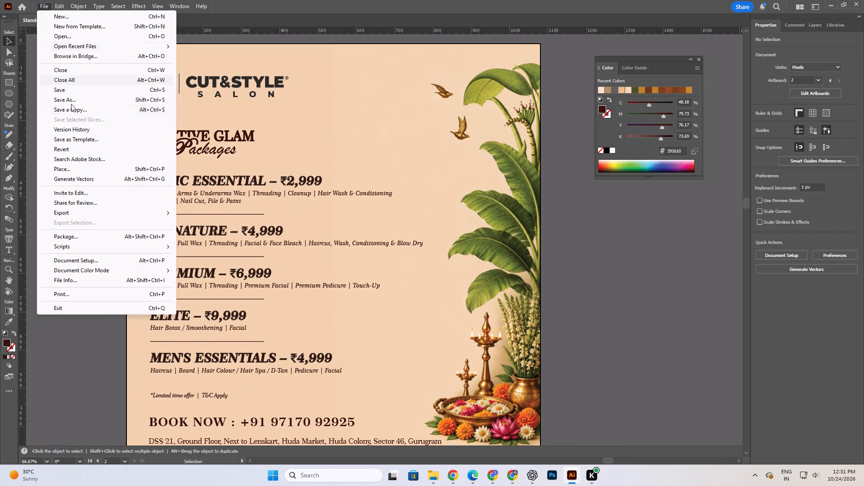
pyautogui.click(58, 92)
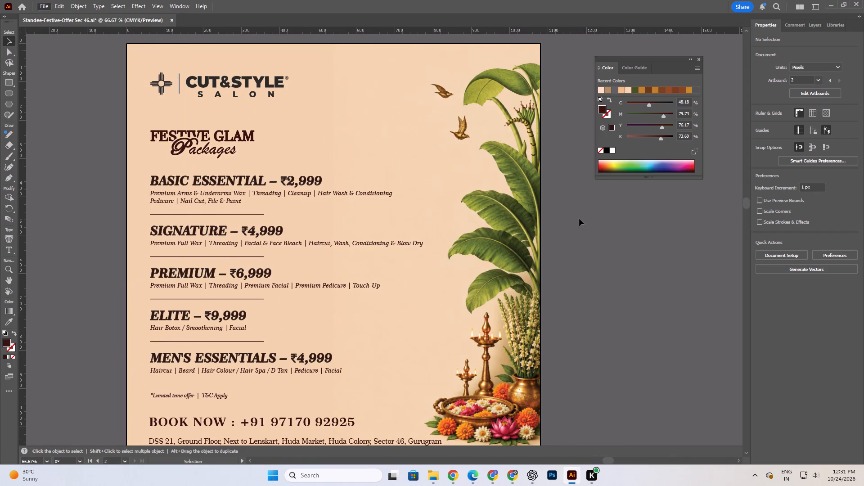
pyautogui.click(579, 219)
# Export the 1080 x 1080 px creative for web as a PNG-24 named WA Festive-Offer-Sec-46 in the SECTOR-46 folder.
pyautogui.click(380, 87)
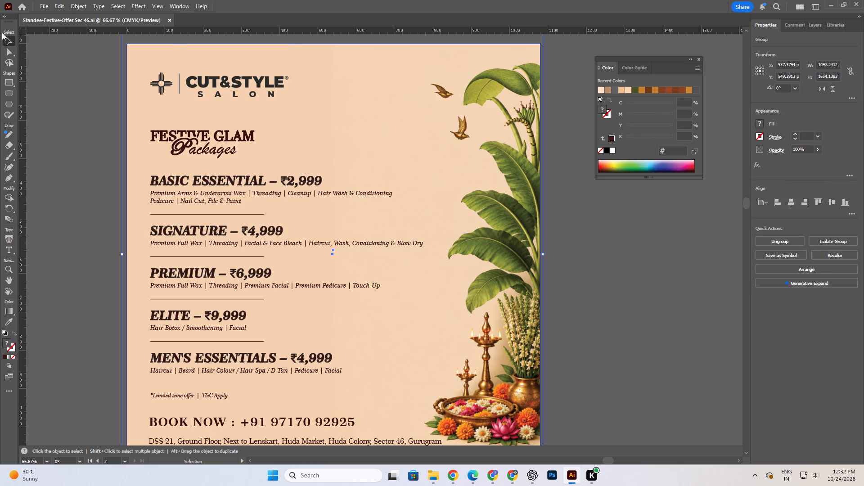
pyautogui.click(43, 6)
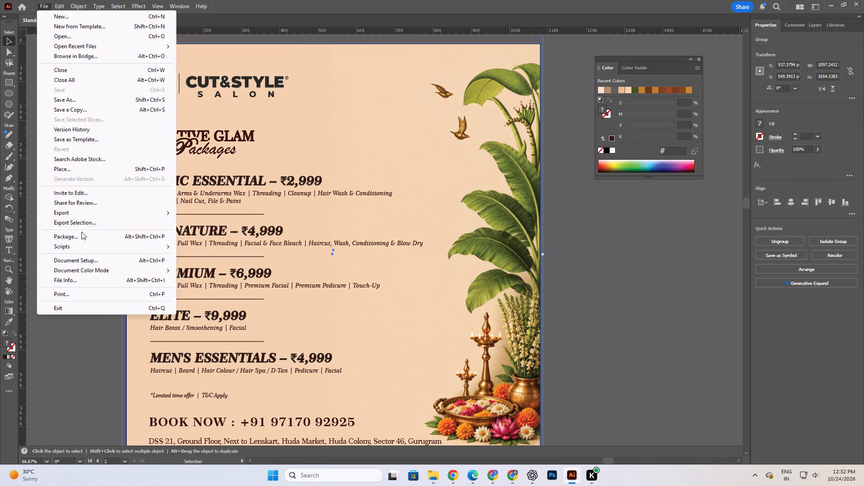
pyautogui.click(83, 215)
pyautogui.click(212, 232)
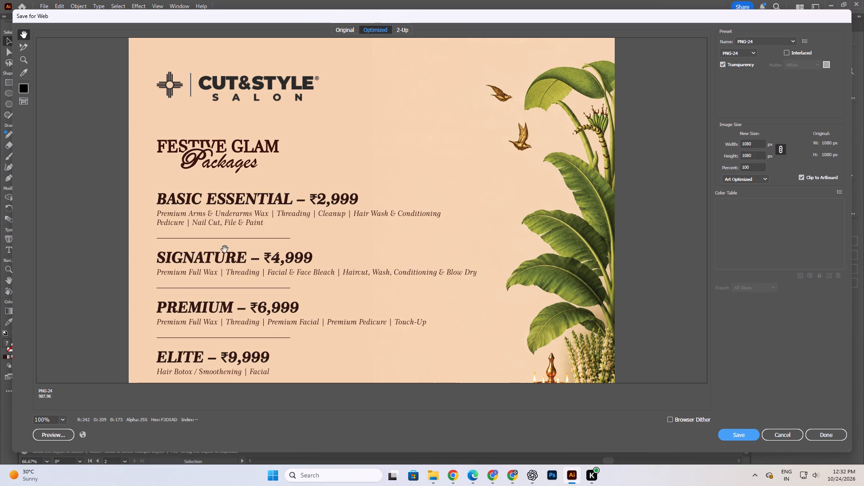
pyautogui.click(745, 443)
pyautogui.click(728, 434)
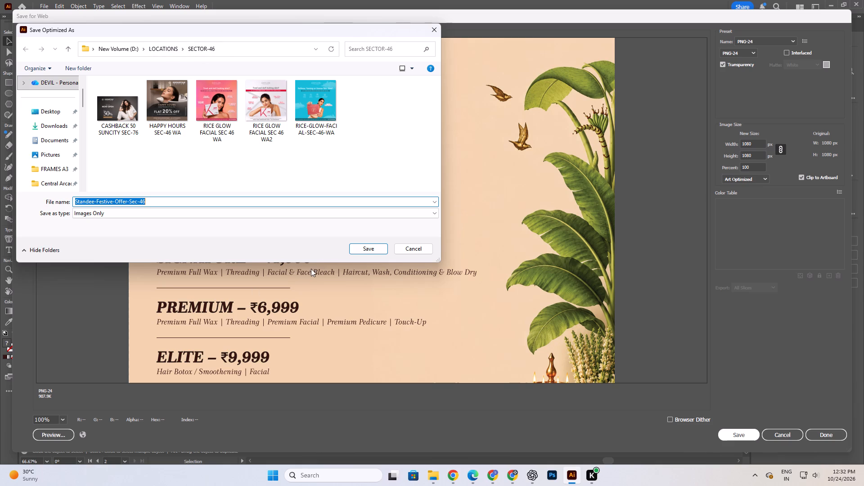
pyautogui.click(93, 200)
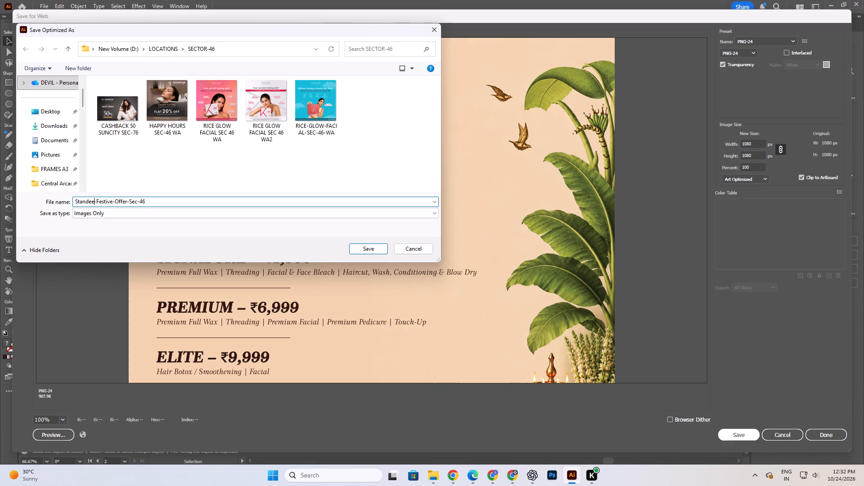
pyautogui.moveTo(97, 202); pyautogui.dragTo(25, 201)
pyautogui.press('BackSpace')
pyautogui.write('WA')
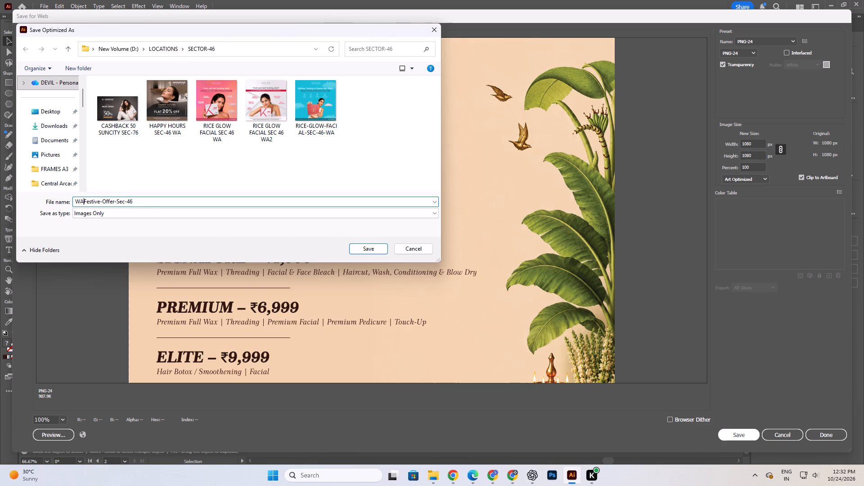
pyautogui.press('space')
pyautogui.press('Return')
pyautogui.press('Return')
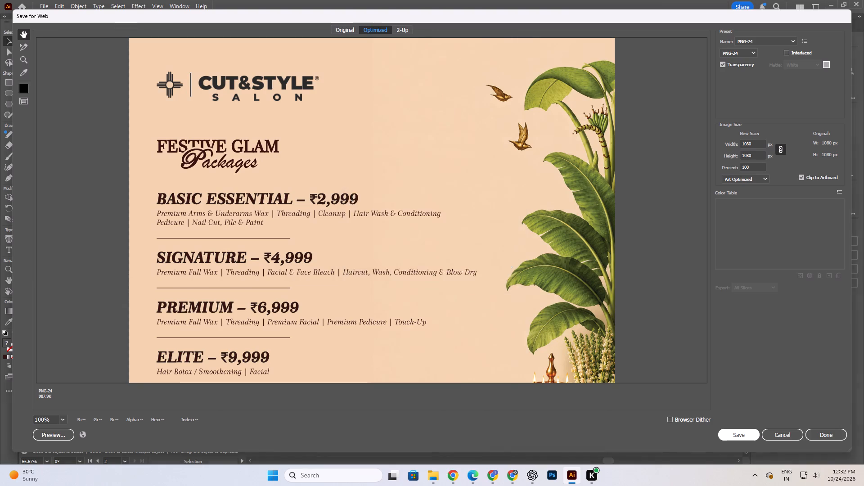
# Check the dimensions of the standee's background rectangle and of Artboard 1.
pyautogui.keyDown('alt'); pyautogui.scroll(-4, 394, 113); pyautogui.keyUp('alt')
pyautogui.keyDown('alt'); pyautogui.scroll(-2, 450, 165); pyautogui.keyUp('alt')
pyautogui.click(492, 270)
pyautogui.press('space')
pyautogui.press('space')
pyautogui.press('space')
pyautogui.press('space')
pyautogui.press('space')
pyautogui.press('space')
pyautogui.press('space')
pyautogui.press('space')
pyautogui.press('space')
pyautogui.press('space')
pyautogui.press('space')
pyautogui.press('space')
pyautogui.press('space')
pyautogui.press('space')
pyautogui.press('space')
pyautogui.moveTo(262, 211); pyautogui.dragTo(287, 198)
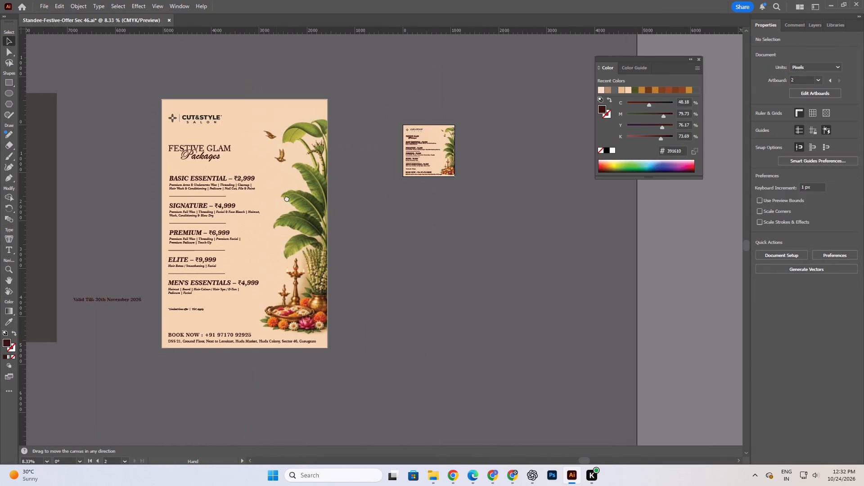
pyautogui.moveTo(287, 198); pyautogui.dragTo(376, 184)
pyautogui.click(312, 78)
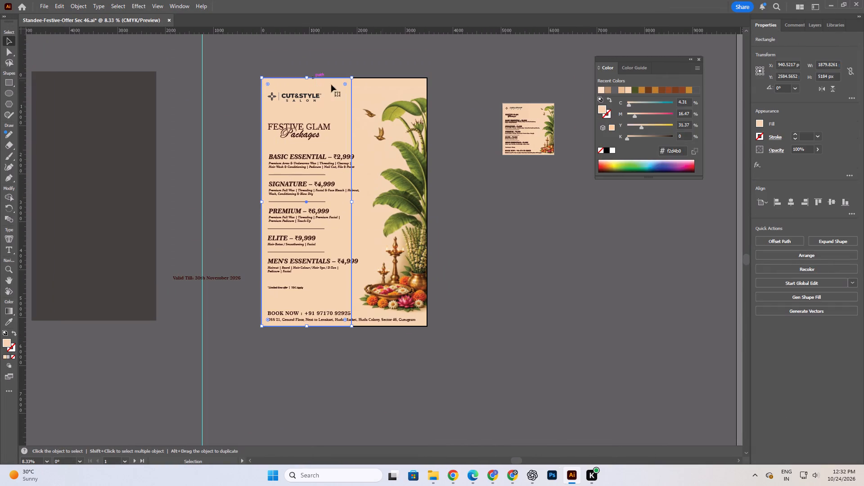
pyautogui.click(470, 73)
pyautogui.click(389, 81)
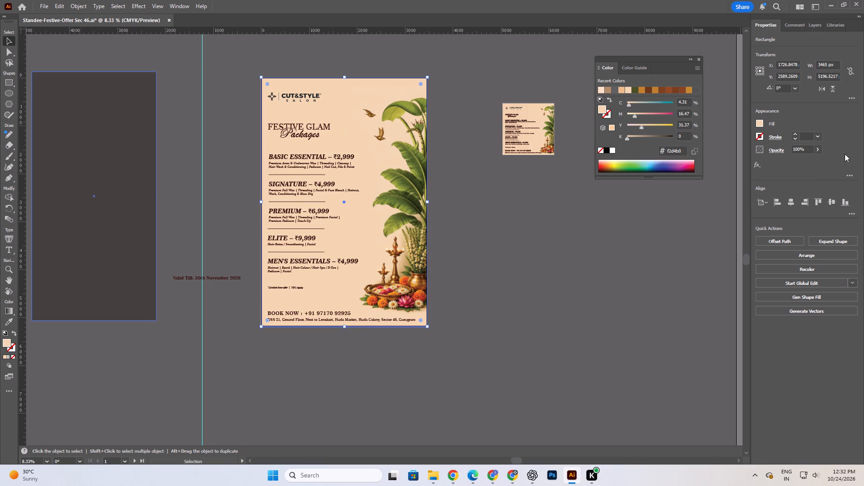
pyautogui.click(617, 296)
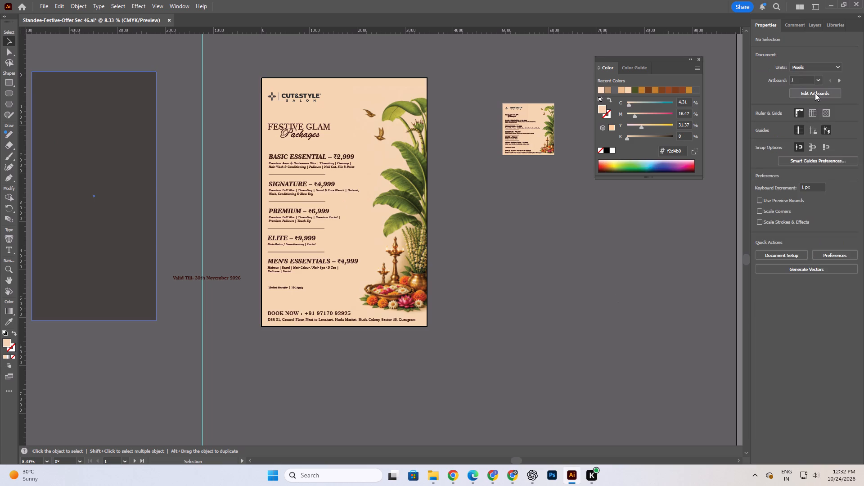
pyautogui.click(815, 93)
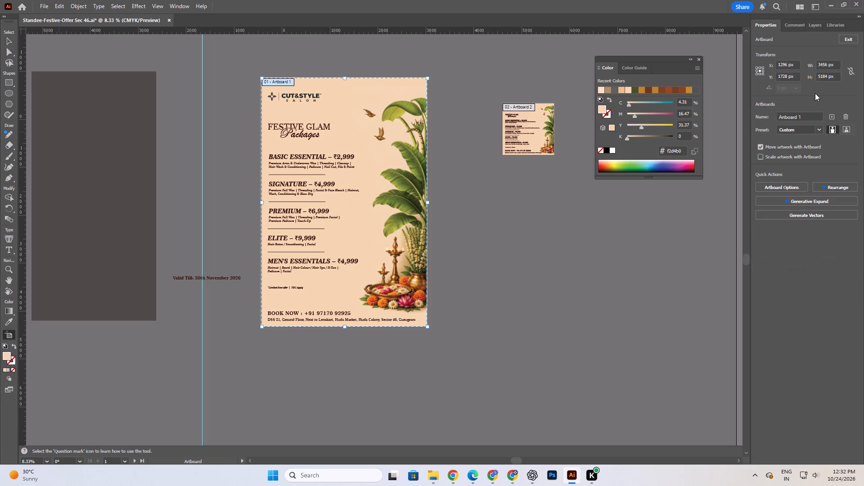
pyautogui.click(9, 40)
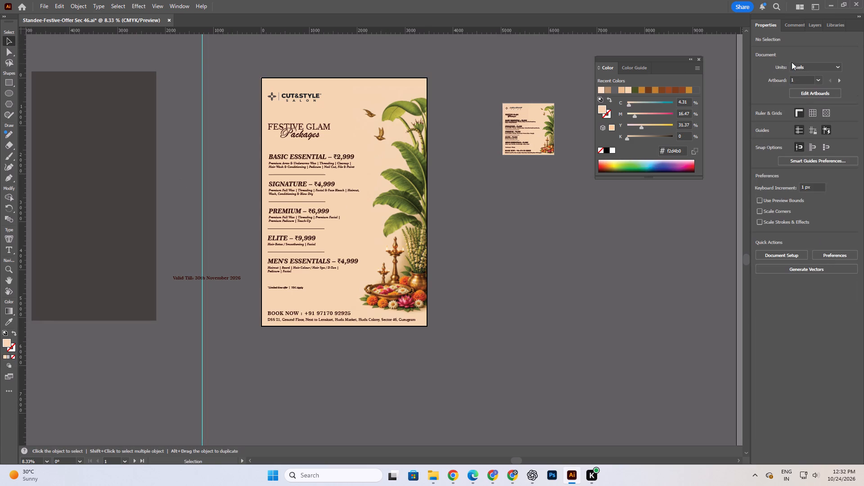
# Set the document units to feet and check the standee artboard's size in them.
pyautogui.click(801, 67)
pyautogui.click(805, 117)
pyautogui.click(588, 256)
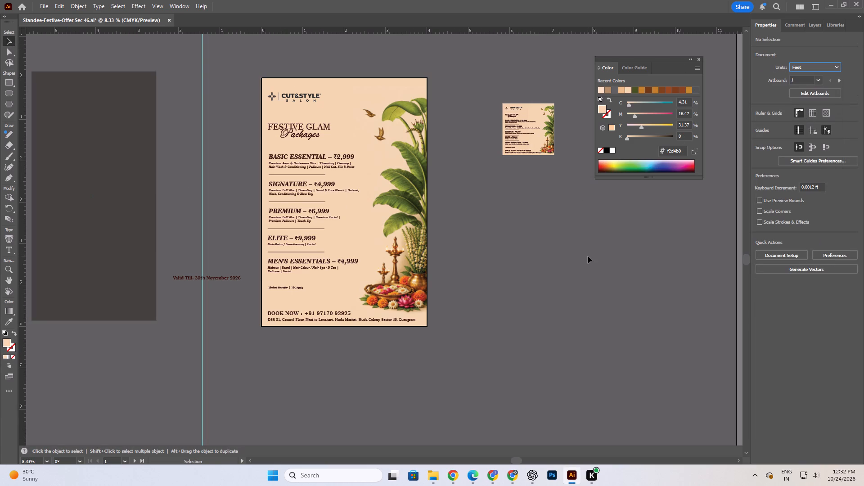
pyautogui.click(829, 89)
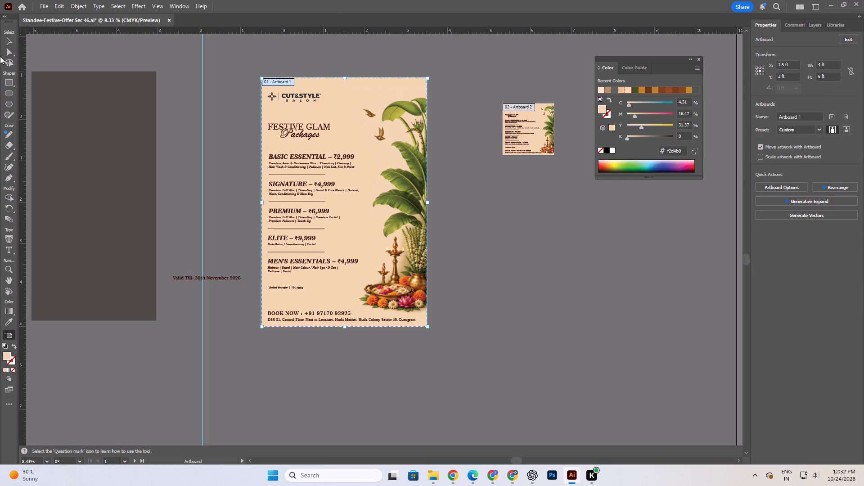
pyautogui.click(4, 43)
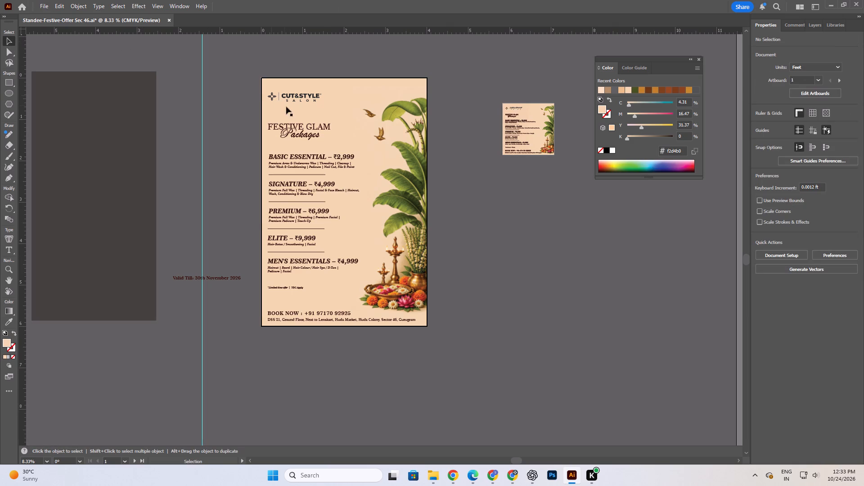
# Set up saving the standee document as an Adobe PDF limited to artboard range 1.
pyautogui.click(378, 77)
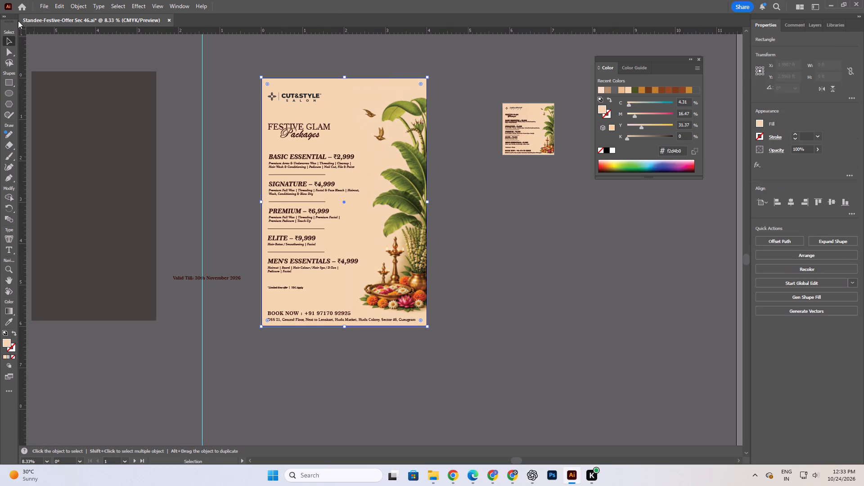
pyautogui.click(46, 8)
pyautogui.moveTo(67, 107); pyautogui.dragTo(67, 102)
pyautogui.click(505, 313)
pyautogui.click(506, 331)
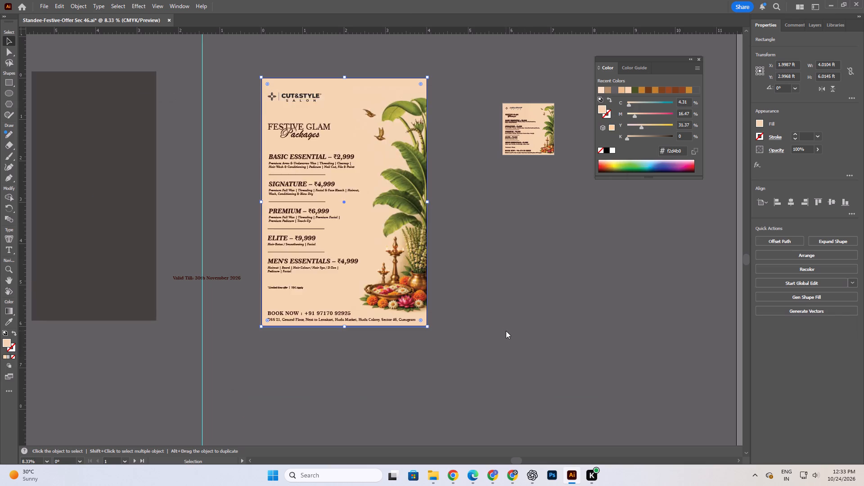
pyautogui.click(81, 190)
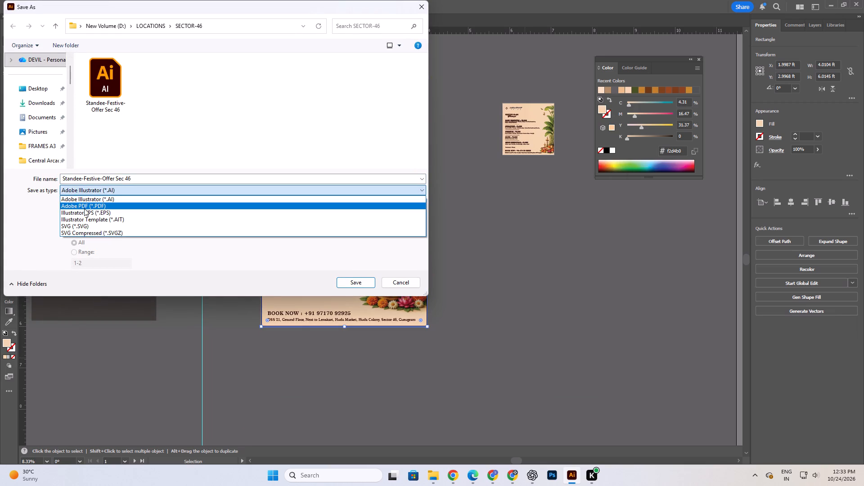
pyautogui.click(84, 208)
pyautogui.click(78, 253)
pyautogui.moveTo(83, 264); pyautogui.dragTo(63, 265)
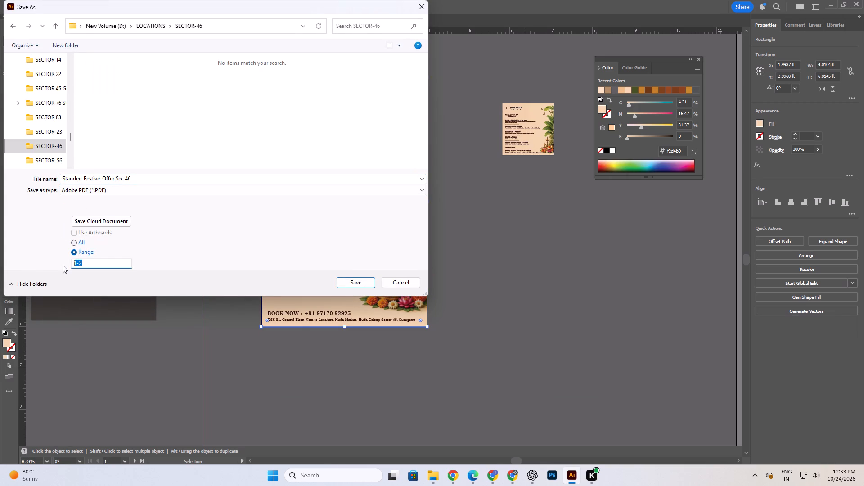
pyautogui.press('1')
# Name the PDF 4X6 Standee-Festive-Offer Sec 46 and save it in the SECTOR-46 folder with the Illustrator Default preset.
pyautogui.click(137, 177)
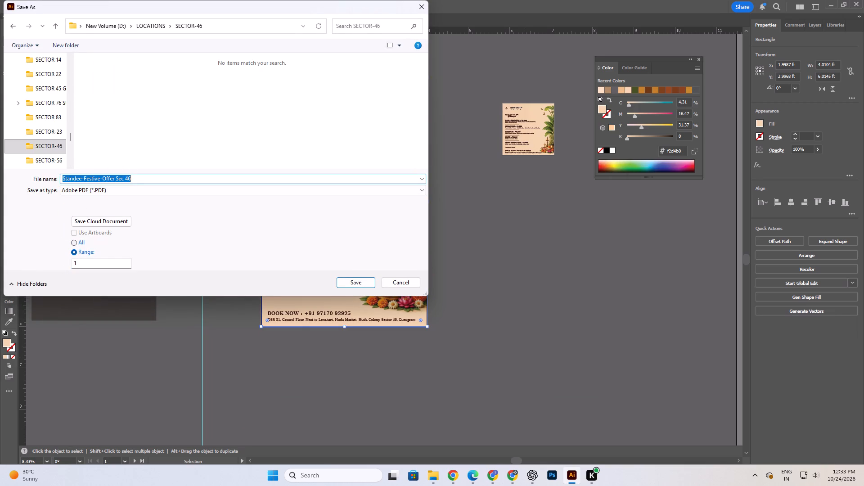
pyautogui.click(139, 178)
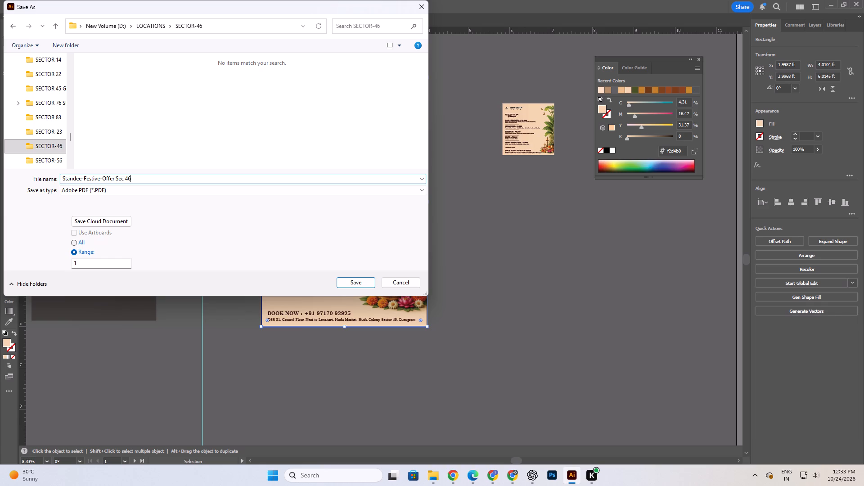
pyautogui.click(63, 178)
pyautogui.press('4')
pyautogui.write('X6')
pyautogui.press('space')
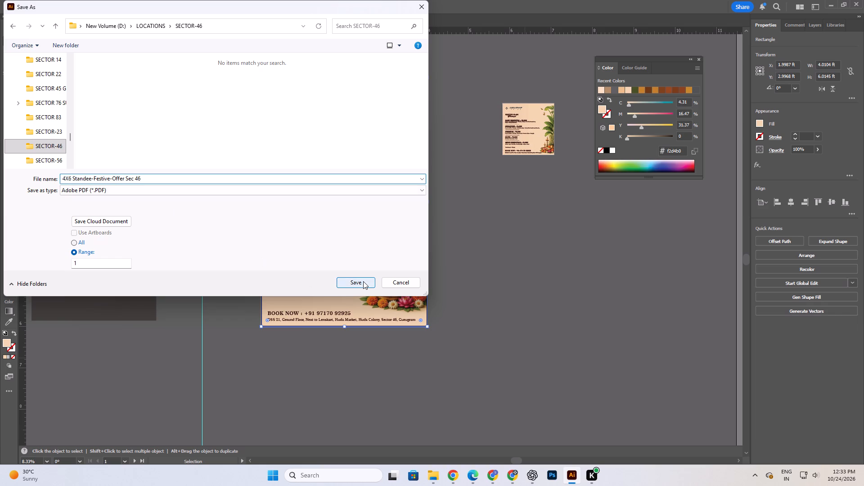
pyautogui.click(363, 281)
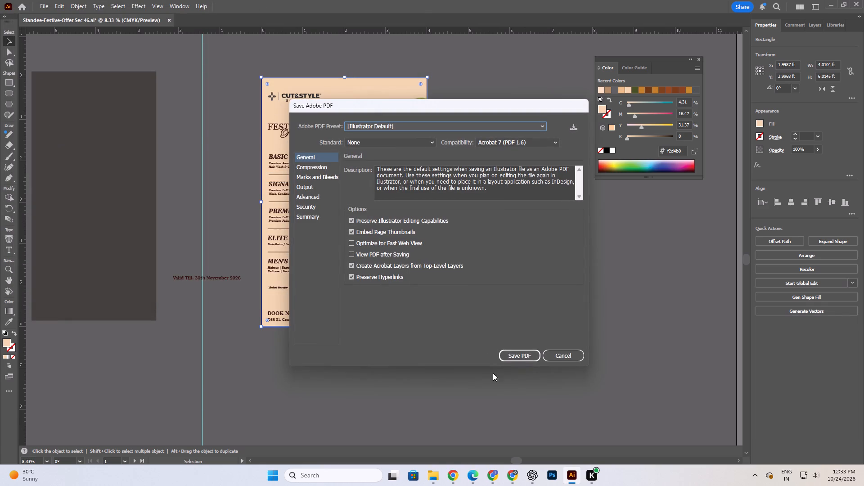
pyautogui.click(518, 357)
# Switch to File Explorer and open the 4X6 Standee-Festive-Offer Sec 46 PDF from the SECTOR-46 folder in LOCATIONS.
pyautogui.click(435, 480)
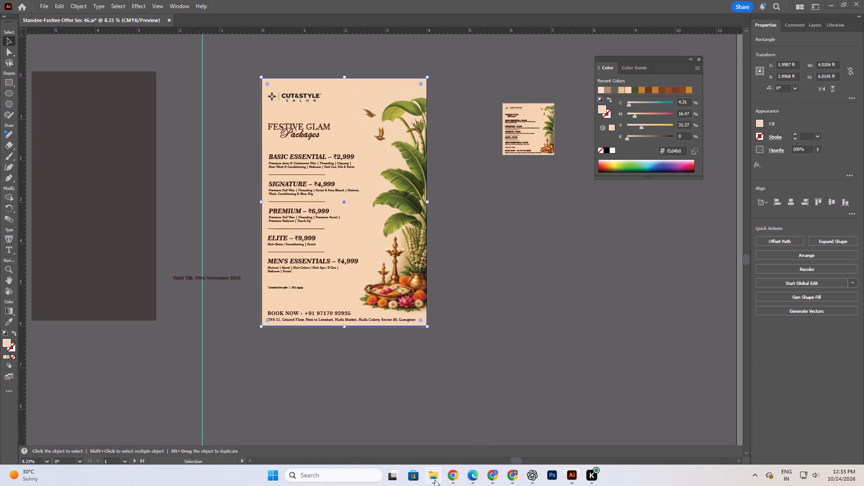
pyautogui.scroll(3, 195, 293)
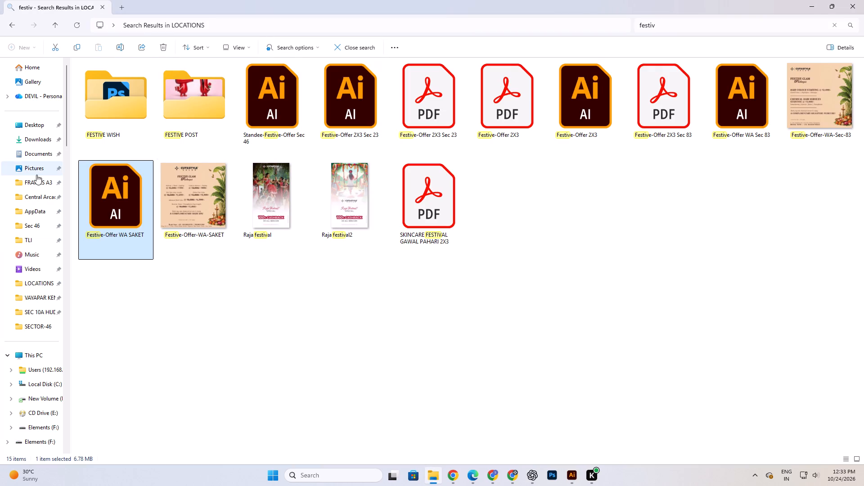
pyautogui.click(26, 283)
pyautogui.scroll(4, 266, 106)
pyautogui.scroll(1, 591, 98)
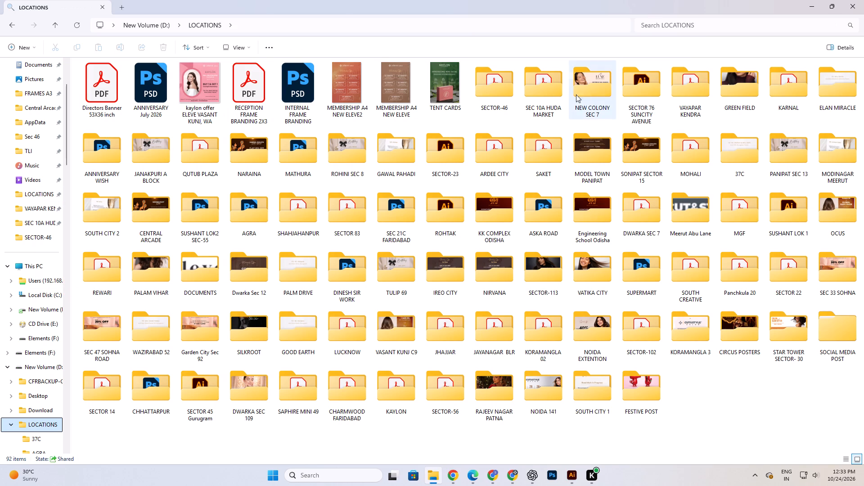
pyautogui.doubleClick(482, 86)
pyautogui.click(248, 191)
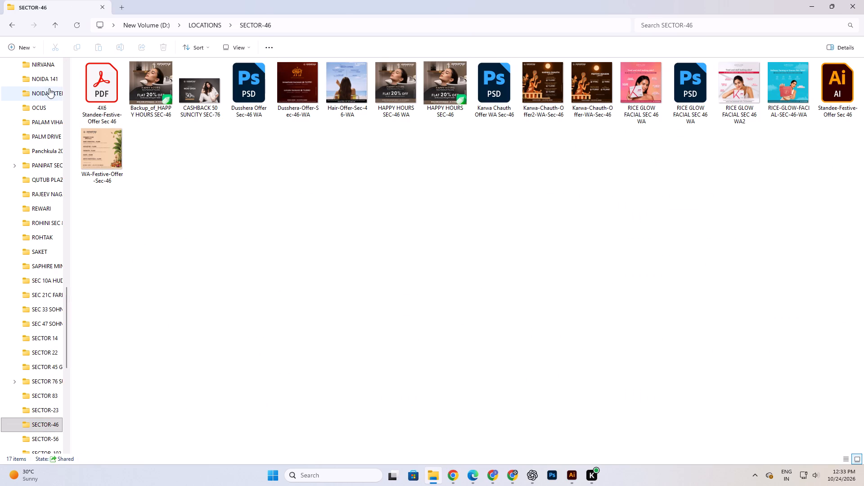
pyautogui.click(77, 79)
pyautogui.doubleClick(90, 78)
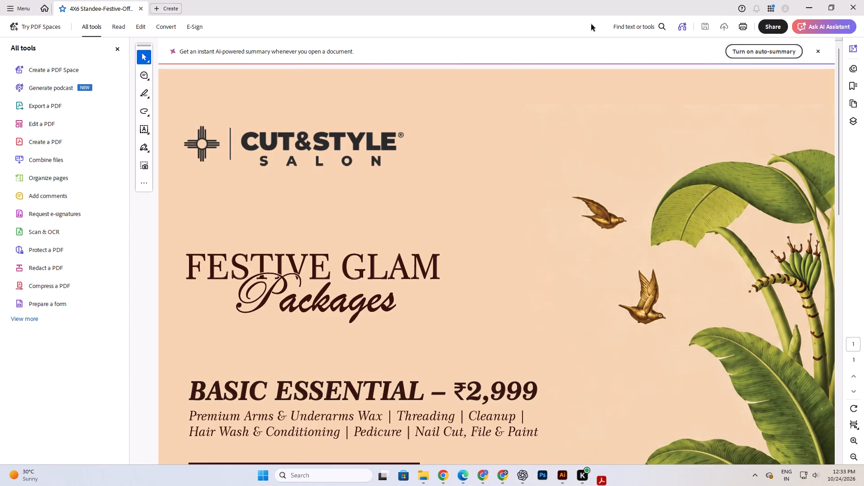
# Review the standee PDF's full page, from the salon logo and package prices to the booking and address lines.
pyautogui.scroll(-15, 431, 357)
pyautogui.scroll(-13, 454, 373)
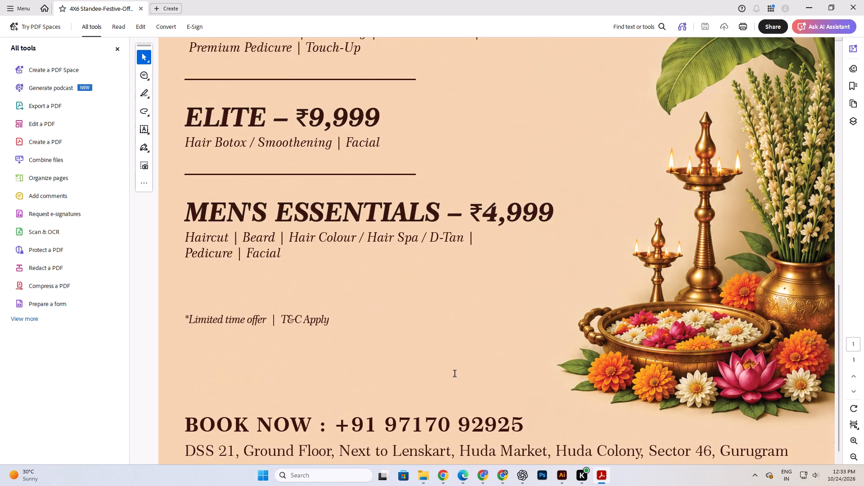
pyautogui.scroll(-12, 455, 374)
pyautogui.scroll(17, 418, 360)
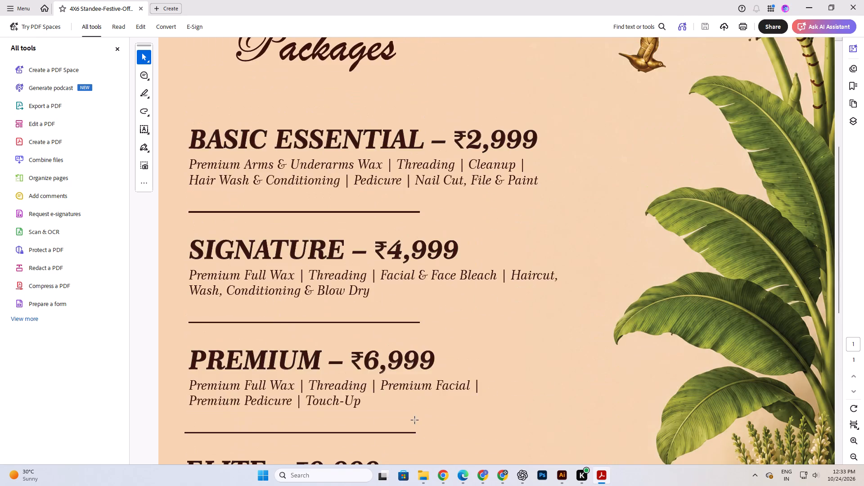
pyautogui.scroll(-20, 415, 422)
pyautogui.scroll(-6, 415, 423)
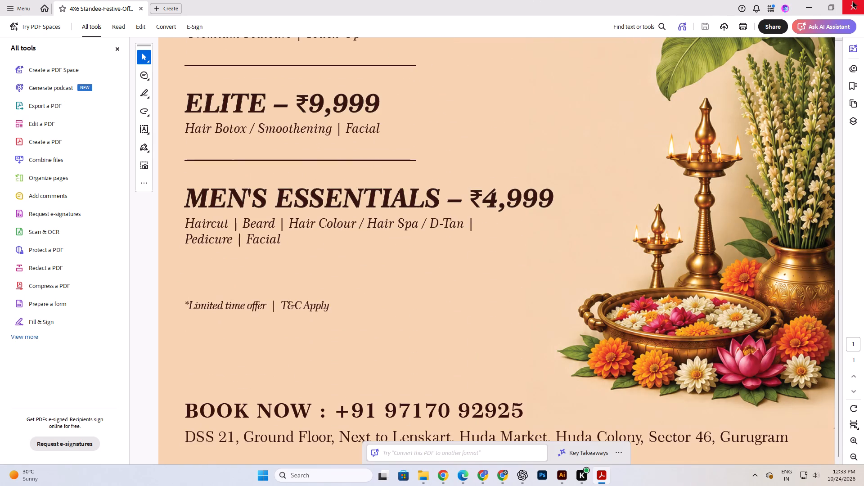
# Return to the SECTOR-46 folder in File Explorer and open the Dusshera-Offer-Sec-46-WA image.
pyautogui.click(424, 485)
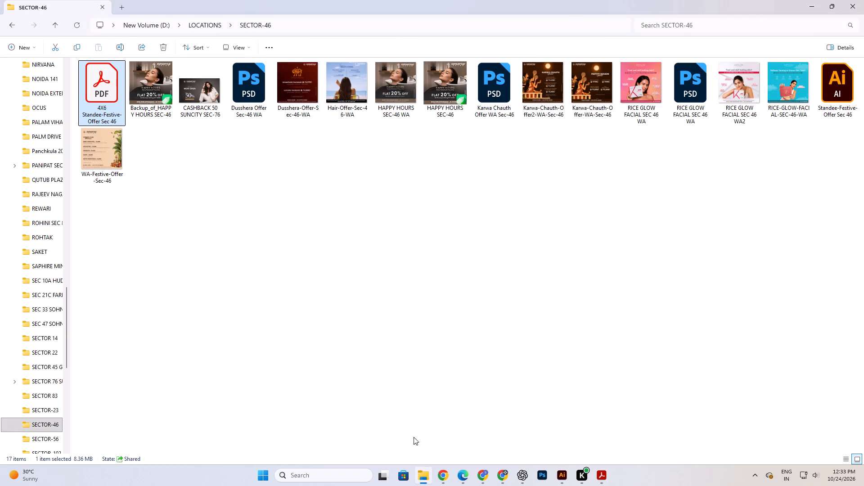
pyautogui.doubleClick(284, 72)
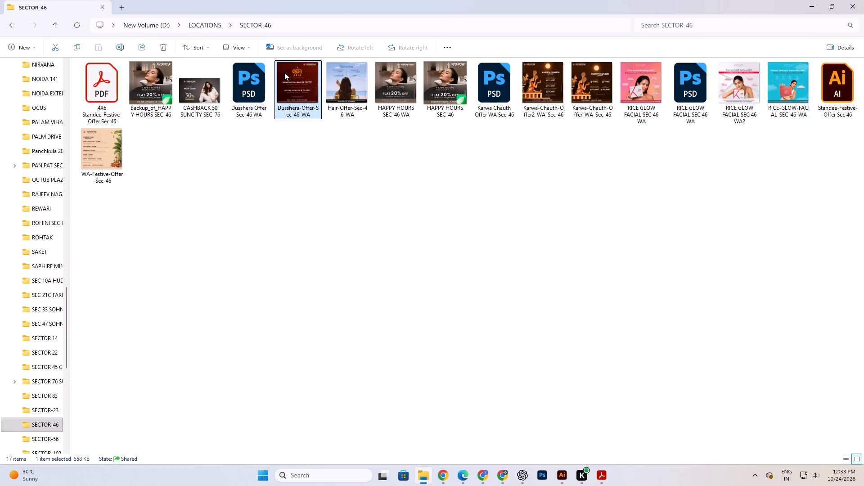
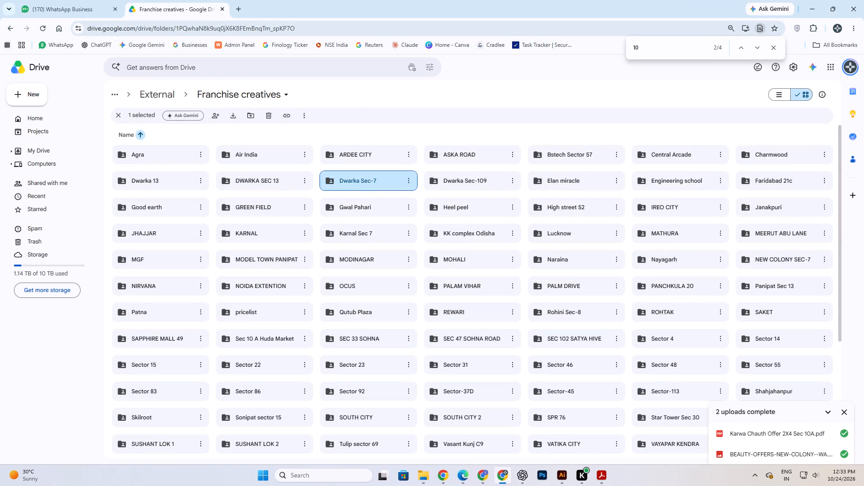
# Find "46" among the Franchise creatives folders, open the Sector 46 folder, and dismiss the completed-uploads notice.
pyautogui.moveTo(646, 54); pyautogui.dragTo(626, 54)
pyautogui.write('46')
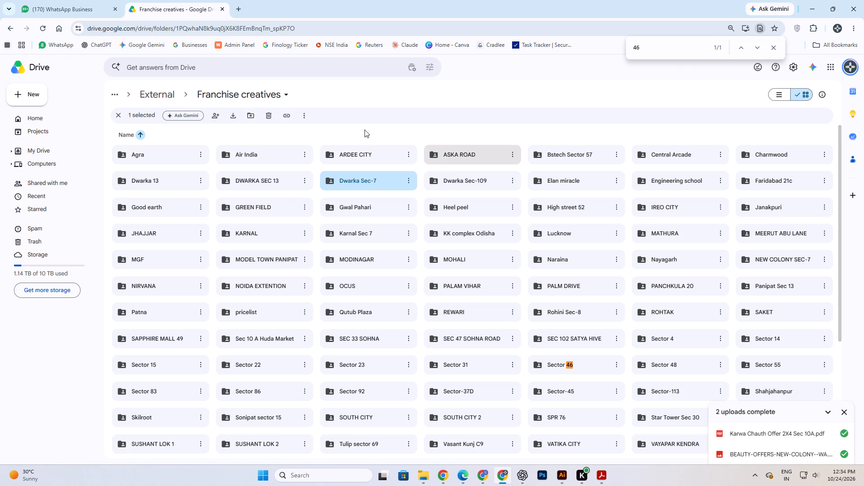
pyautogui.doubleClick(583, 364)
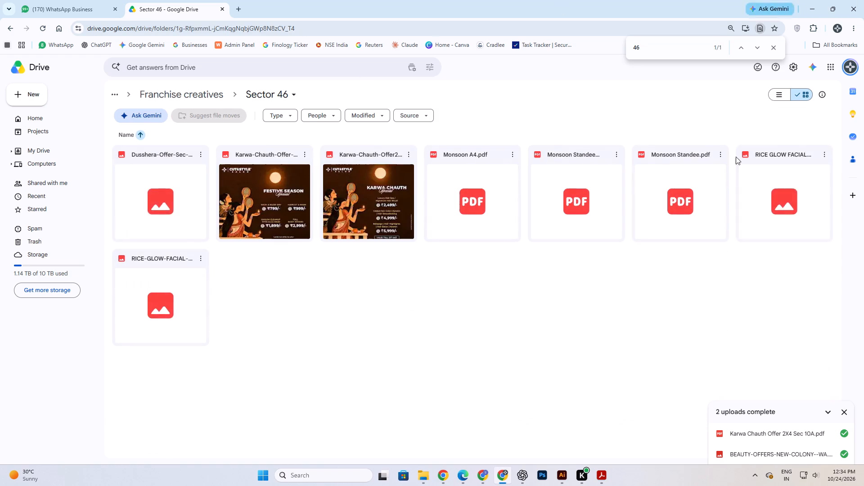
pyautogui.click(840, 408)
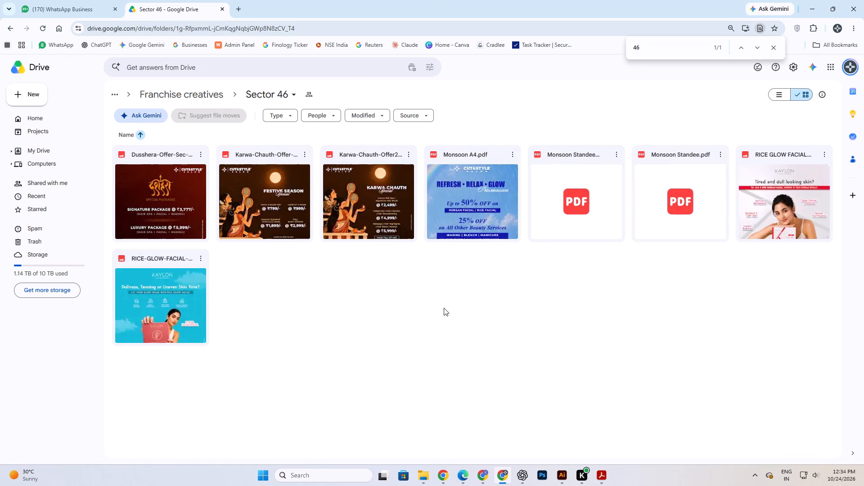
# Upload the 4X6 Standee-Festive-Offer Sec 46 PDF and WA-Festive-Offer-Sec-46 image from File Explorer to the Sector 46 folder in Google Drive.
pyautogui.click(417, 485)
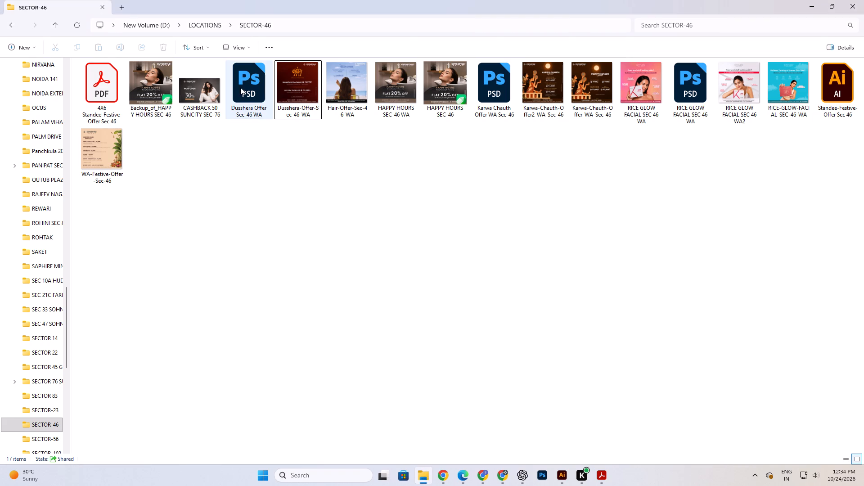
pyautogui.click(297, 246)
pyautogui.click(106, 97)
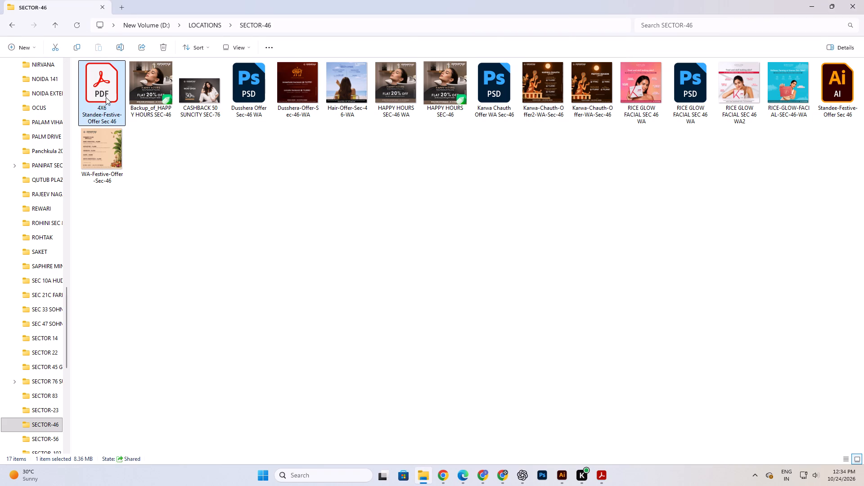
pyautogui.keyDown('ctrl'); pyautogui.click(136, 165); pyautogui.keyUp('ctrl')
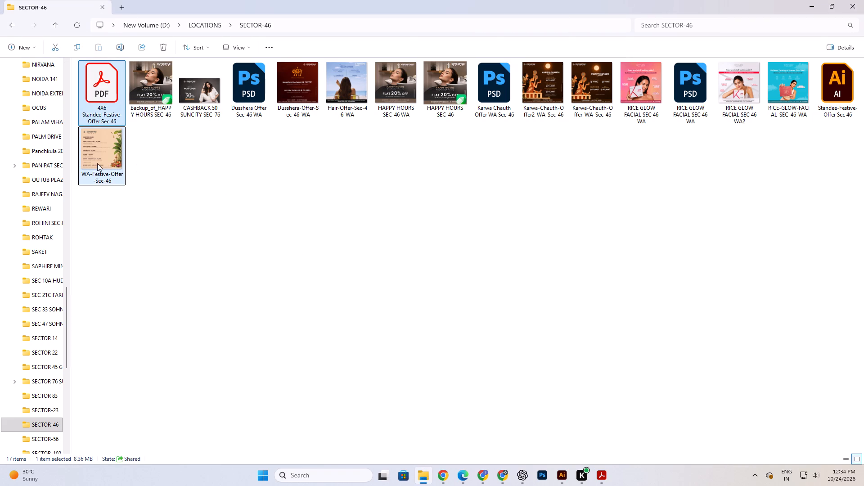
pyautogui.keyDown('ctrl'); pyautogui.click(97, 163); pyautogui.keyUp('ctrl')
pyautogui.moveTo(104, 157); pyautogui.dragTo(499, 470)
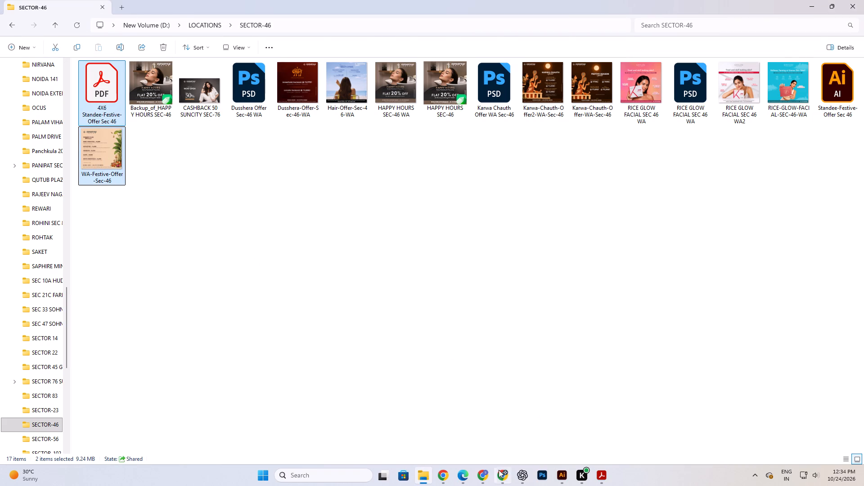
pyautogui.moveTo(499, 470); pyautogui.dragTo(455, 346)
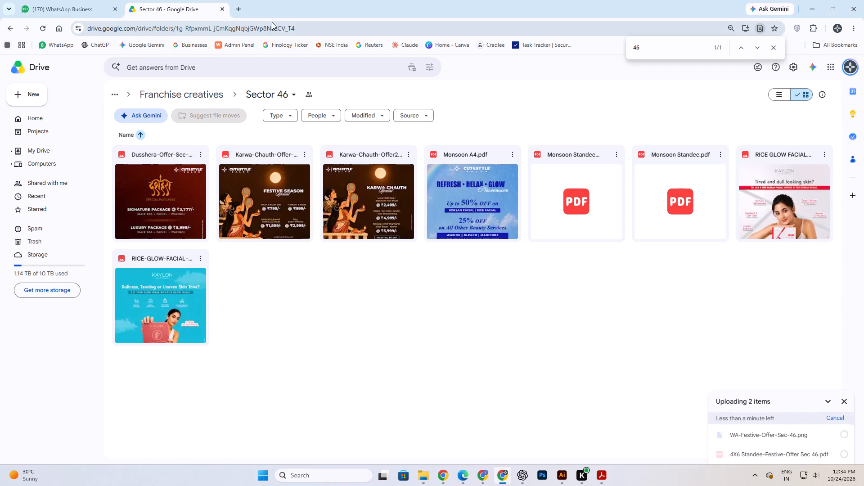
# Copy the Sector 46 folder's web address and dismiss the uploads notice.
pyautogui.click(334, 25)
pyautogui.hotkey('ctrl', 'c')
pyautogui.hotkey('ctrl', 'c')
pyautogui.hotkey('ctrl', 'c')
pyautogui.hotkey('ctrl', 'c')
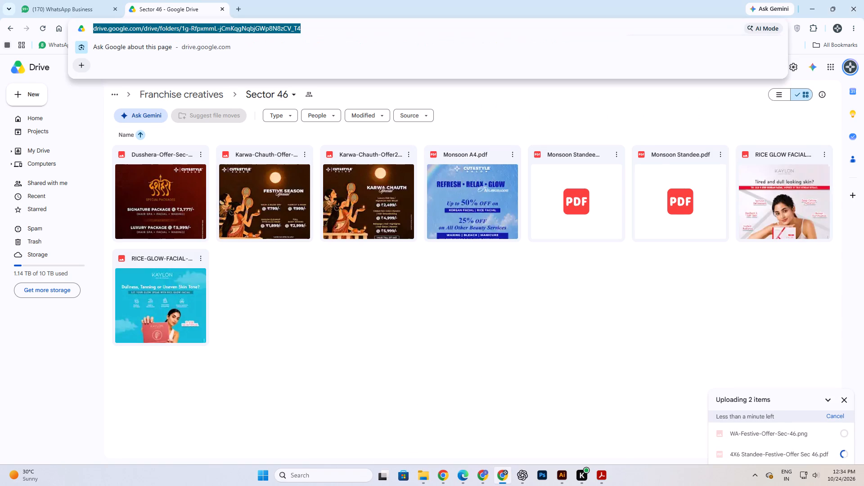
pyautogui.hotkey('ctrl', 'c')
pyautogui.hotkey('ctrl', 'c')
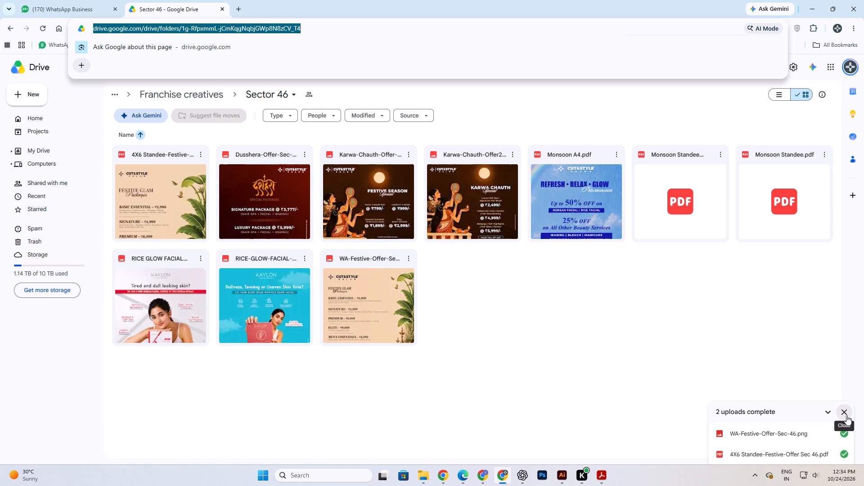
pyautogui.click(846, 415)
pyautogui.click(589, 376)
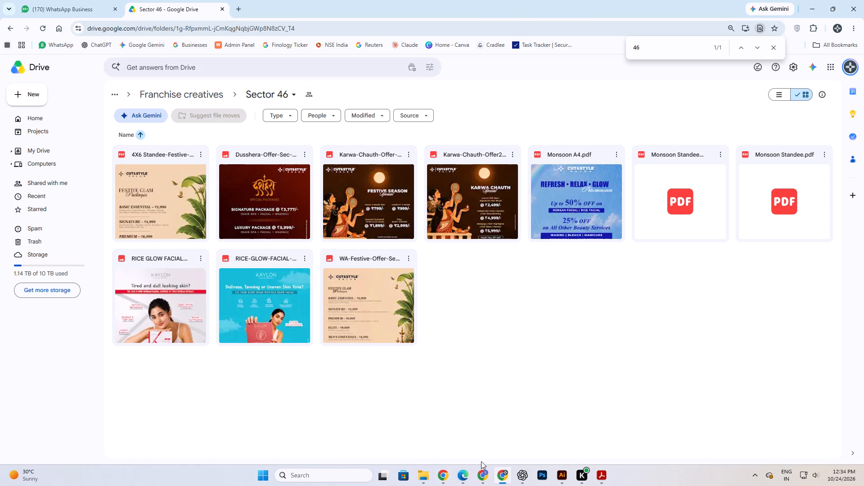
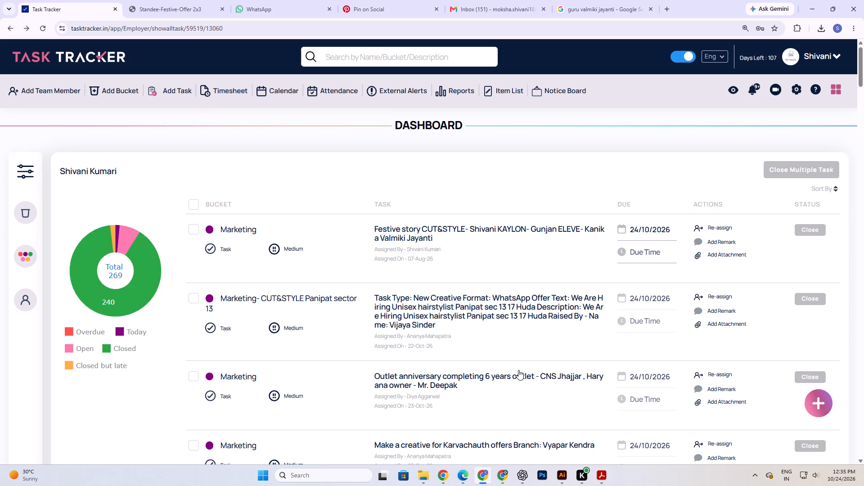
# Switch to the Cradlee task tracker window with the marketing ticket list.
pyautogui.click(439, 476)
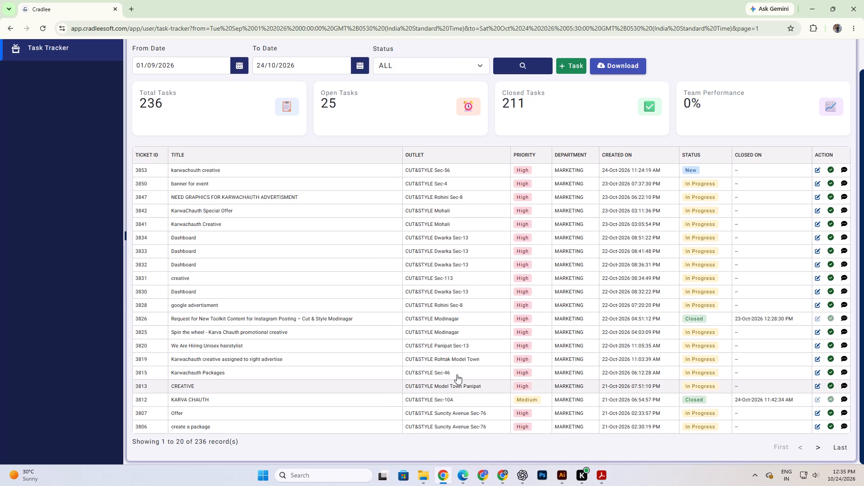
# Open the Sec-46 outlet's Karwachauth Packages ticket and write the comment "Please connect with ASM for cretaive".
pyautogui.click(843, 371)
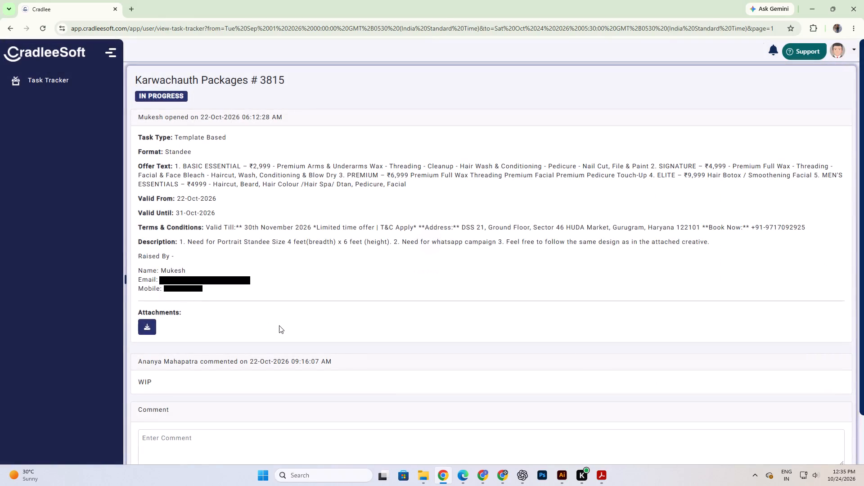
pyautogui.scroll(-5, 279, 325)
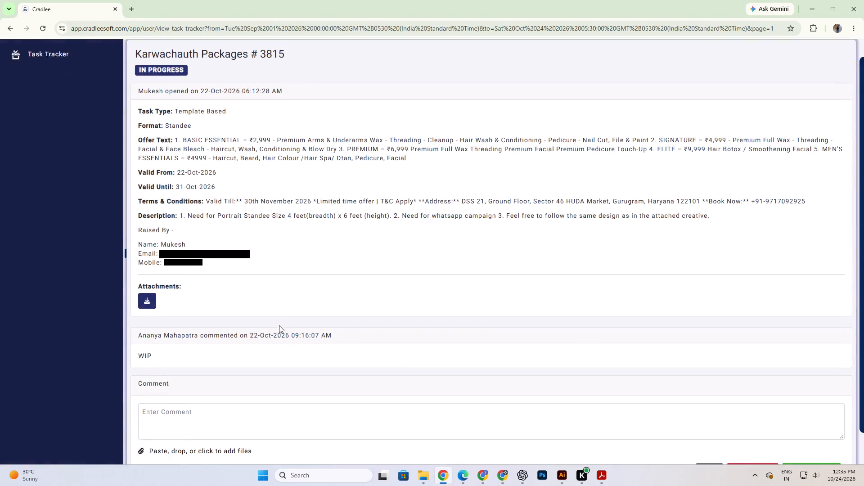
pyautogui.click(232, 396)
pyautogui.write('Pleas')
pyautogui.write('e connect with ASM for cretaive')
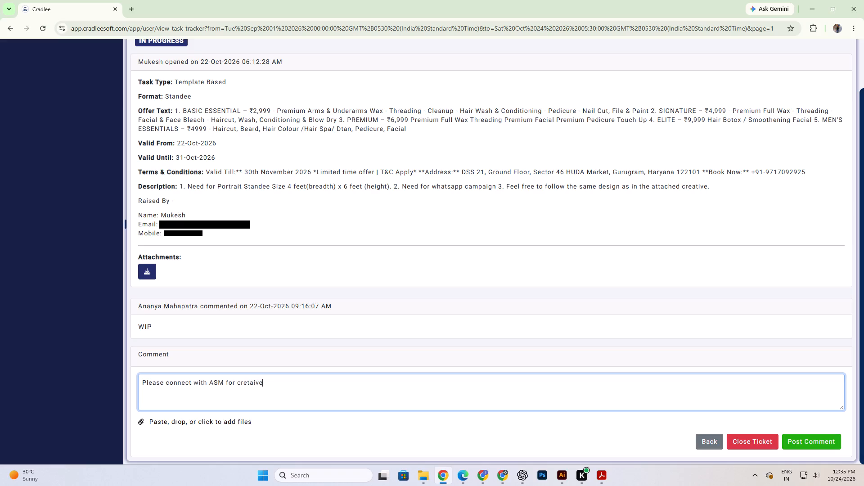
# End the Karwachauth Packages ticket's comment with a full stop, close the ticket with it, and return to the ticket list.
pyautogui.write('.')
pyautogui.click(735, 441)
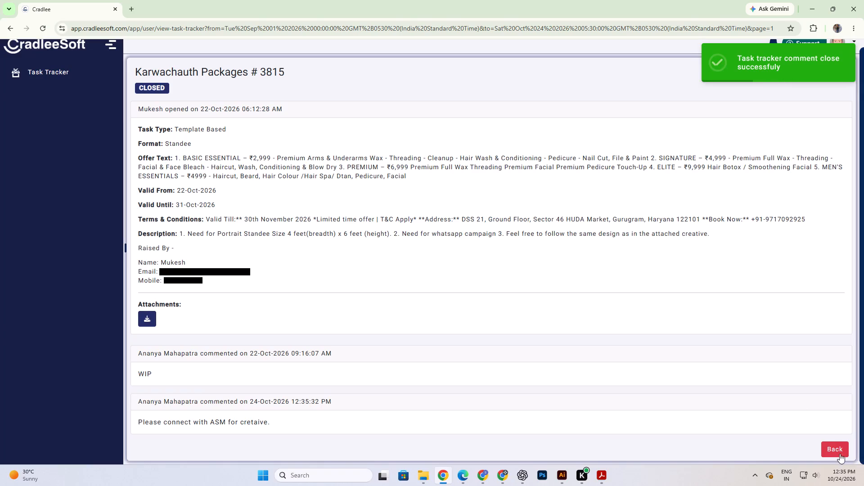
pyautogui.click(839, 447)
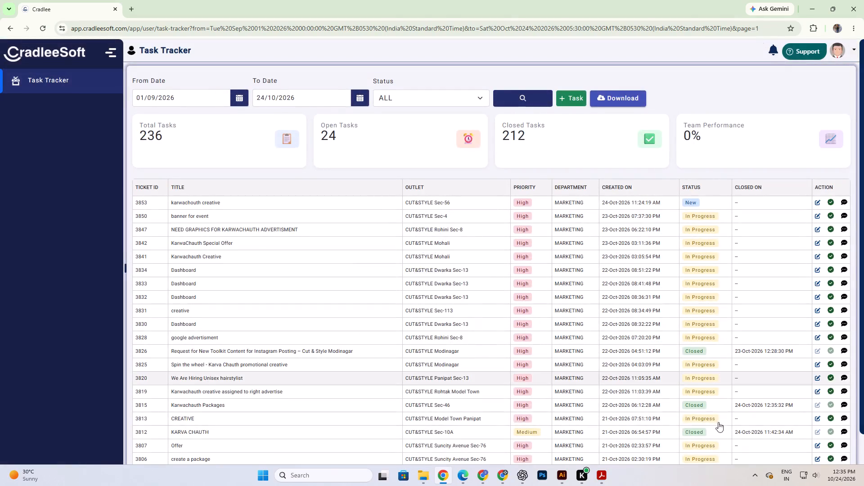
pyautogui.scroll(-6, 695, 418)
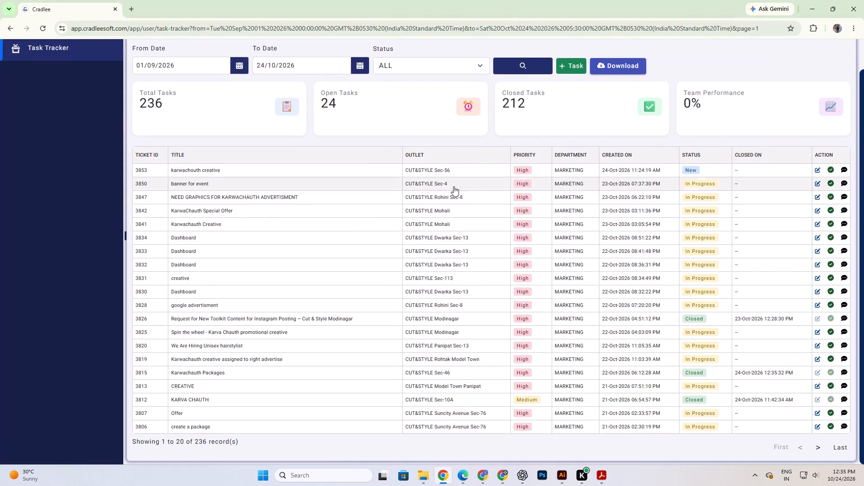
# Switch to the Task Tracker dashboard in the other browser window and look over the assigned marketing tasks.
pyautogui.click(479, 475)
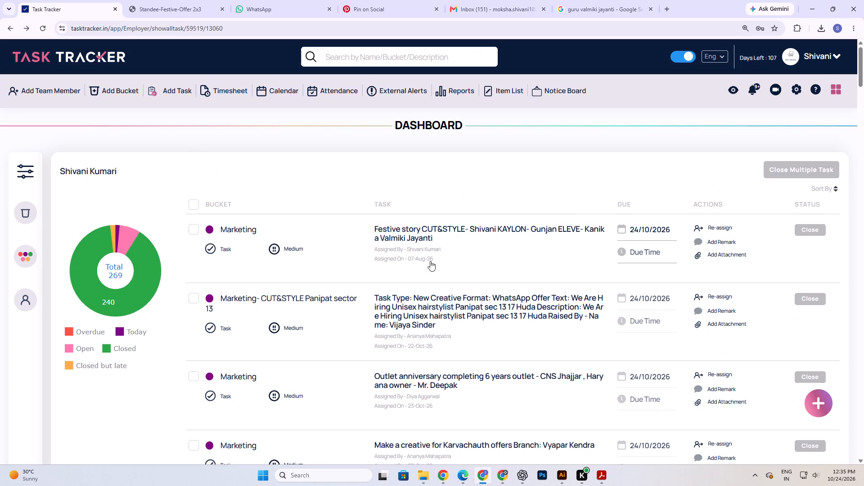
pyautogui.scroll(-2, 420, 342)
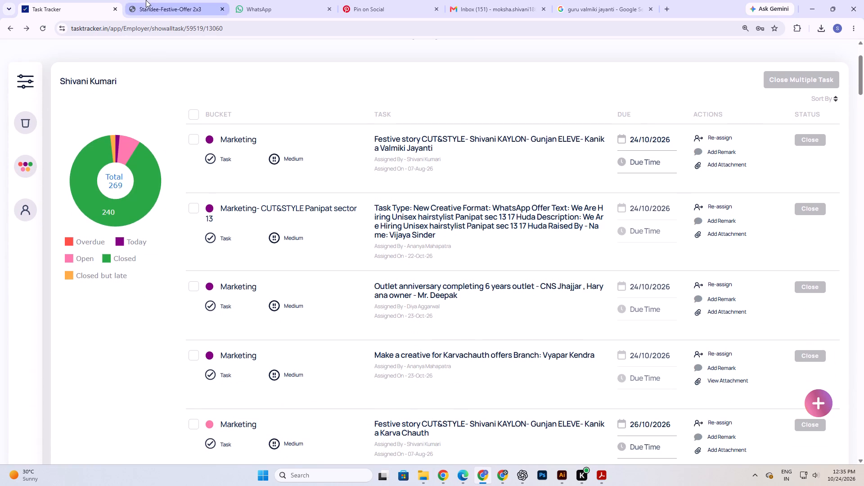
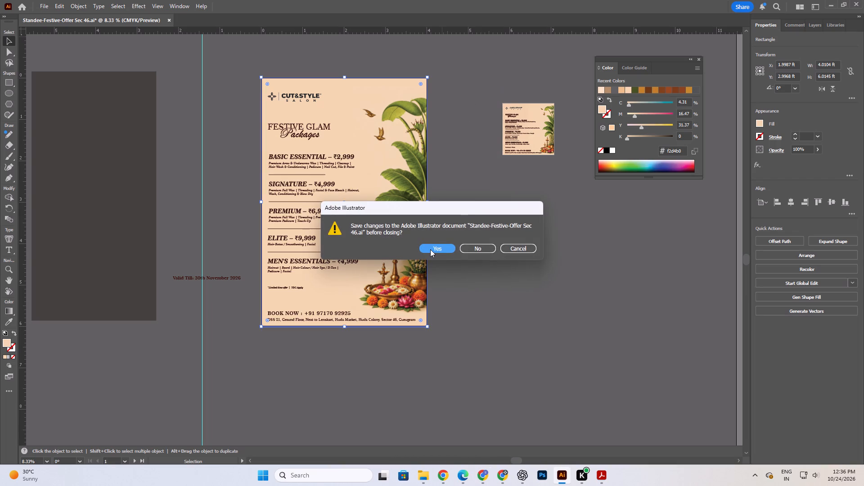
# Save the changes to the Standee-Festive-Offer Sec 46.ai document while closing it.
pyautogui.click(430, 249)
# Switch to Task Tracker in Chrome and open the Panipat sector 13 unisex hairstylist hiring creative task.
pyautogui.click(437, 476)
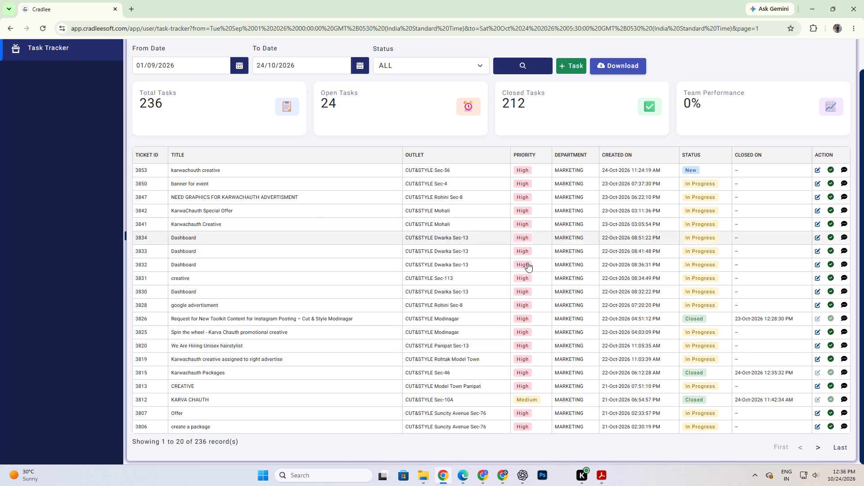
pyautogui.click(497, 476)
pyautogui.scroll(2, 509, 245)
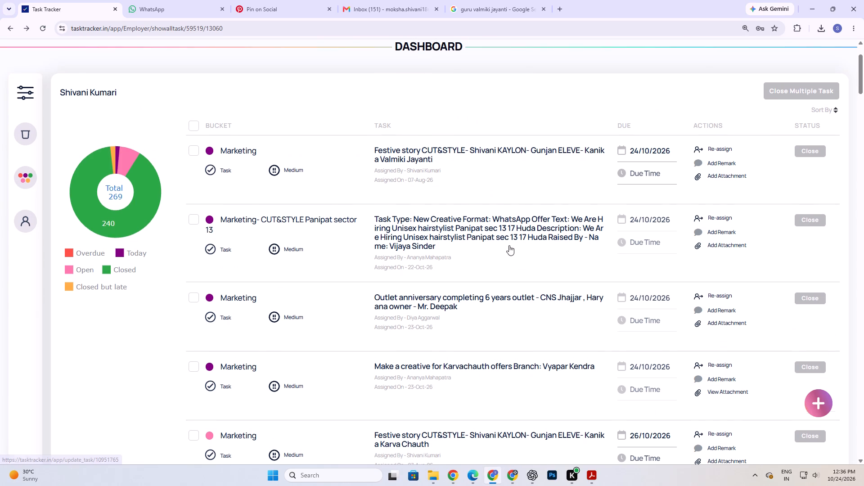
pyautogui.scroll(2, 509, 245)
pyautogui.scroll(-1, 489, 350)
pyautogui.scroll(-1, 479, 256)
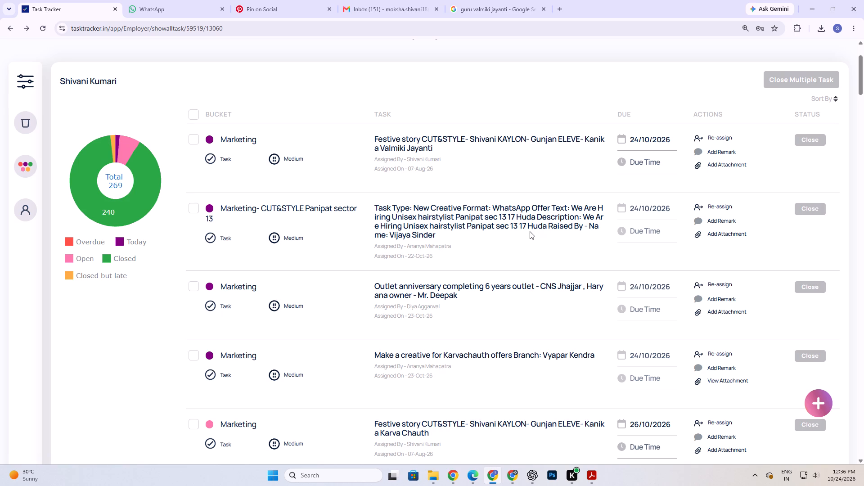
pyautogui.click(529, 226)
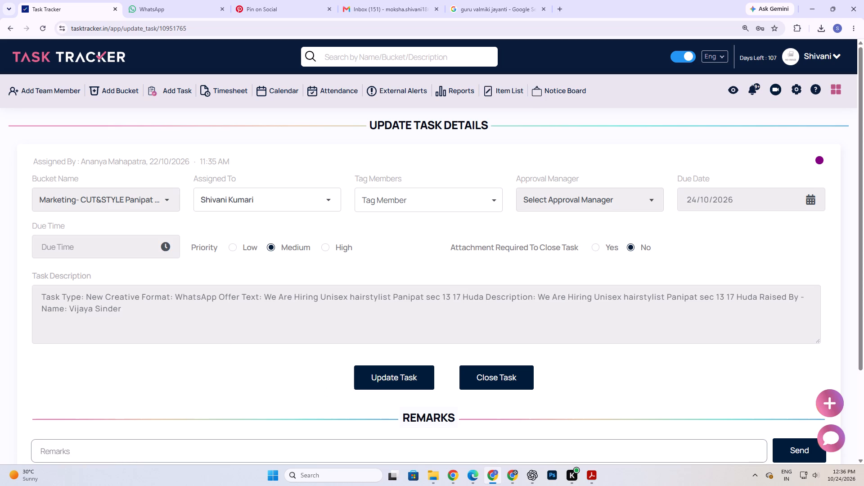
# Copy the task description from "We Are Hiring Unisex hairstylist Panipat sec 13 17 Huda" through to its end.
pyautogui.moveTo(264, 292); pyautogui.dragTo(318, 319)
pyautogui.hotkey('ctrl', 'c')
pyautogui.hotkey('ctrl', 'c')
pyautogui.hotkey('ctrl', 'c')
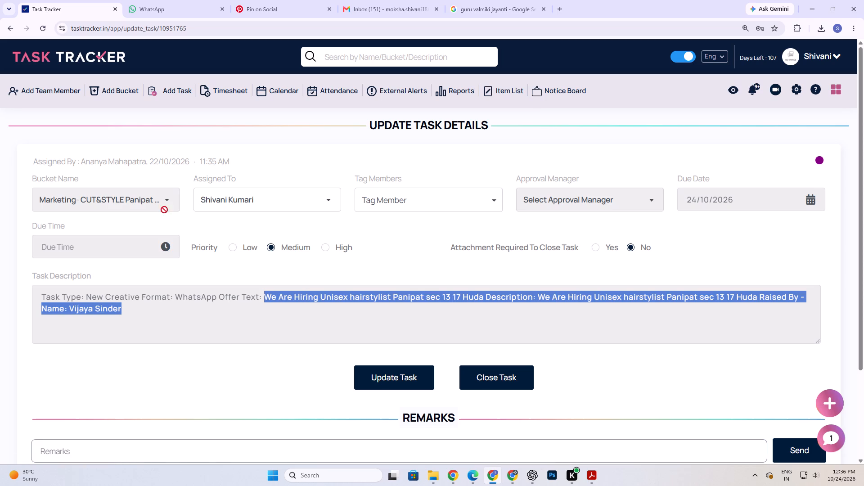
pyautogui.hotkey('ctrl', 'c')
pyautogui.hotkey('ctrl', 'c')
pyautogui.hotkey('ctrl', 'c')
pyautogui.hotkey('ctrl', 'c')
pyautogui.hotkey('ctrl', 'c')
pyautogui.hotkey('ctrl', 'c')
pyautogui.hotkey('ctrl', 'c')
pyautogui.hotkey('ctrl', 'c')
pyautogui.hotkey('ctrl', 'c')
pyautogui.hotkey('ctrl', 'c')
pyautogui.hotkey('ctrl', 'c')
pyautogui.hotkey('ctrl', 'c')
pyautogui.hotkey('ctrl', 'c')
pyautogui.hotkey('ctrl', 'c')
pyautogui.hotkey('ctrl', 'c')
pyautogui.click(526, 485)
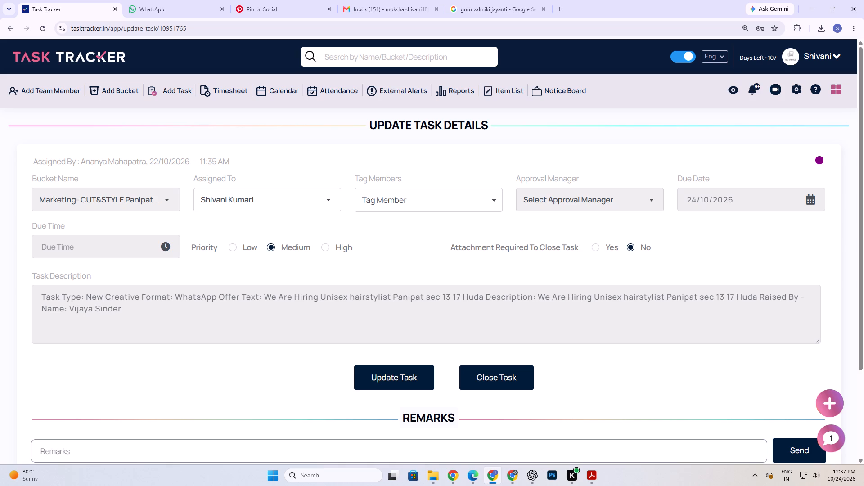
pyautogui.scroll(-5, 245, 318)
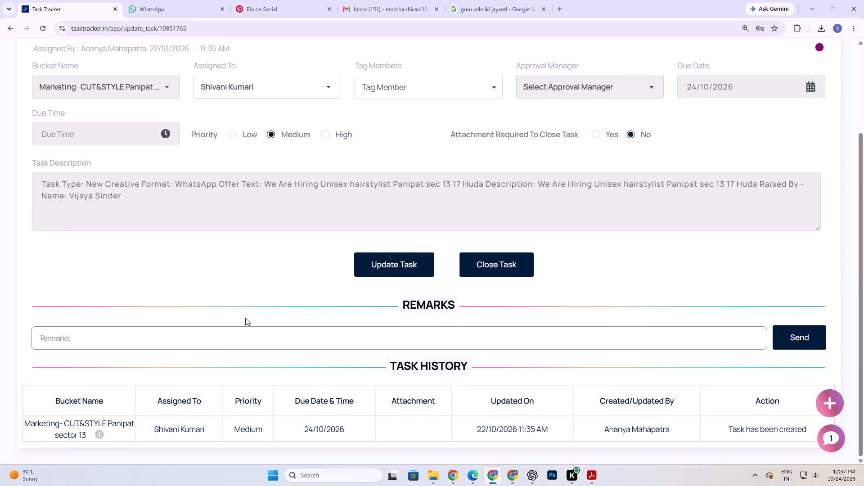
pyautogui.scroll(3, 247, 318)
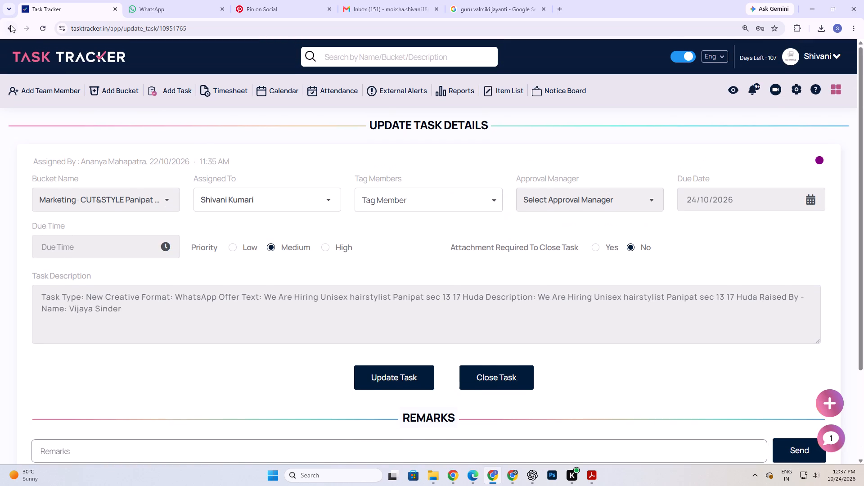
pyautogui.click(10, 25)
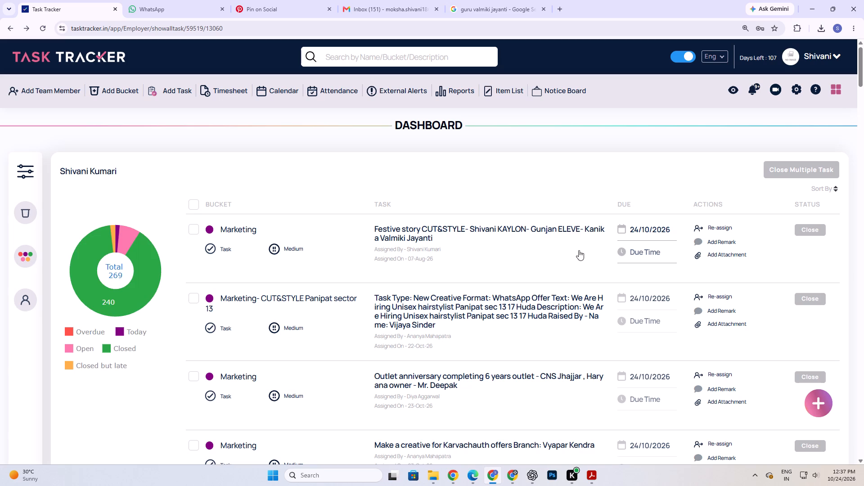
pyautogui.scroll(-3, 454, 246)
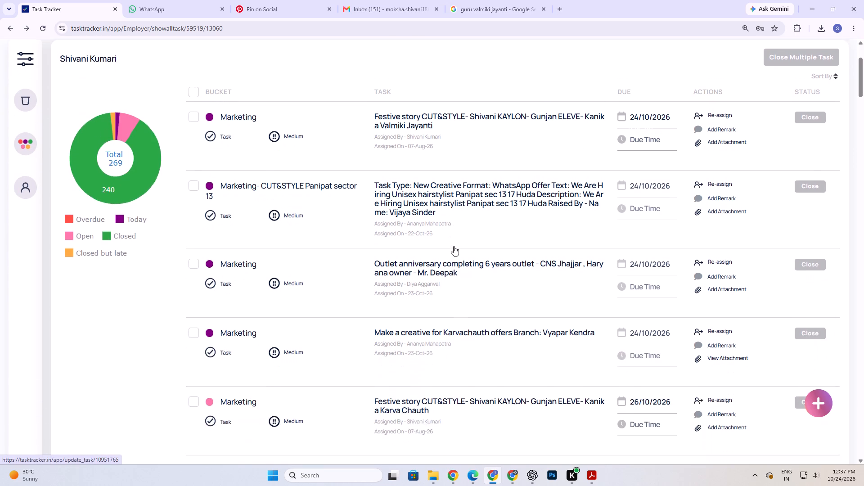
pyautogui.click(453, 246)
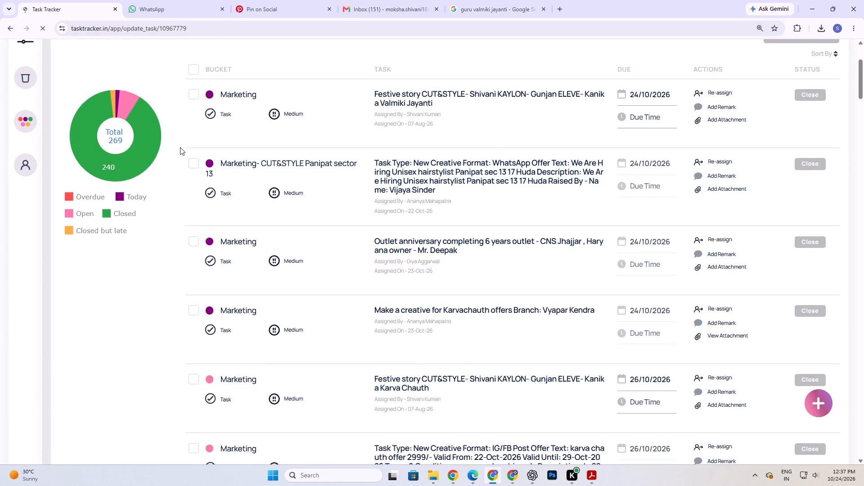
# In File Explorer, search the LOCATIONS folder for "anniv" and open the PSD "franchise outlet anniversary new template 2".
pyautogui.click(439, 472)
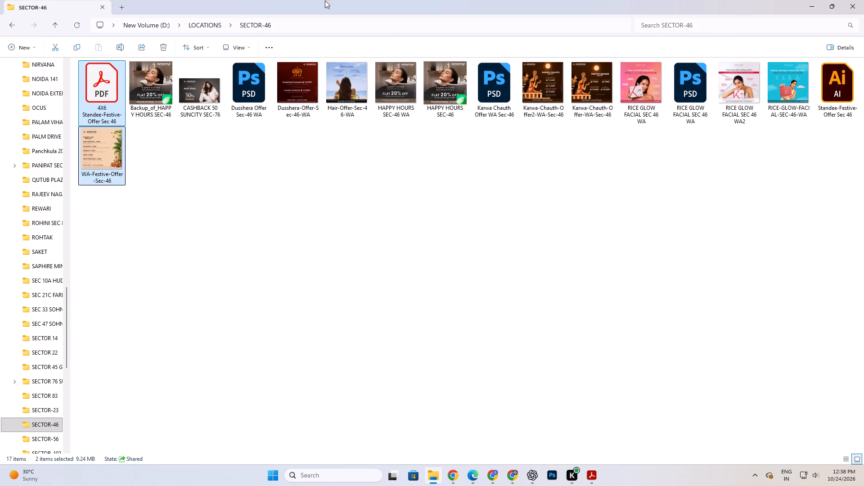
pyautogui.click(198, 29)
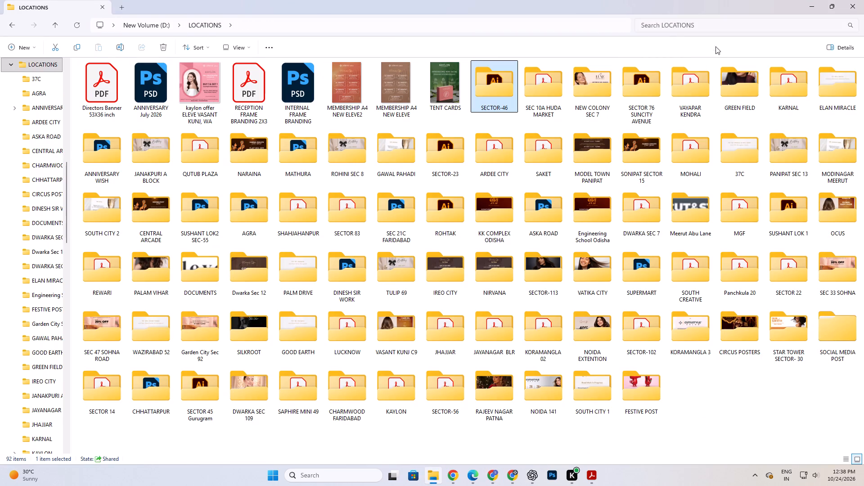
pyautogui.click(658, 27)
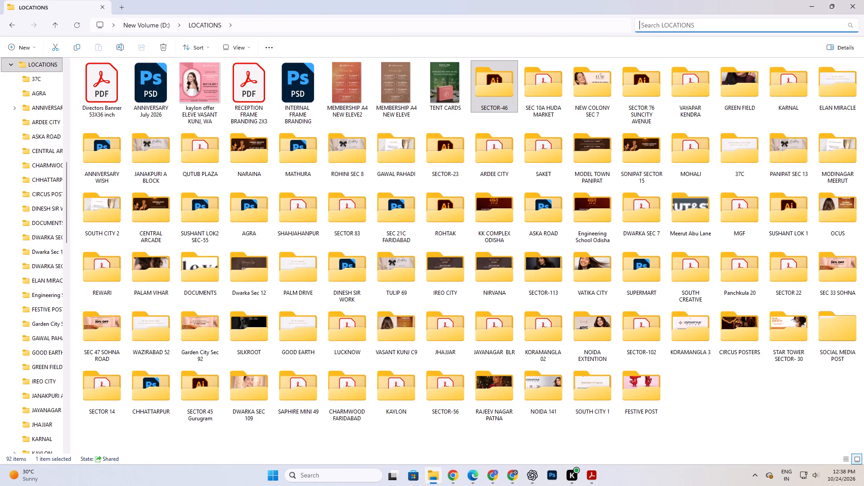
pyautogui.write('anniv')
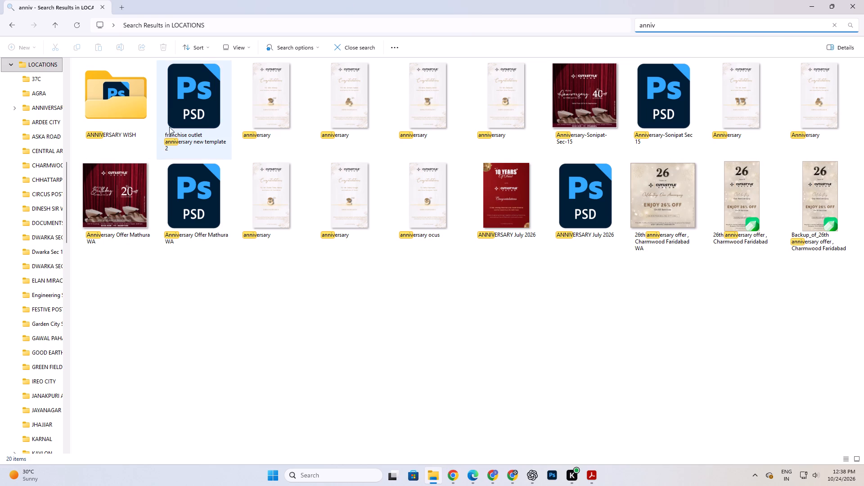
pyautogui.doubleClick(181, 109)
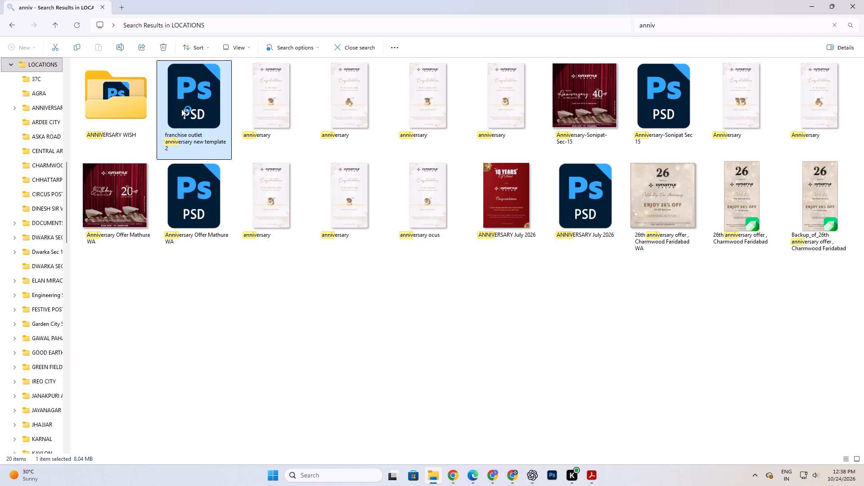